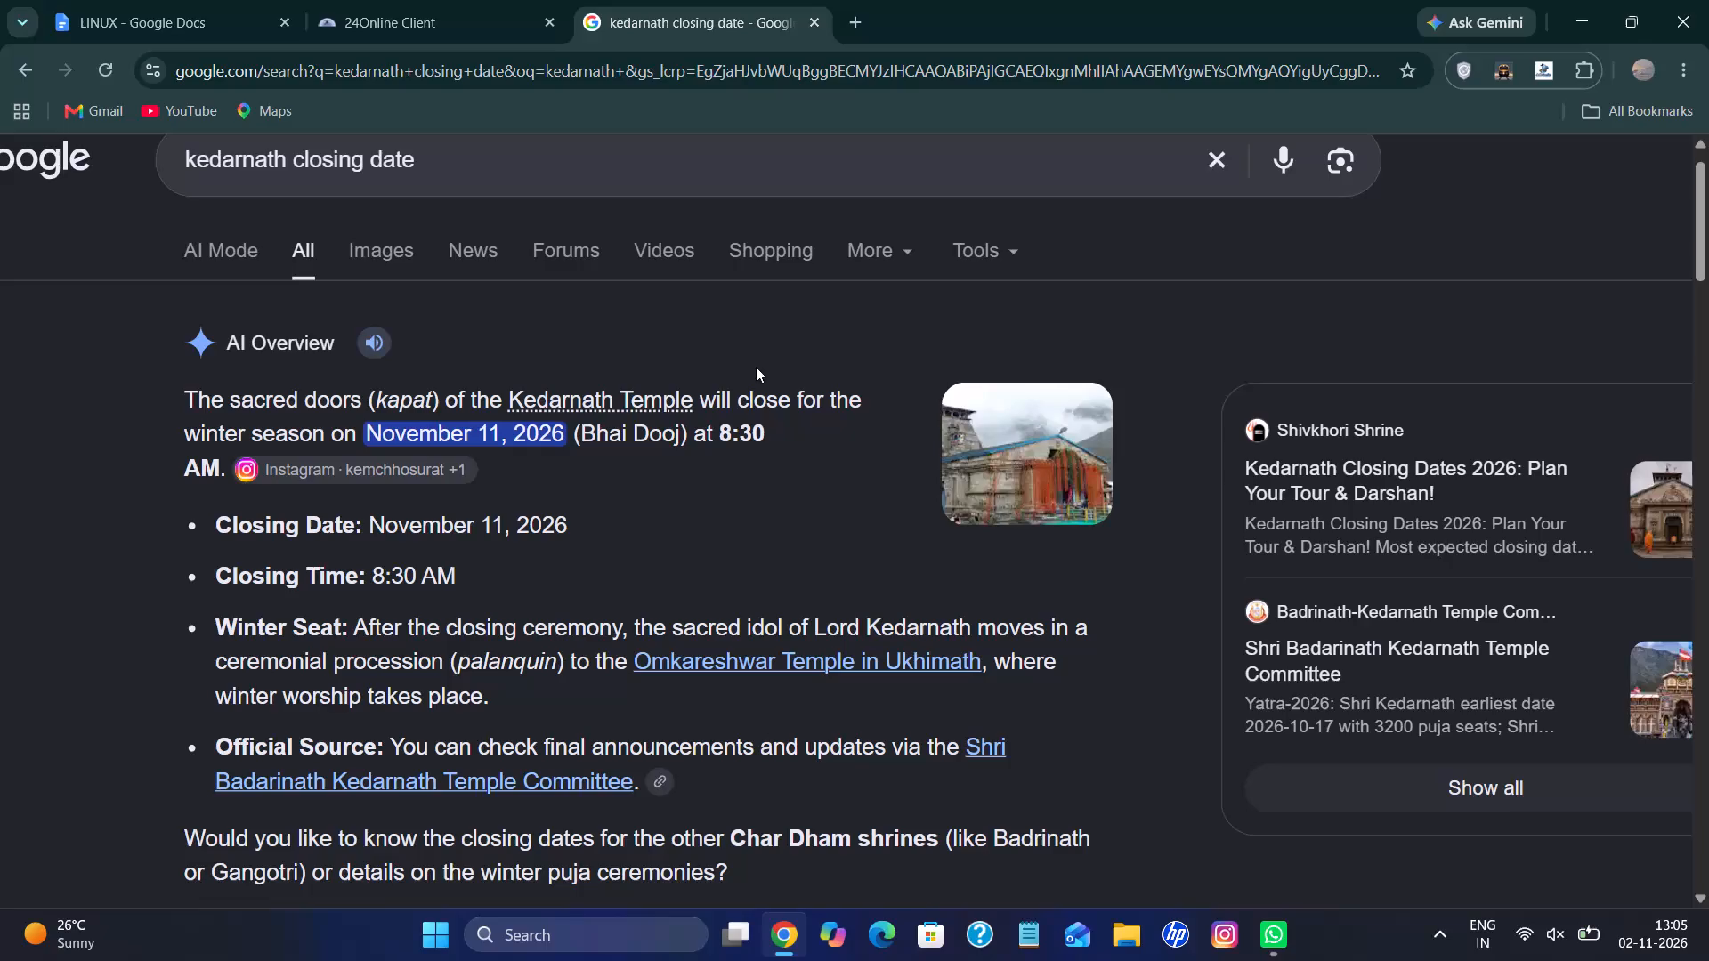
Switch to the LINUX document and read the section "1. What is Chapter 14 about?" in the chapter14.1 tab.
{"action": "left_click", "coordinate": [179, 0]}
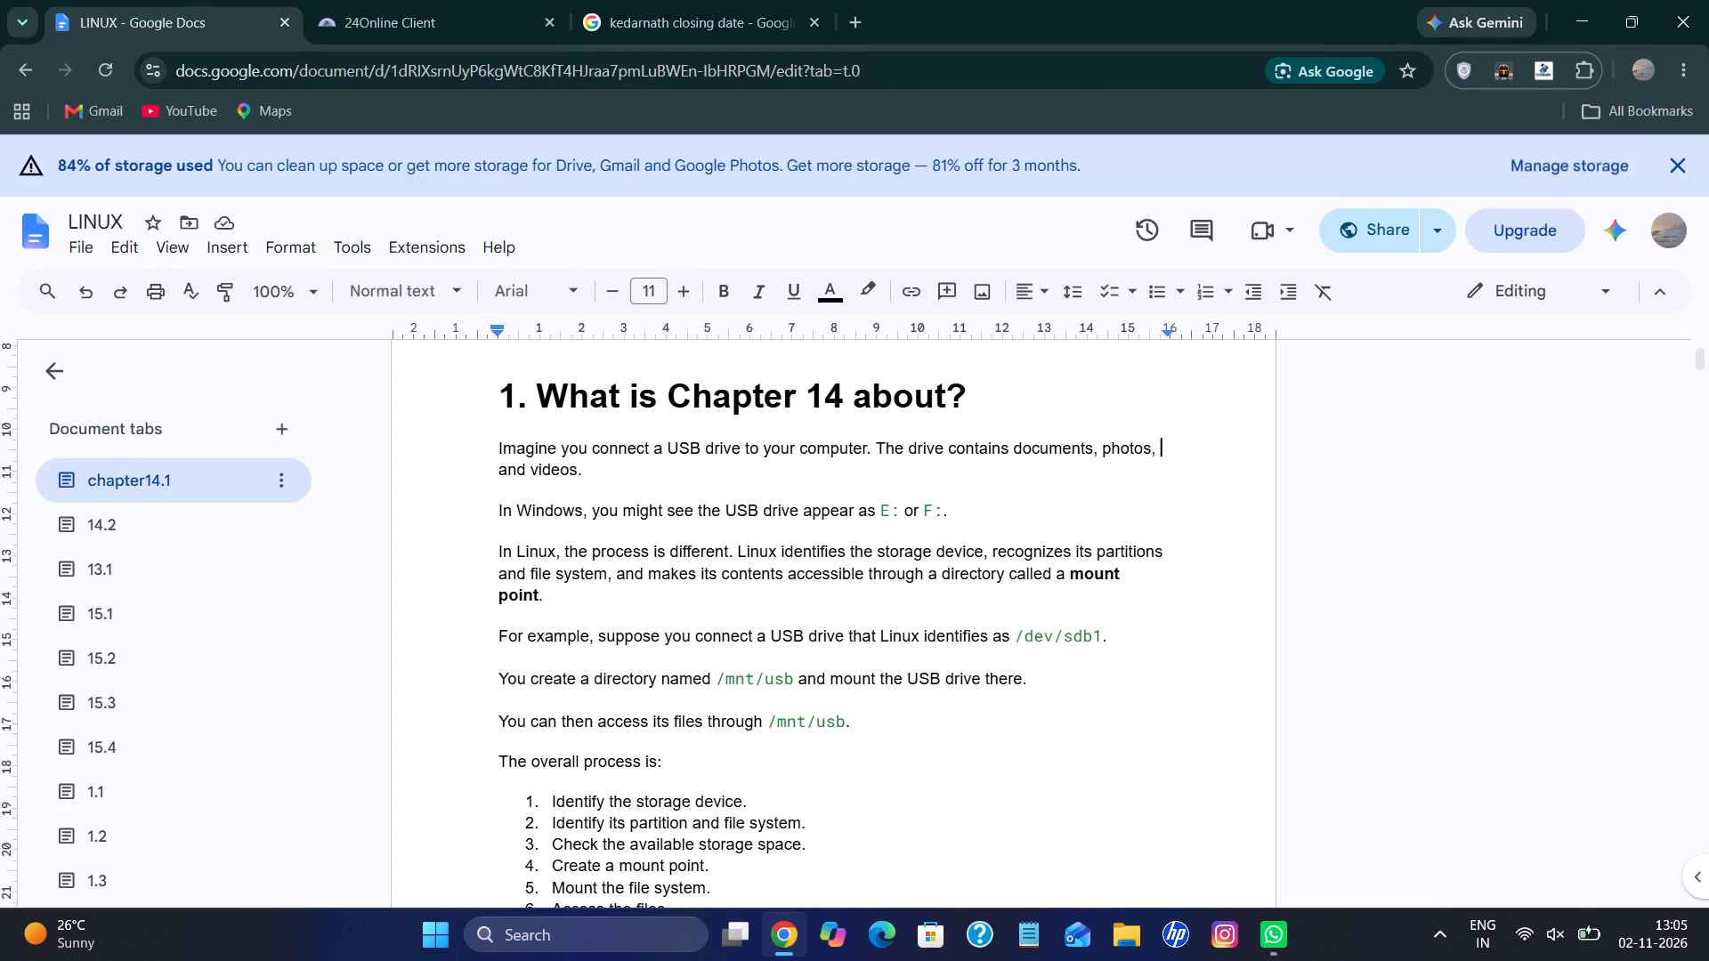
{"action": "scroll", "coordinate": [900, 770], "scroll_direction": "down", "scroll_amount": 2}
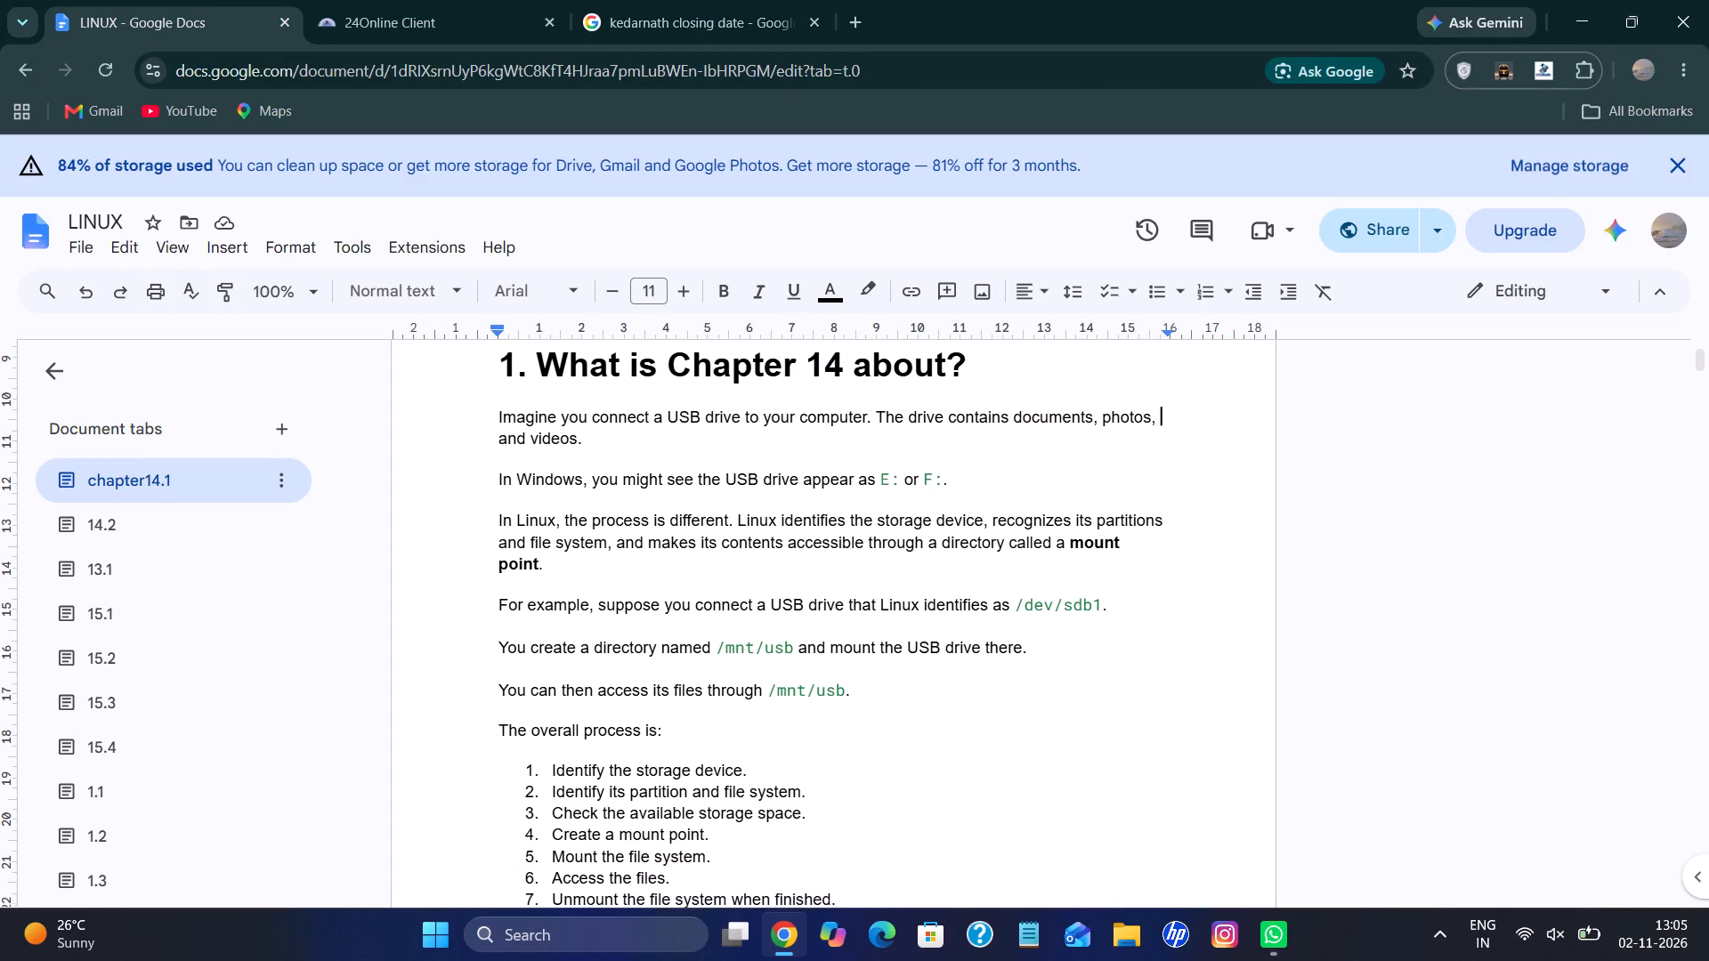
{"action": "scroll", "coordinate": [900, 770], "scroll_direction": "down", "scroll_amount": 1}
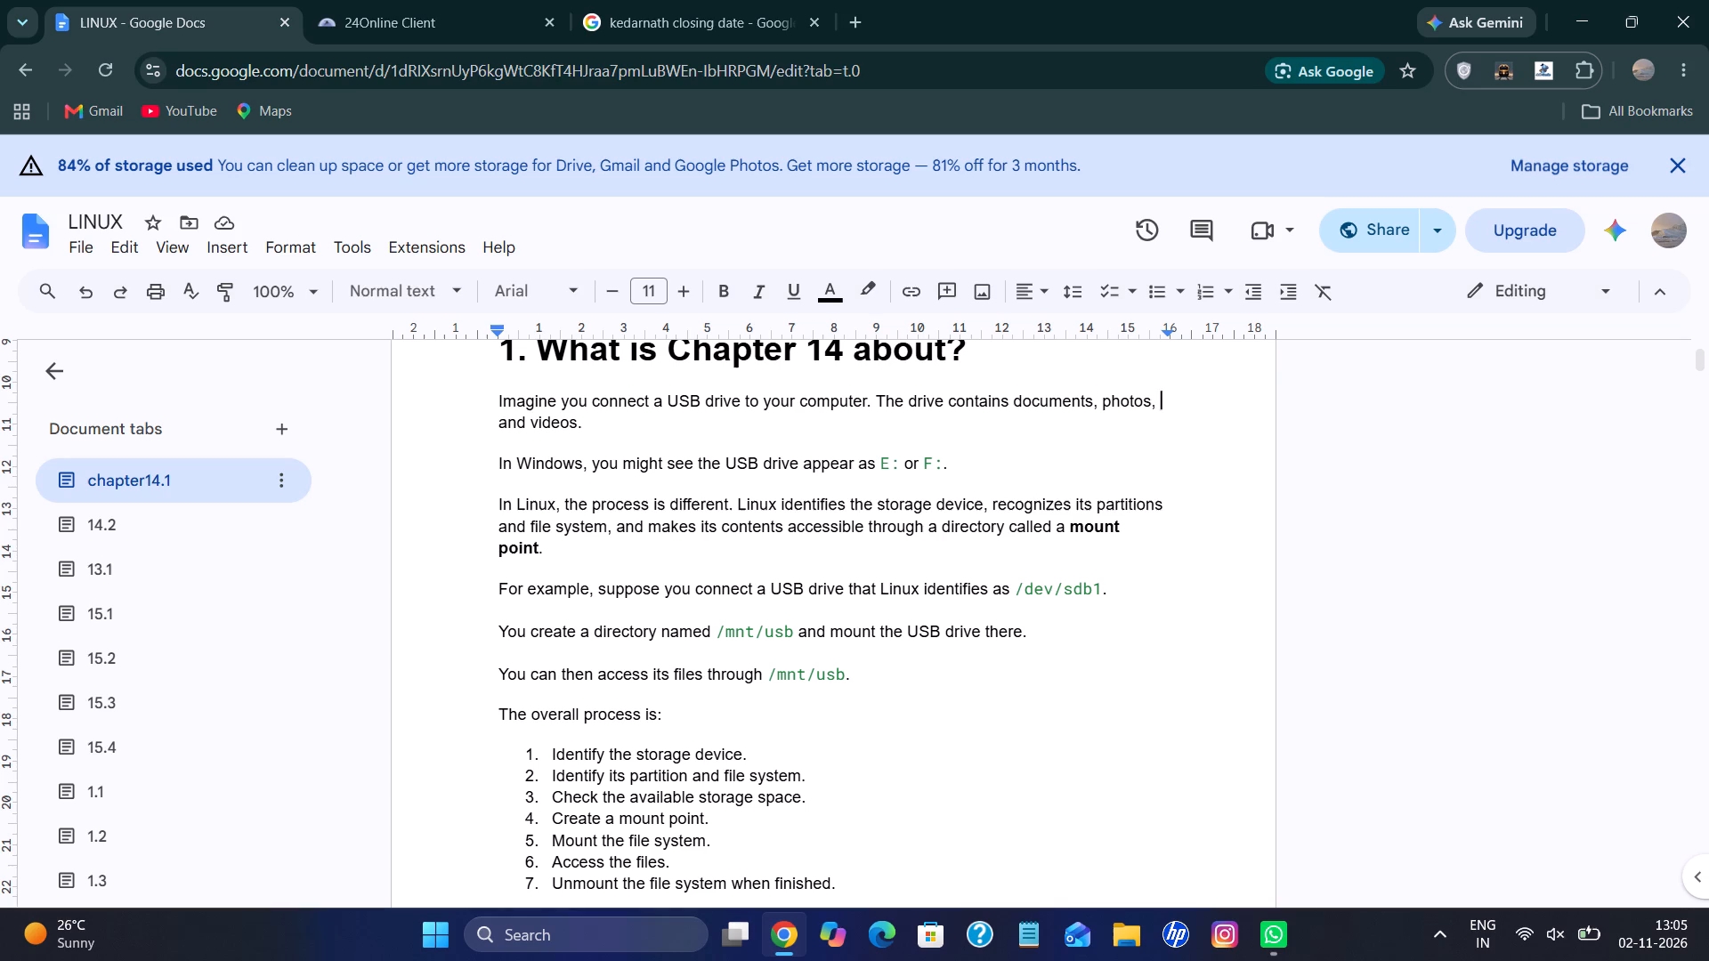
Read the mounting process list, the "Real-life example" and the start of "2. Understanding File Systems" in the chapter14.1 tab.
{"action": "scroll", "coordinate": [1095, 740], "scroll_direction": "down", "scroll_amount": 1}
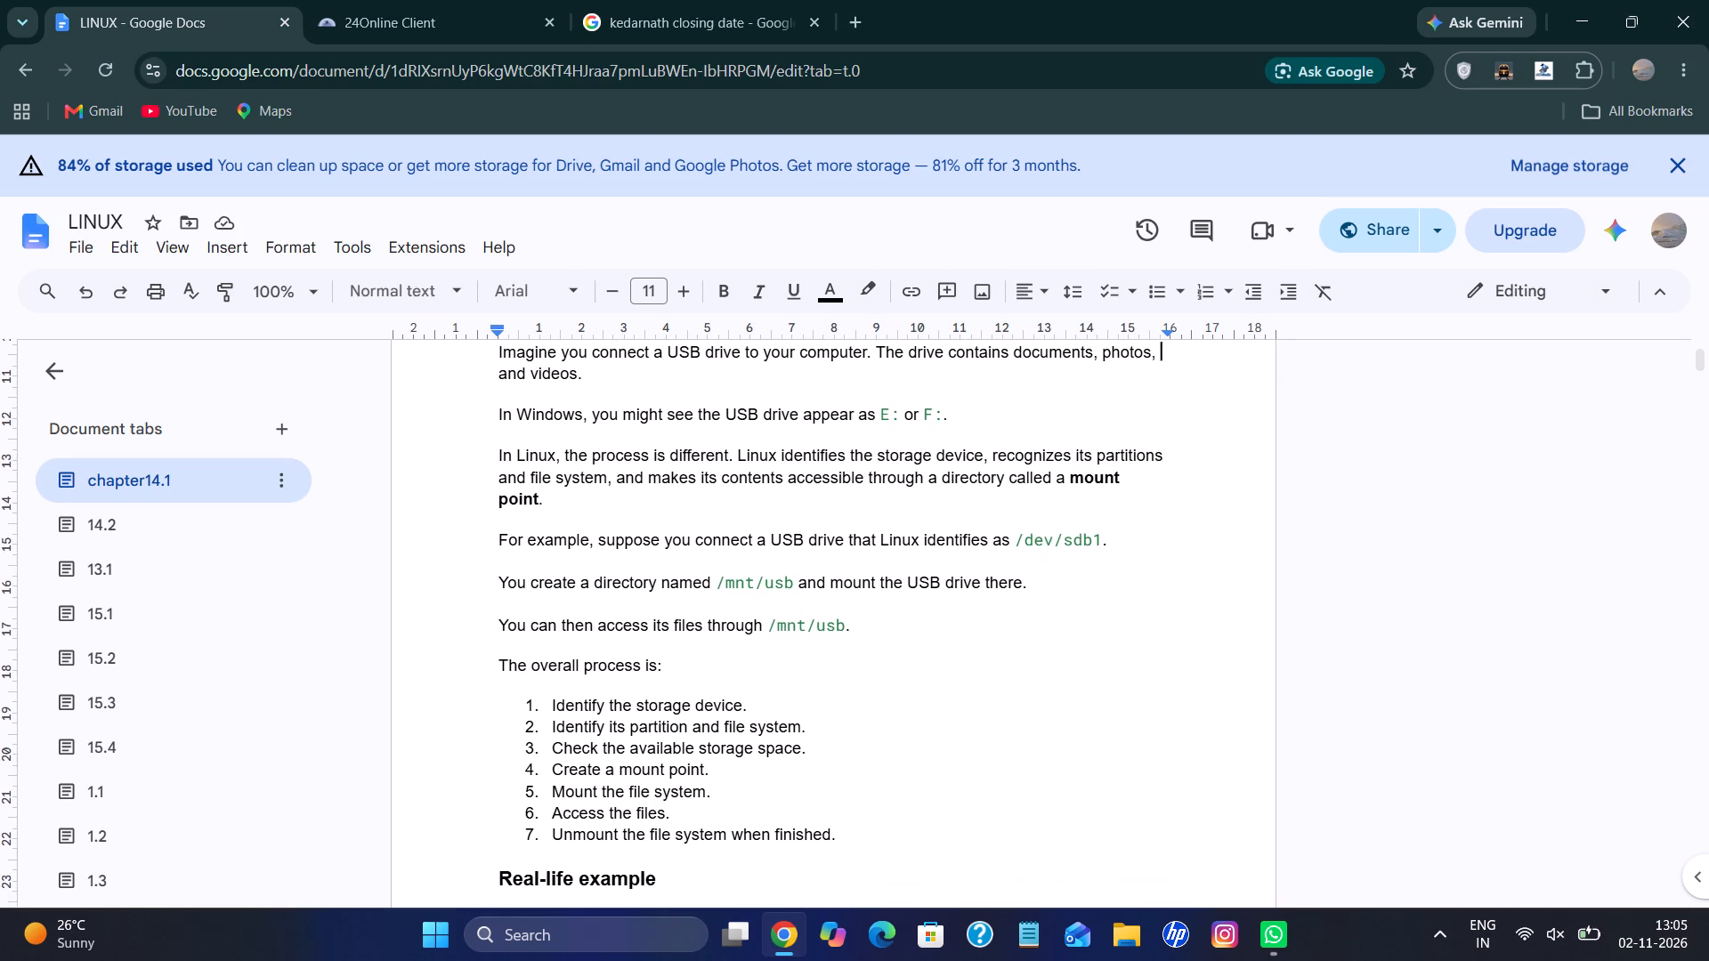
{"action": "scroll", "coordinate": [1095, 740], "scroll_direction": "up", "scroll_amount": 1}
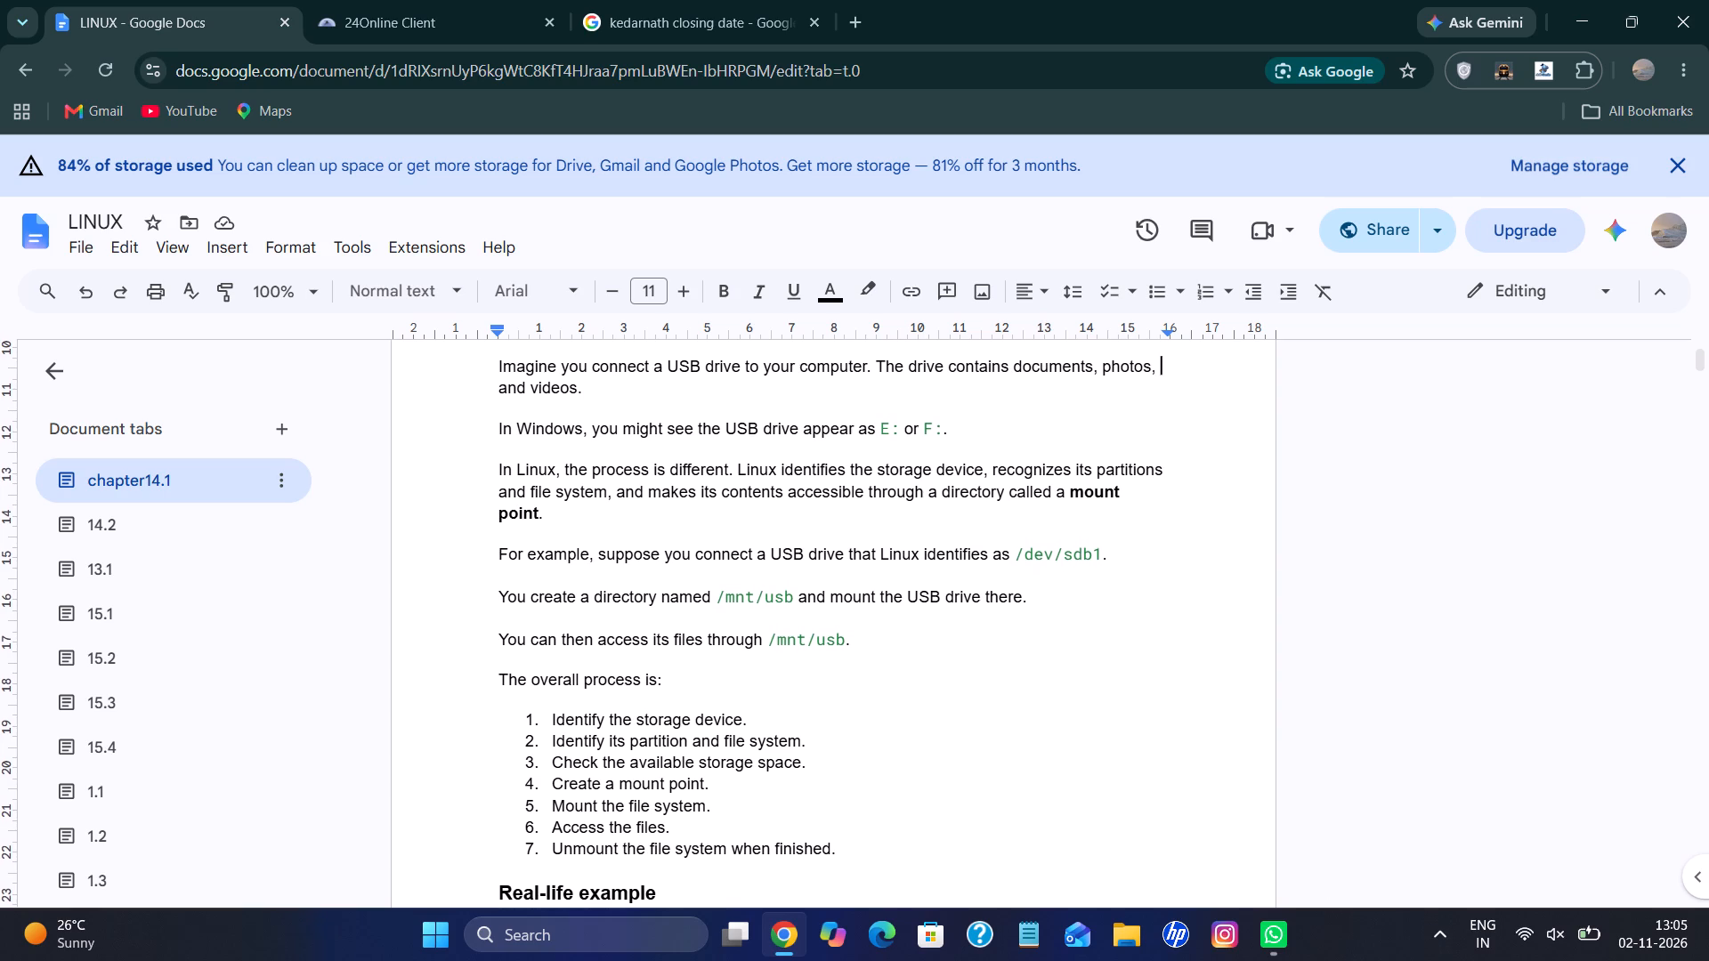
{"action": "left_click", "coordinate": [1536, 930]}
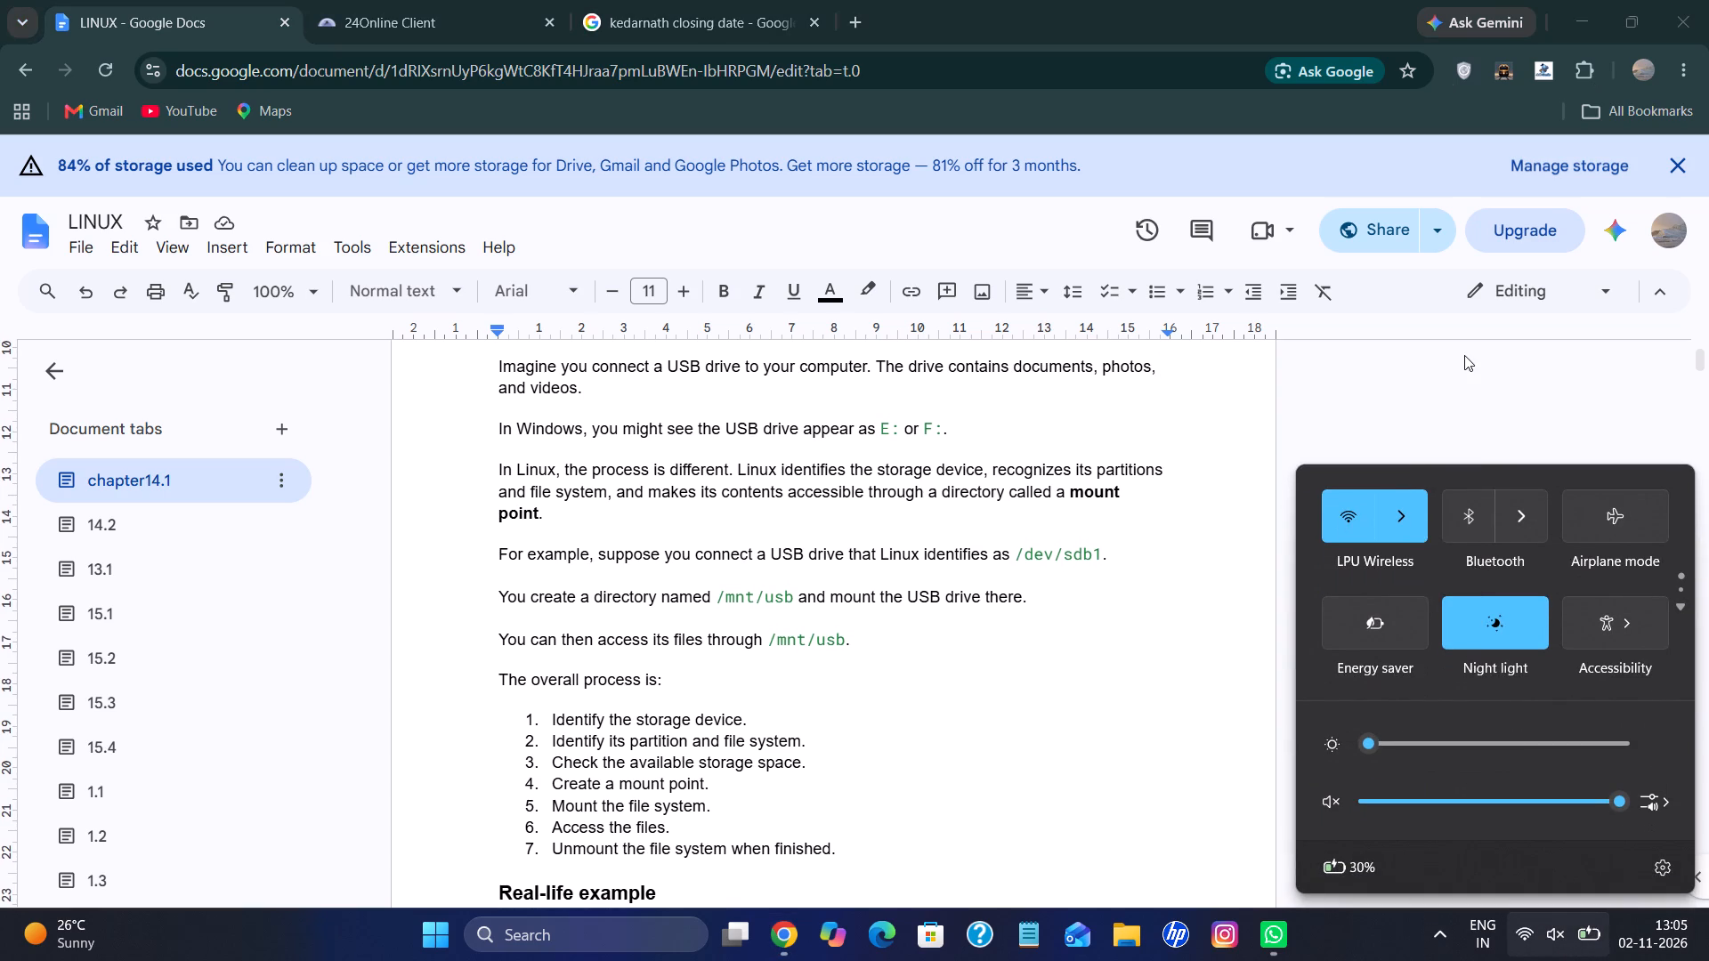
{"action": "left_click", "coordinate": [1396, 310]}
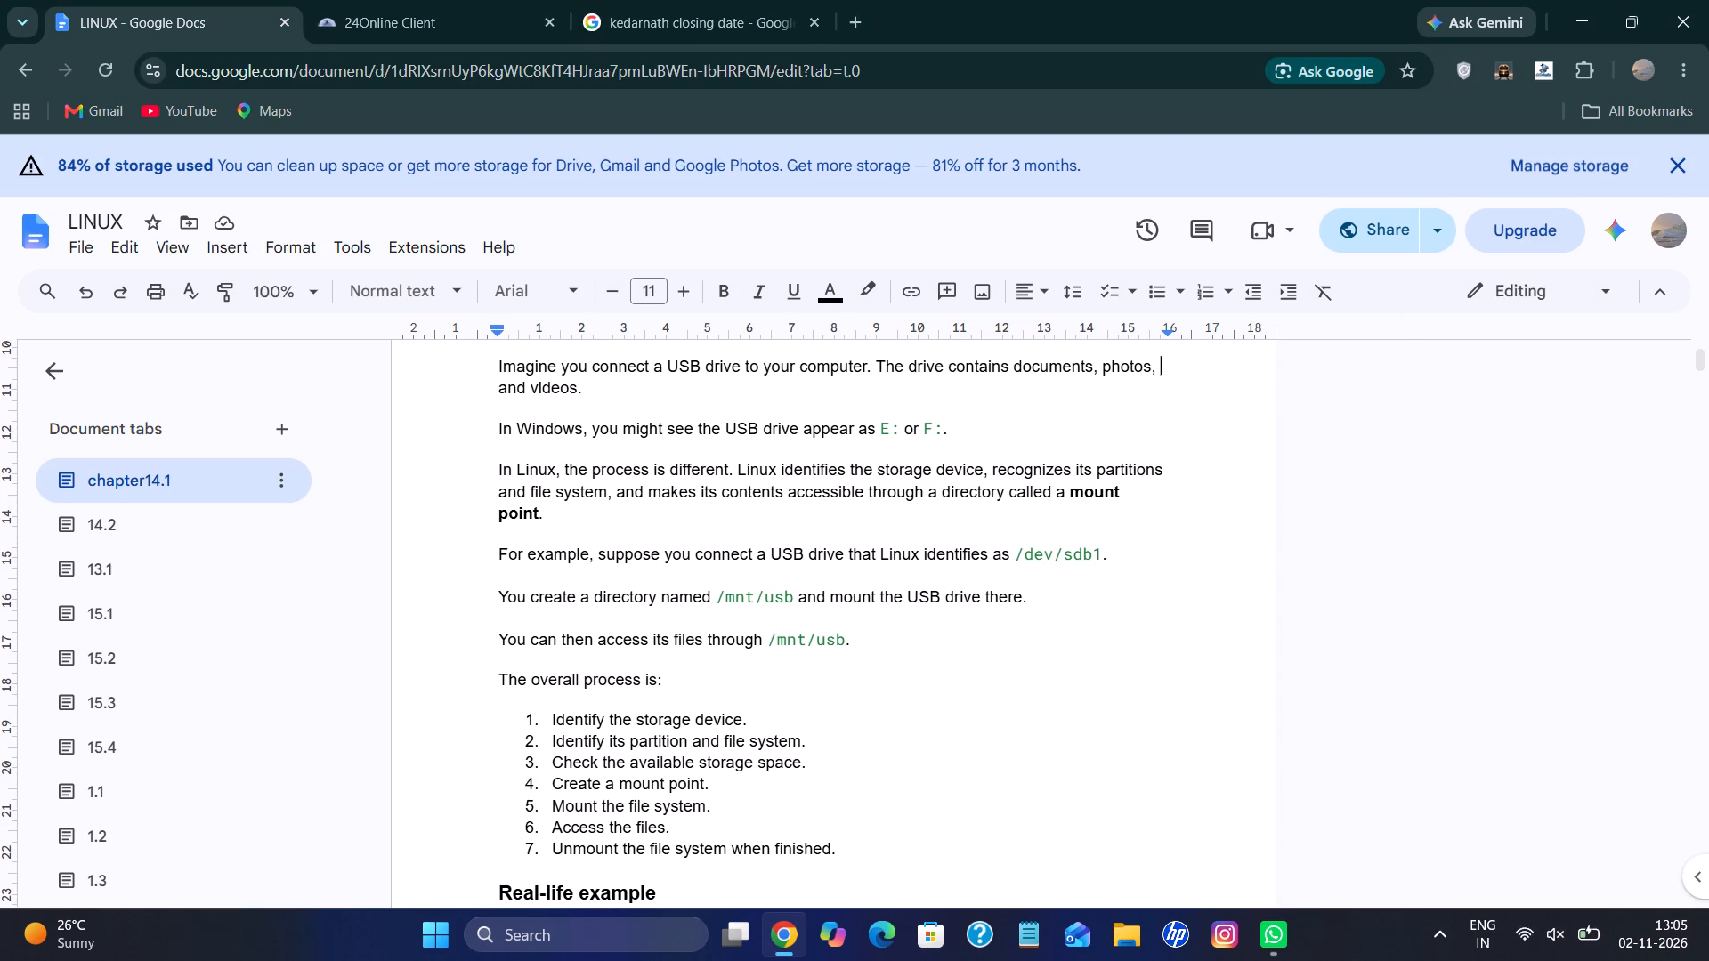
{"action": "scroll", "coordinate": [1062, 518], "scroll_direction": "down", "scroll_amount": 1}
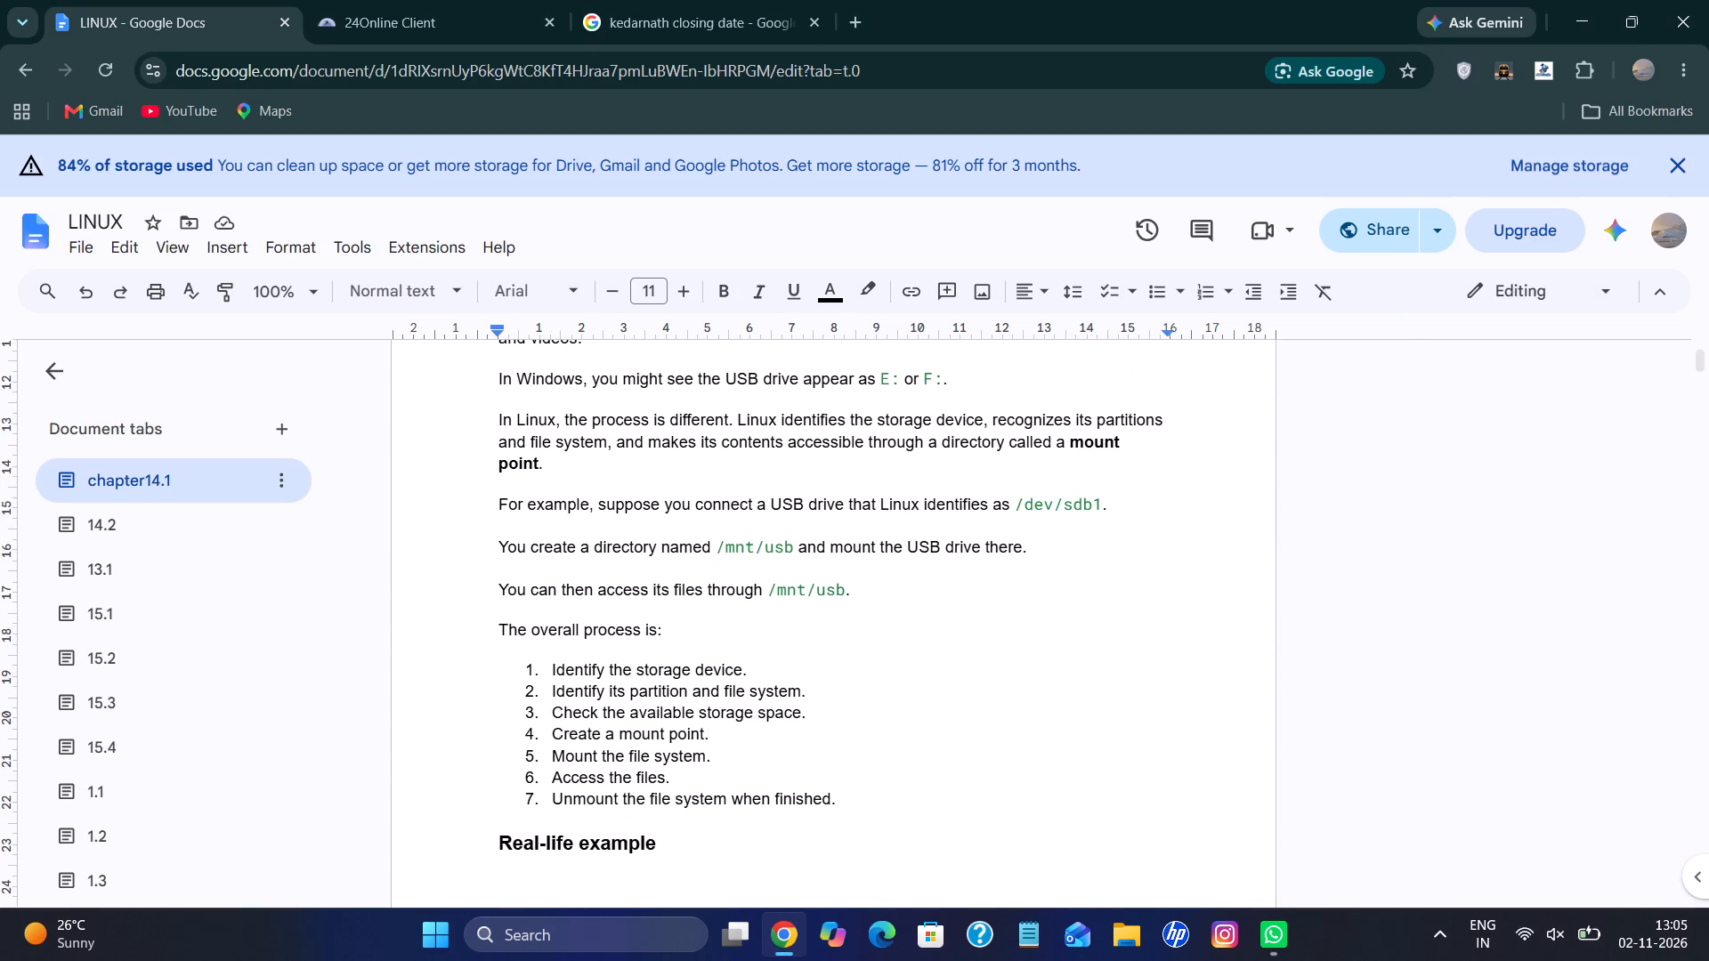
{"action": "scroll", "coordinate": [1062, 518], "scroll_direction": "up", "scroll_amount": 1}
{"action": "scroll", "coordinate": [1062, 518], "scroll_direction": "down", "scroll_amount": 2}
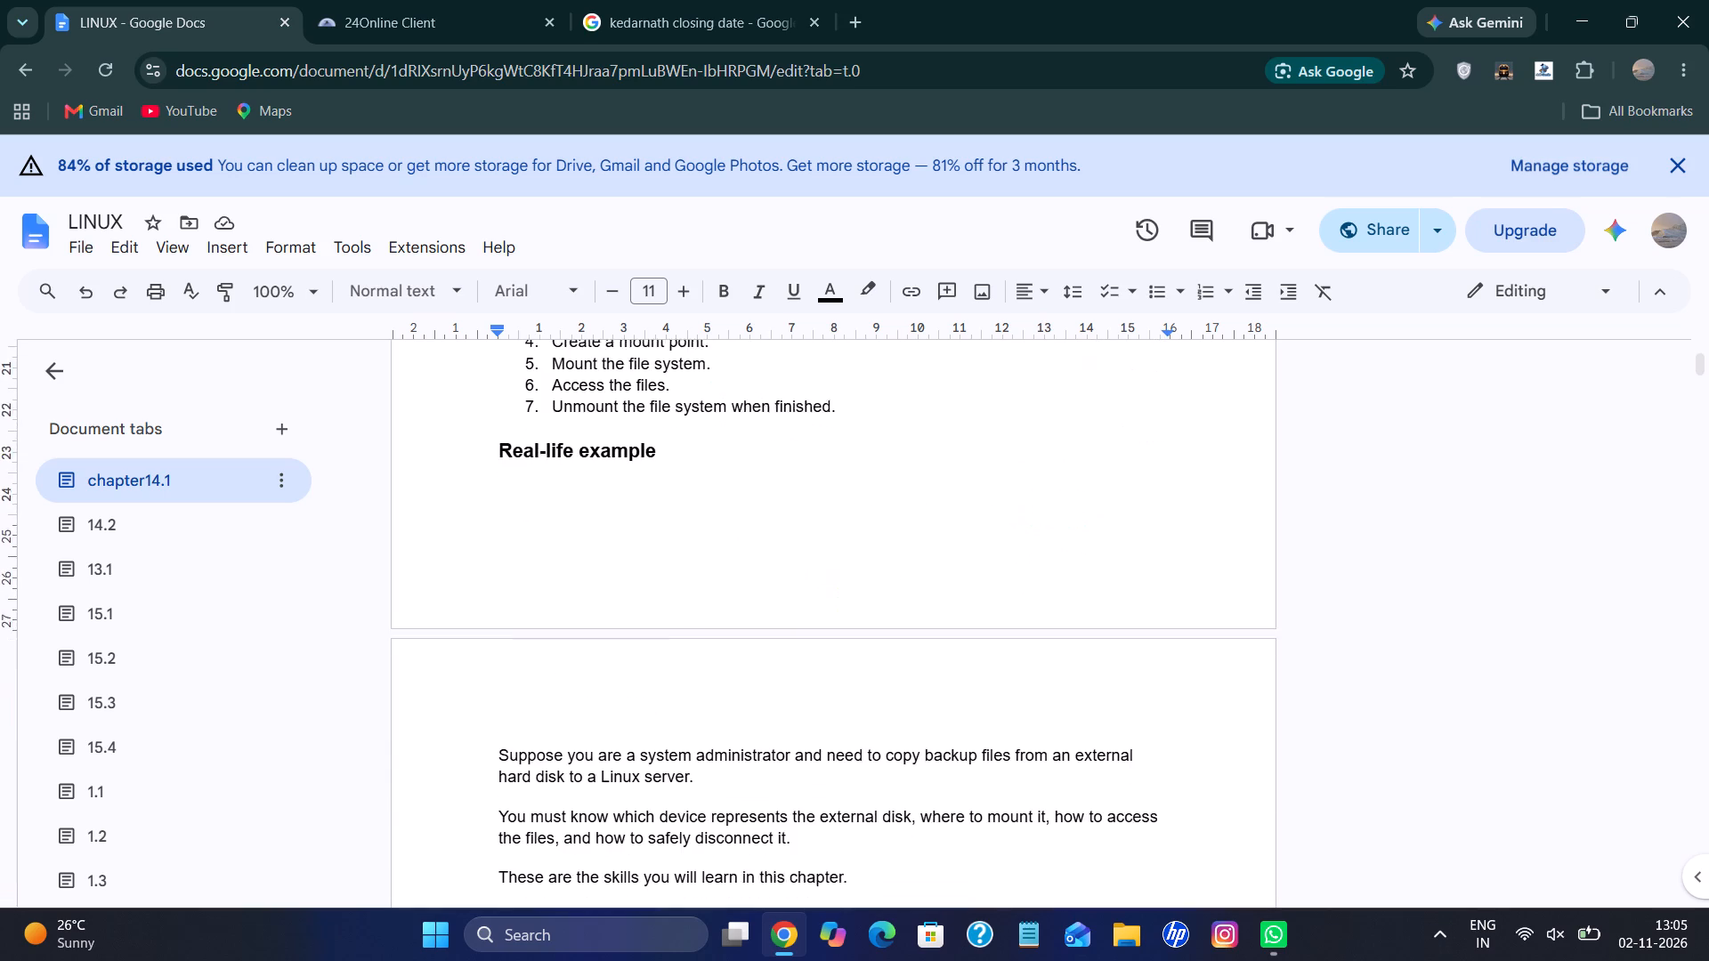
{"action": "scroll", "coordinate": [1062, 518], "scroll_direction": "down", "scroll_amount": 3}
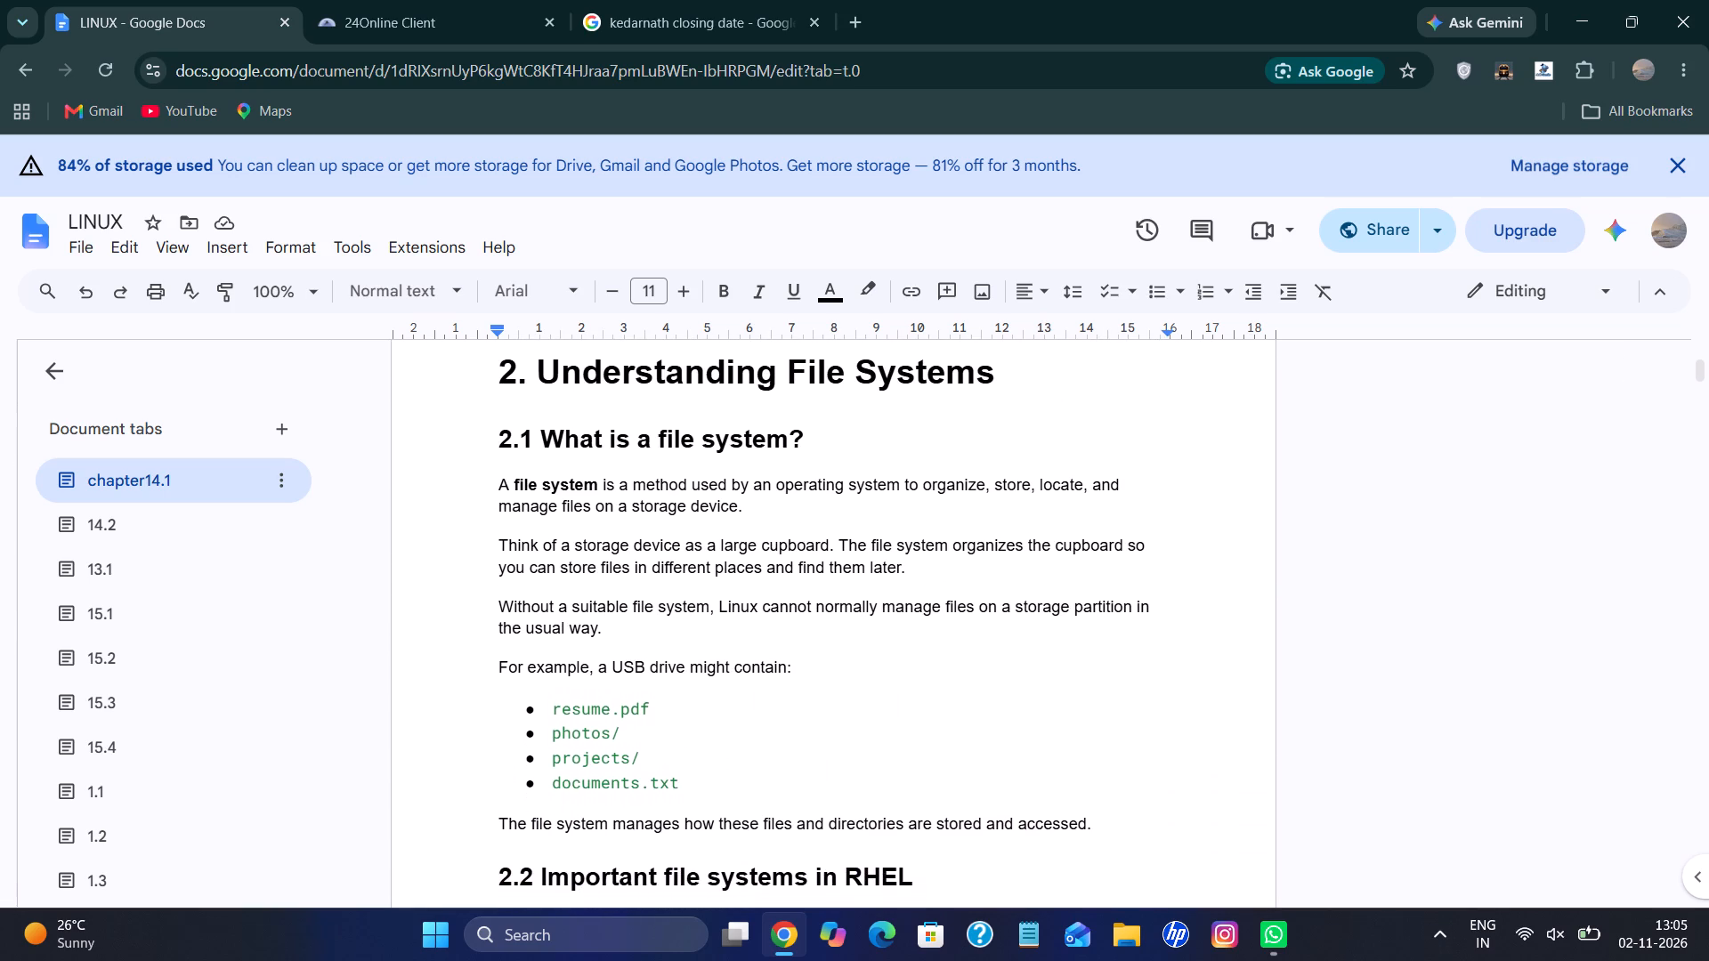
{"action": "scroll", "coordinate": [1062, 518], "scroll_direction": "up", "scroll_amount": 3}
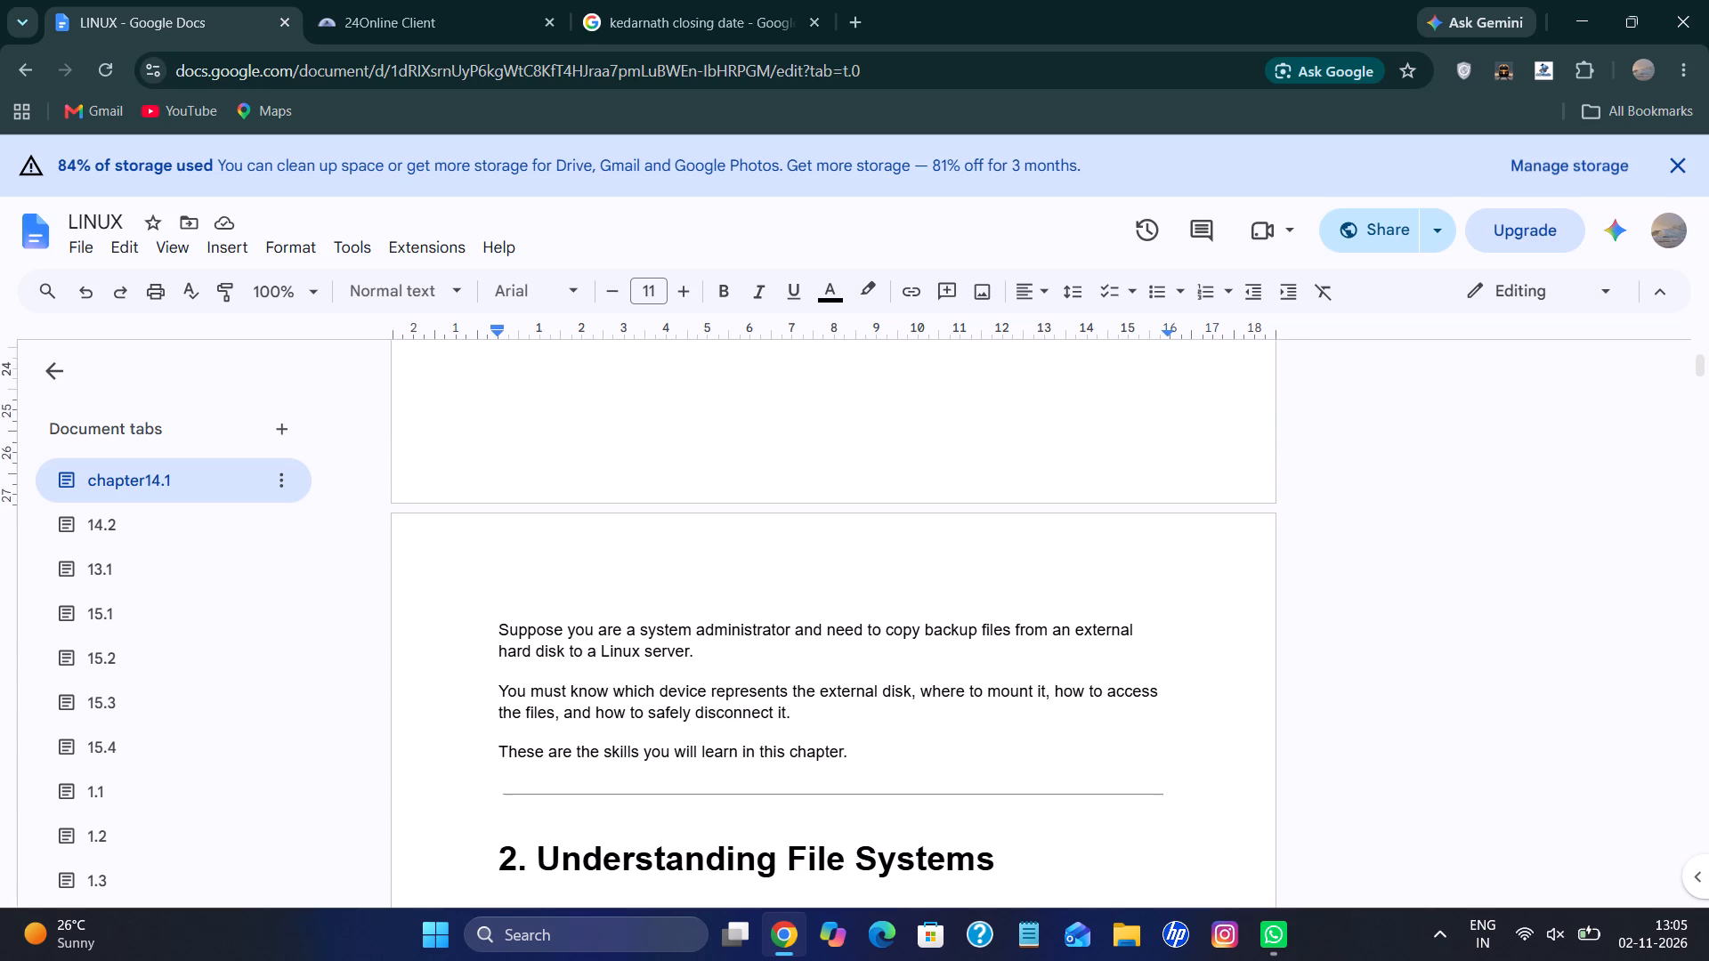
{"action": "scroll", "coordinate": [1062, 518], "scroll_direction": "up", "scroll_amount": 3}
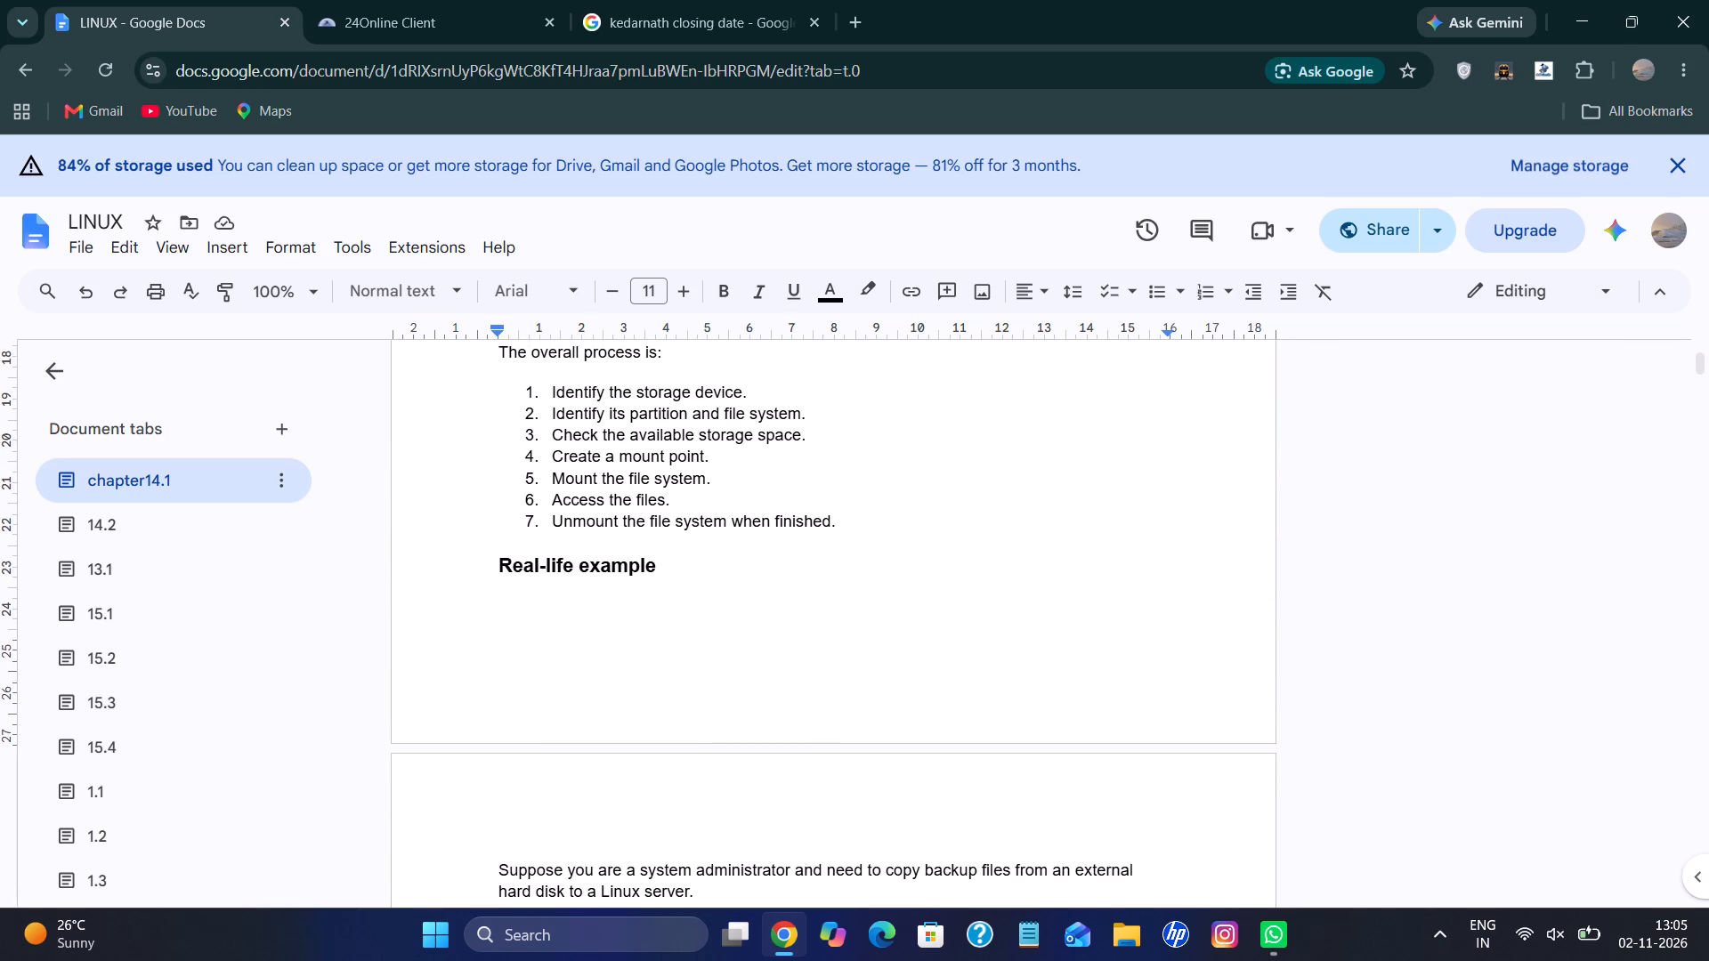
{"action": "scroll", "coordinate": [1062, 518], "scroll_direction": "up", "scroll_amount": 1}
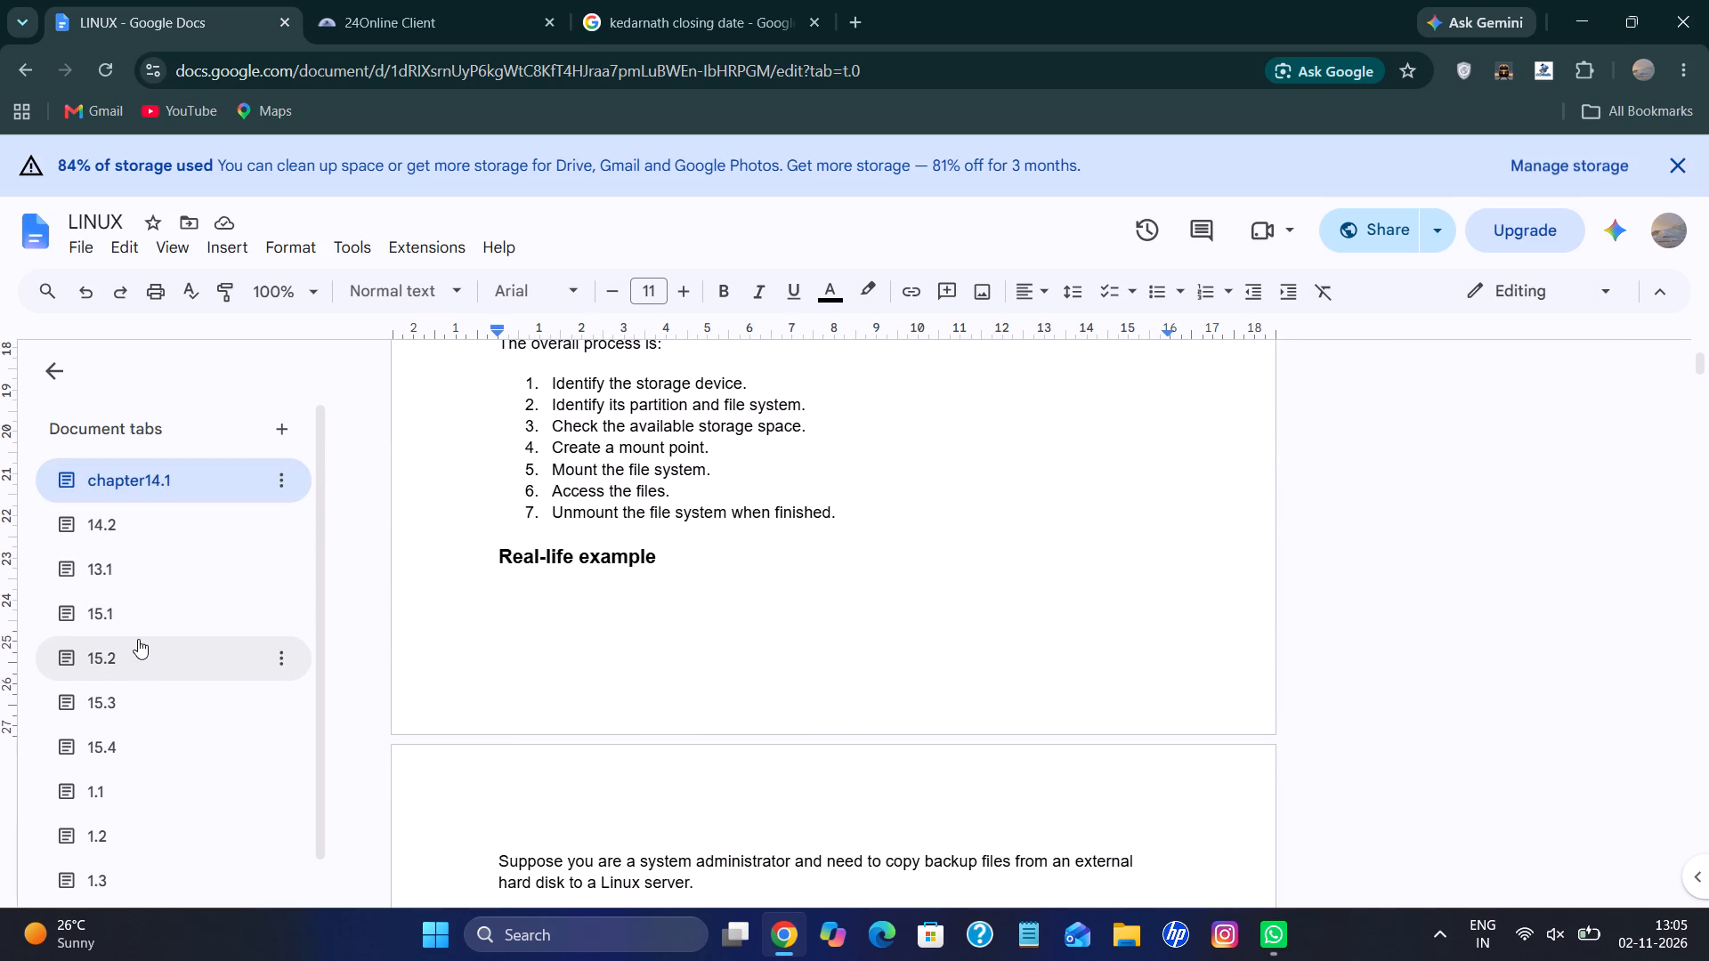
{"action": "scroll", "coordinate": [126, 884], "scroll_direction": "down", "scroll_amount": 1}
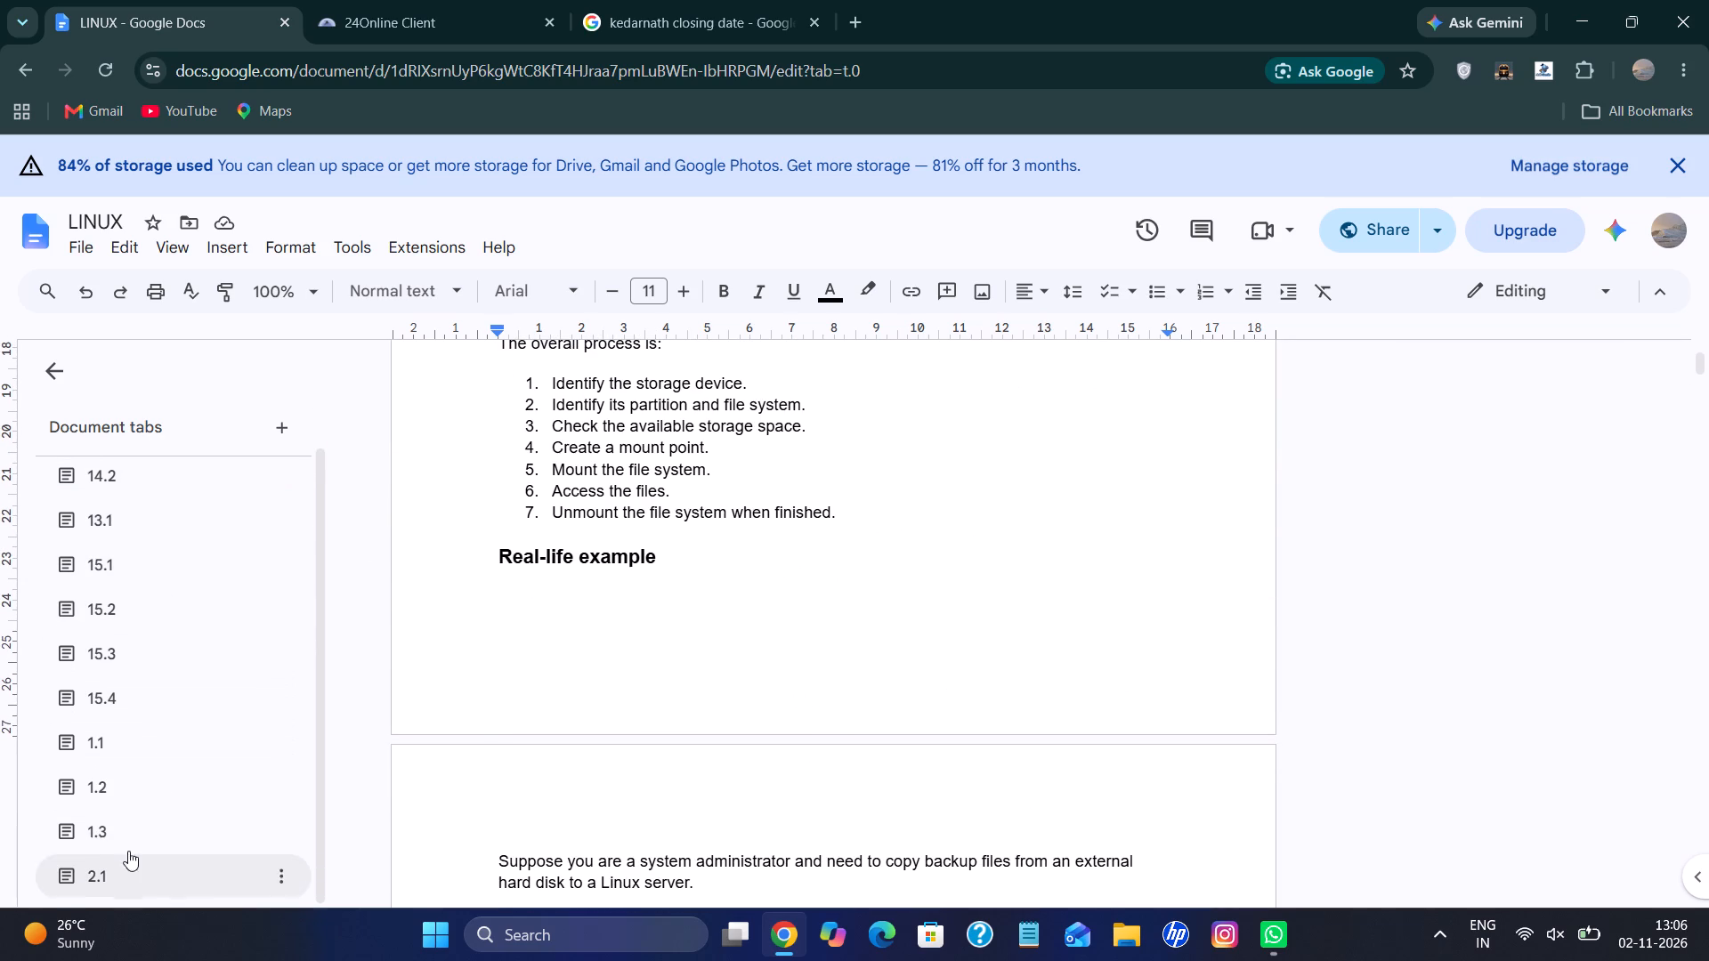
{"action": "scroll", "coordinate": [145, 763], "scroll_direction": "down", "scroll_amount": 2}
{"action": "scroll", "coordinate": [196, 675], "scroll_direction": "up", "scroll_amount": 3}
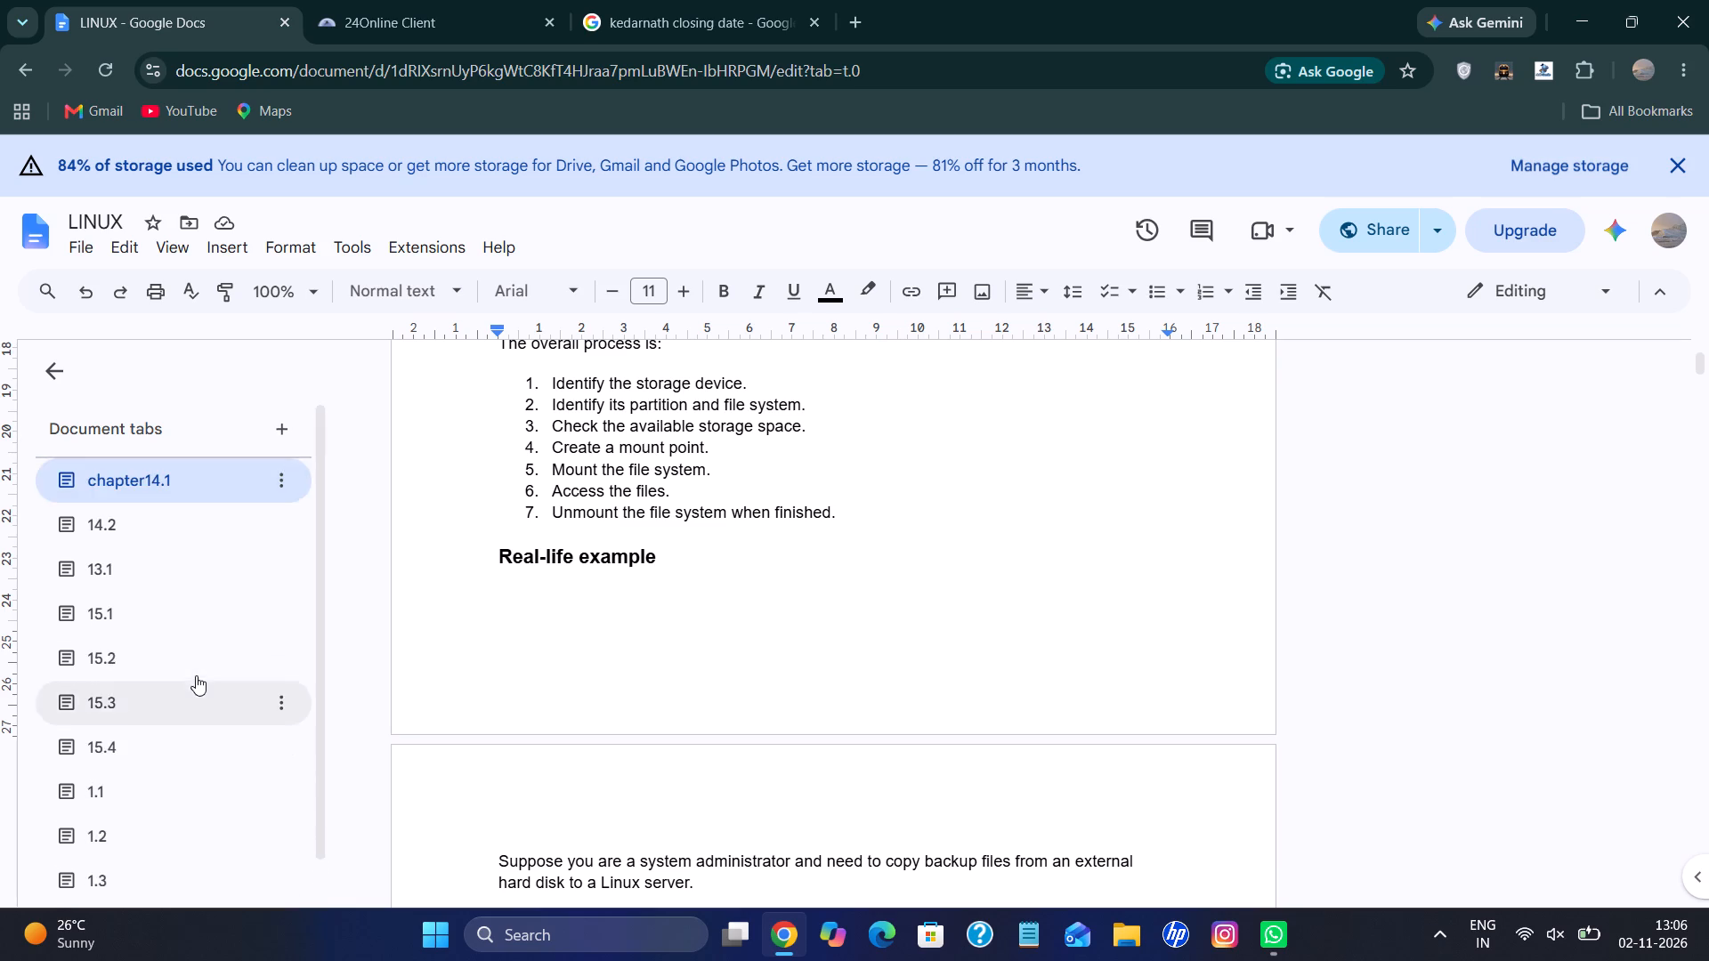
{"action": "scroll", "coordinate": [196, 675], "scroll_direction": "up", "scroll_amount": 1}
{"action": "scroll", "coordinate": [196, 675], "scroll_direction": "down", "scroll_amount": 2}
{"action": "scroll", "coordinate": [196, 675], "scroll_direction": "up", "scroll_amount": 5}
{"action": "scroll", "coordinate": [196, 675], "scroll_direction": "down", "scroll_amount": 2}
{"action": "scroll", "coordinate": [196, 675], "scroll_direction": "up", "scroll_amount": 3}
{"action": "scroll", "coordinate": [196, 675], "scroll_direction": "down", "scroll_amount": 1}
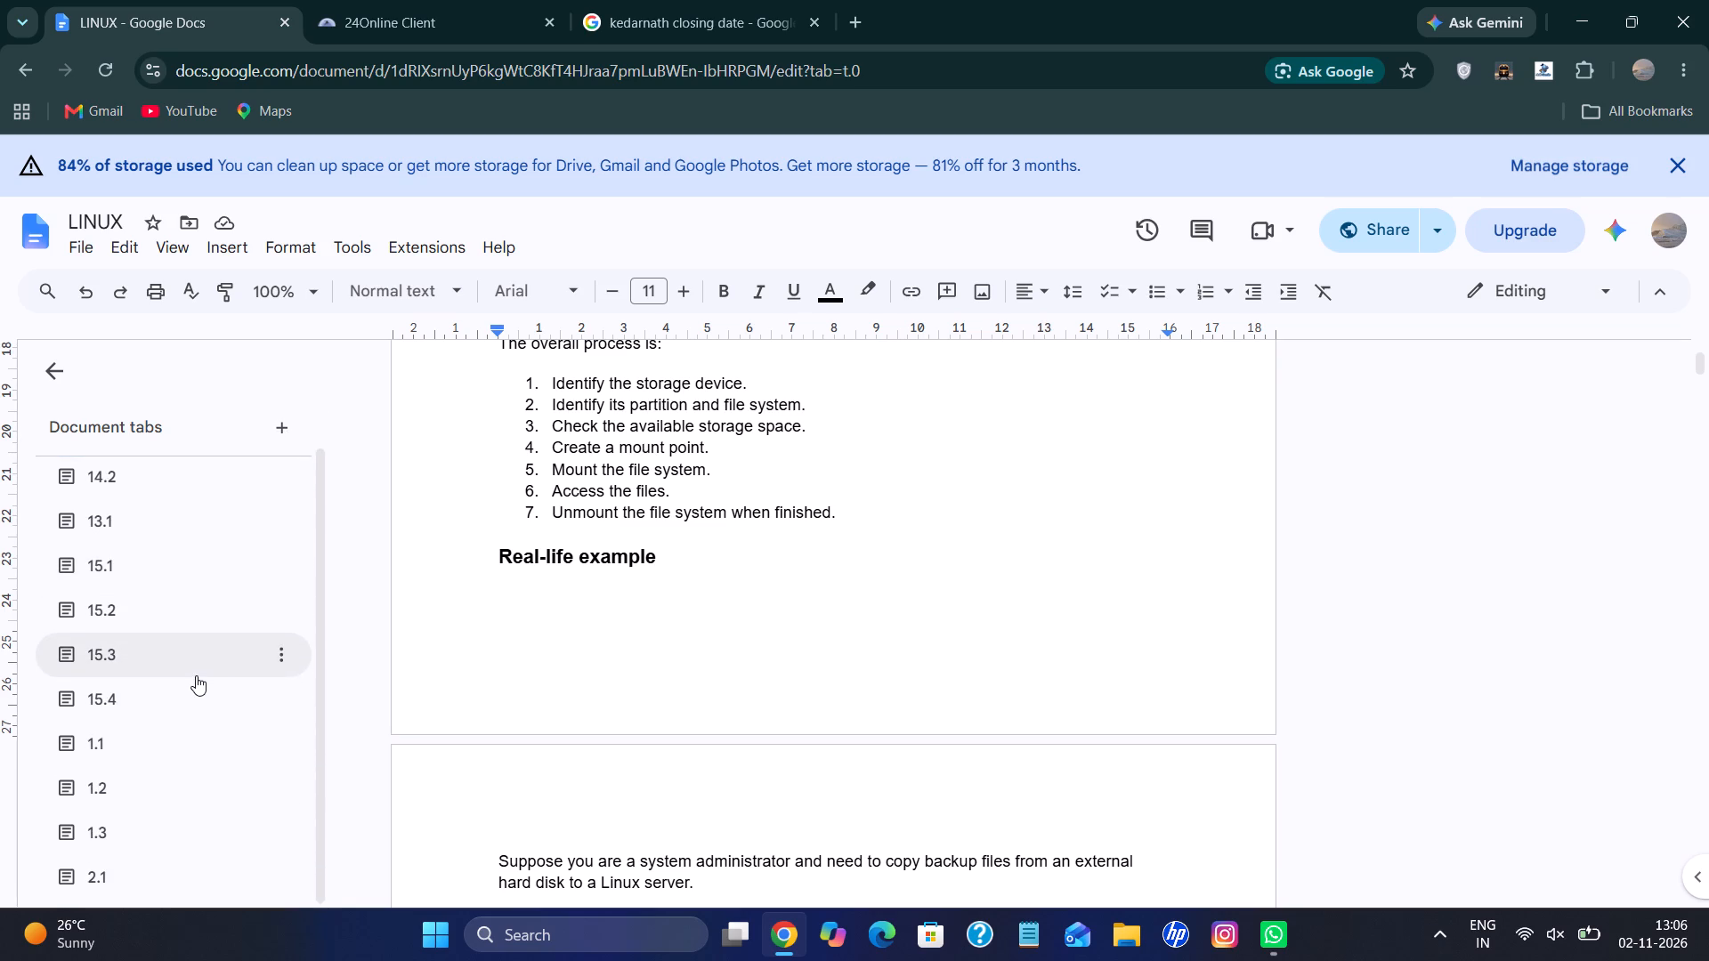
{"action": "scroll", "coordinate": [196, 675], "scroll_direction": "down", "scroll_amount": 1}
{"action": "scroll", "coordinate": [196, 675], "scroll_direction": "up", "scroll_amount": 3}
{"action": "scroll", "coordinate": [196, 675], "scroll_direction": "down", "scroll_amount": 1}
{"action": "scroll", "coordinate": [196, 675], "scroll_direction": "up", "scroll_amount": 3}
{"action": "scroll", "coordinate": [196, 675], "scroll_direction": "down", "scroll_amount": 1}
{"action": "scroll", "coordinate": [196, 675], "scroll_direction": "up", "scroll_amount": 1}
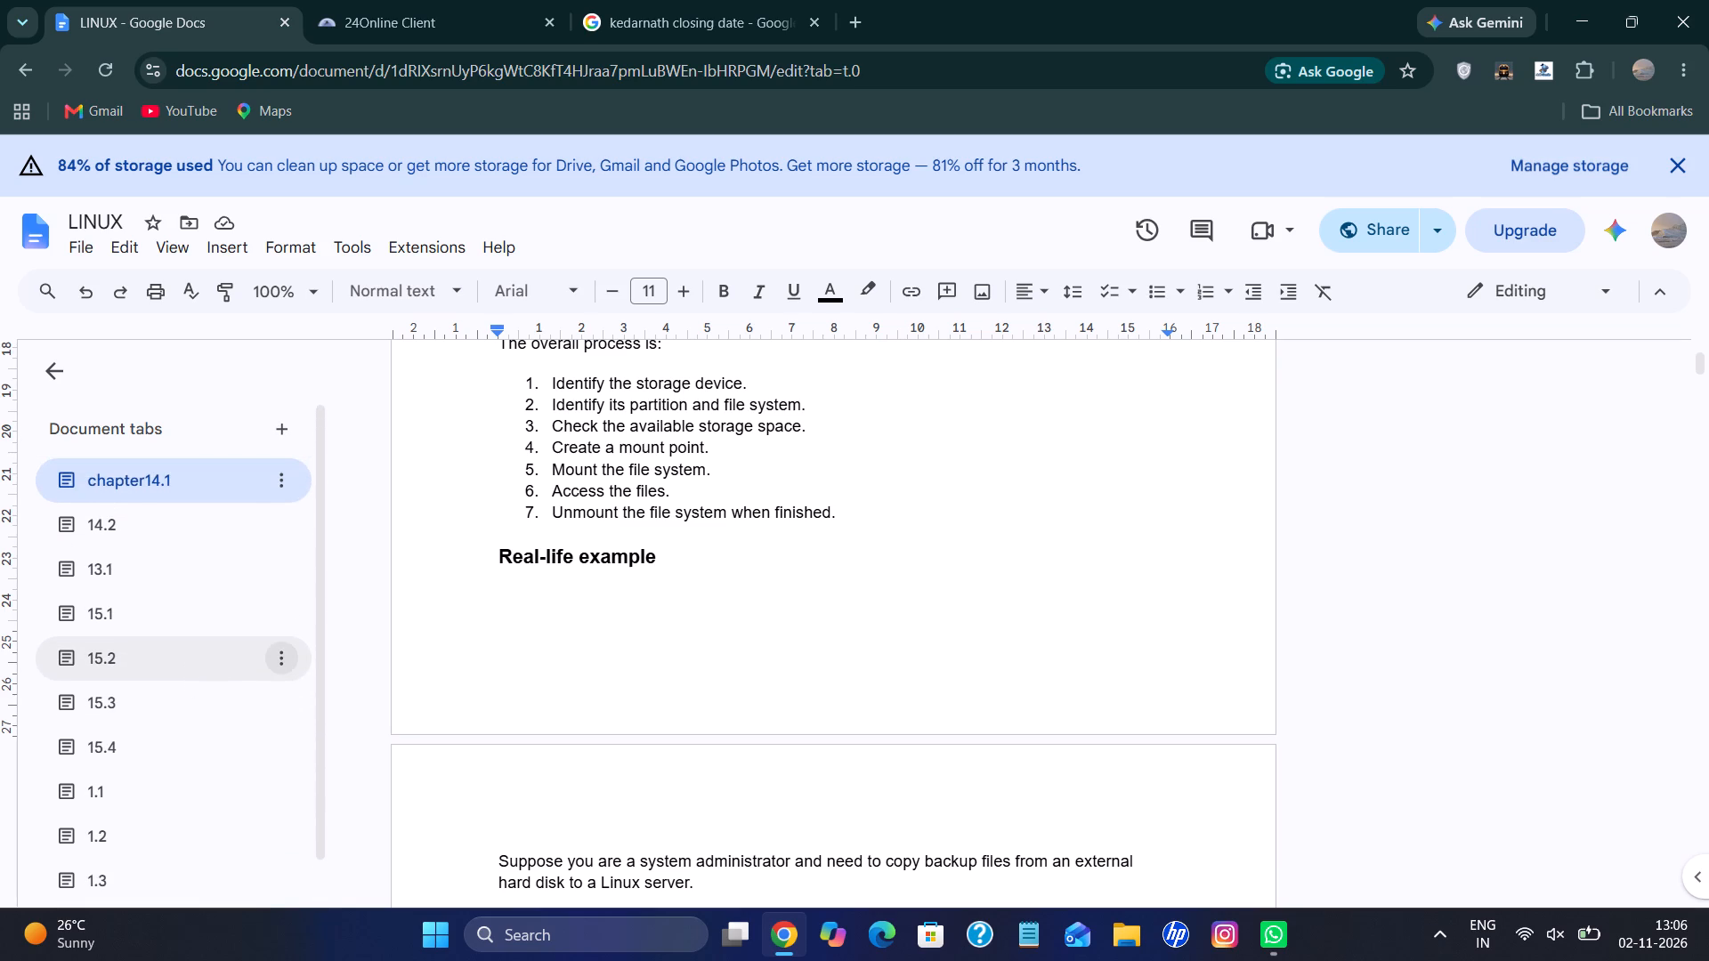
Reread the opening of Chapter 14: Accessing Removable Media, from the introduction through the mount point example.
{"action": "scroll", "coordinate": [612, 650], "scroll_direction": "up", "scroll_amount": 2}
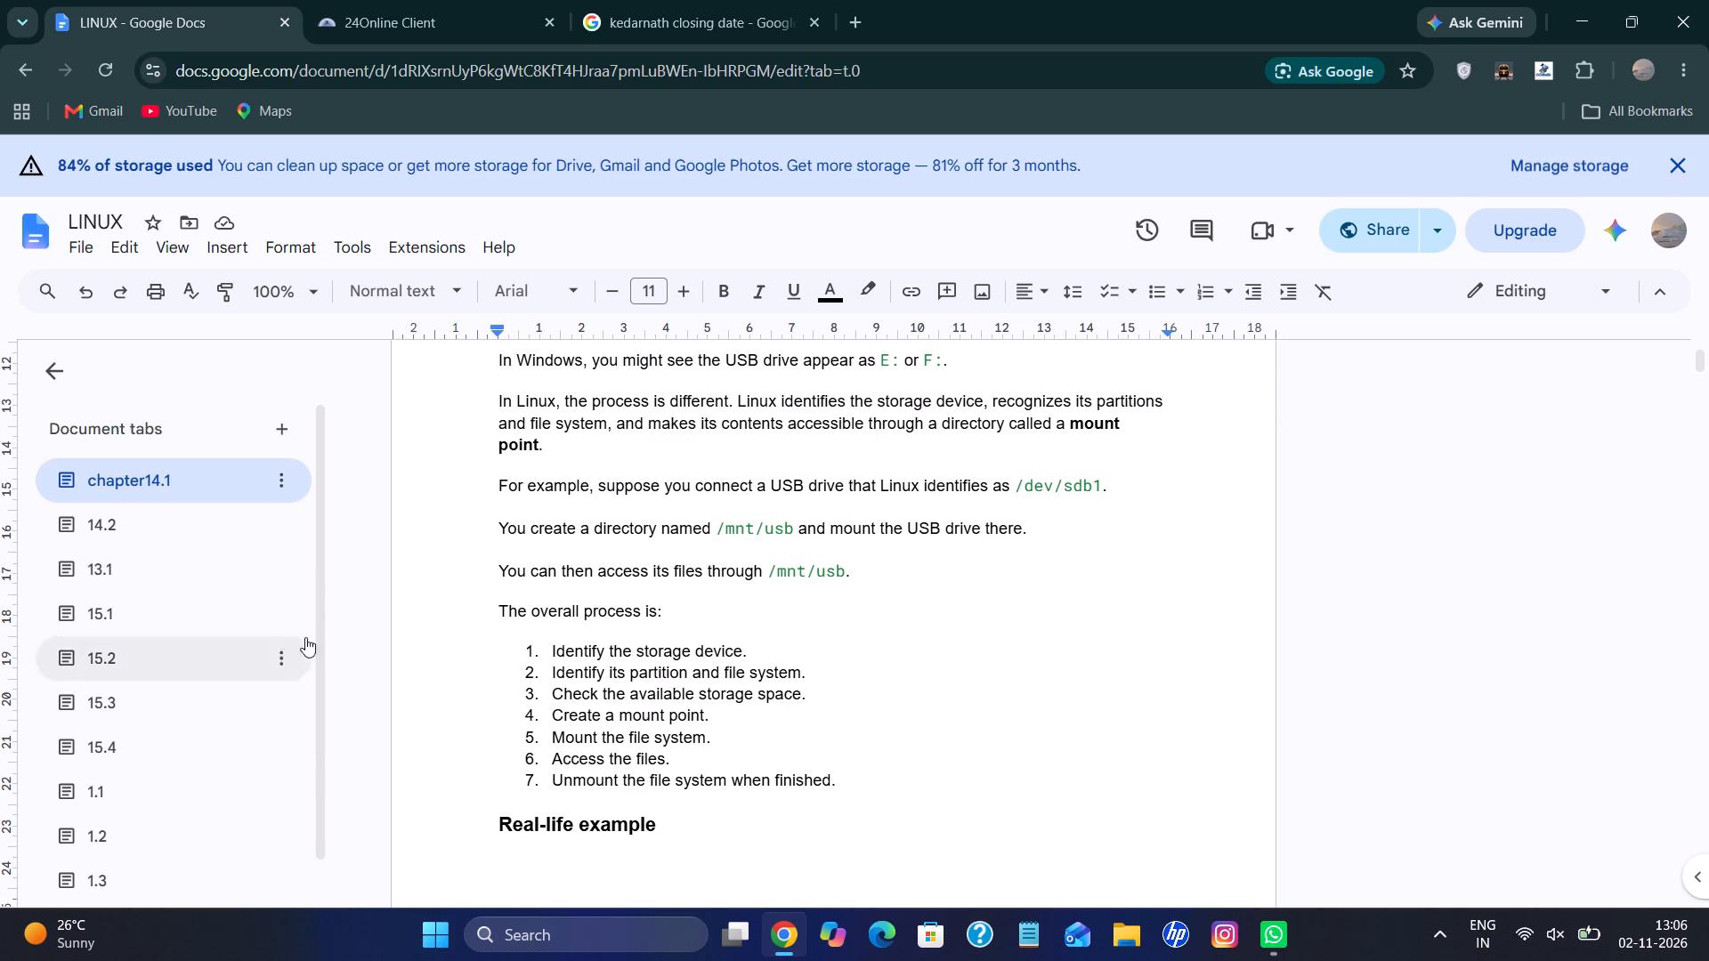
{"action": "scroll", "coordinate": [714, 657], "scroll_direction": "up", "scroll_amount": 1}
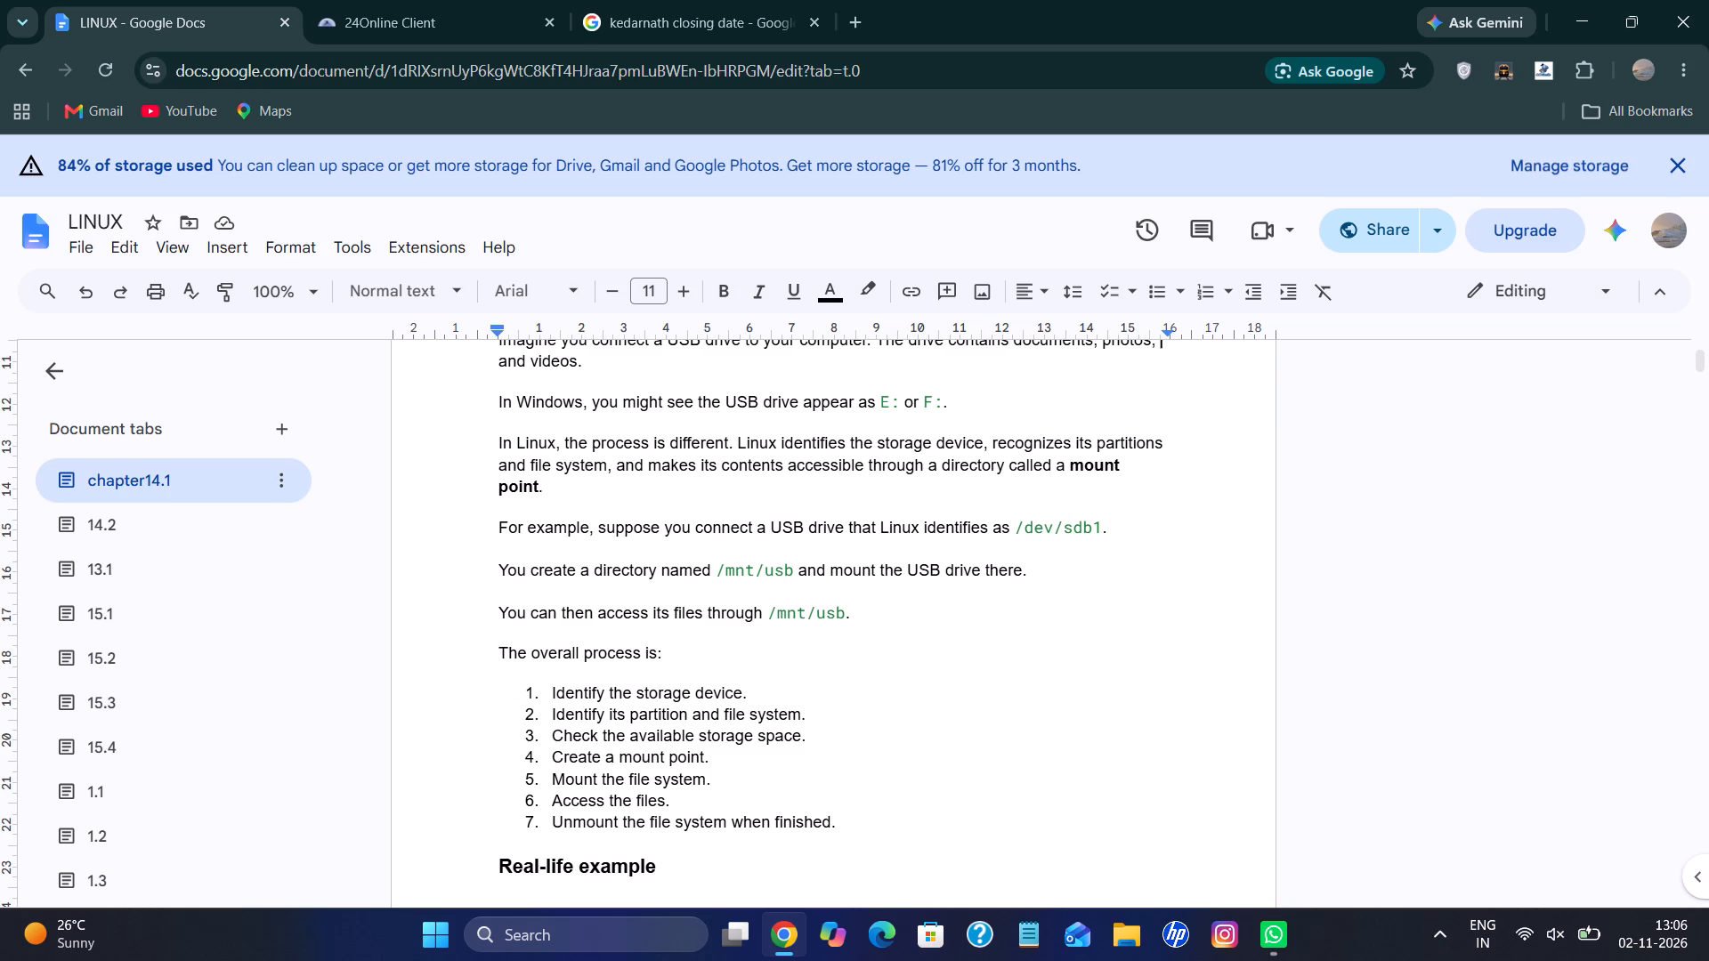
{"action": "scroll", "coordinate": [714, 657], "scroll_direction": "up", "scroll_amount": 4}
{"action": "scroll", "coordinate": [714, 657], "scroll_direction": "down", "scroll_amount": 1}
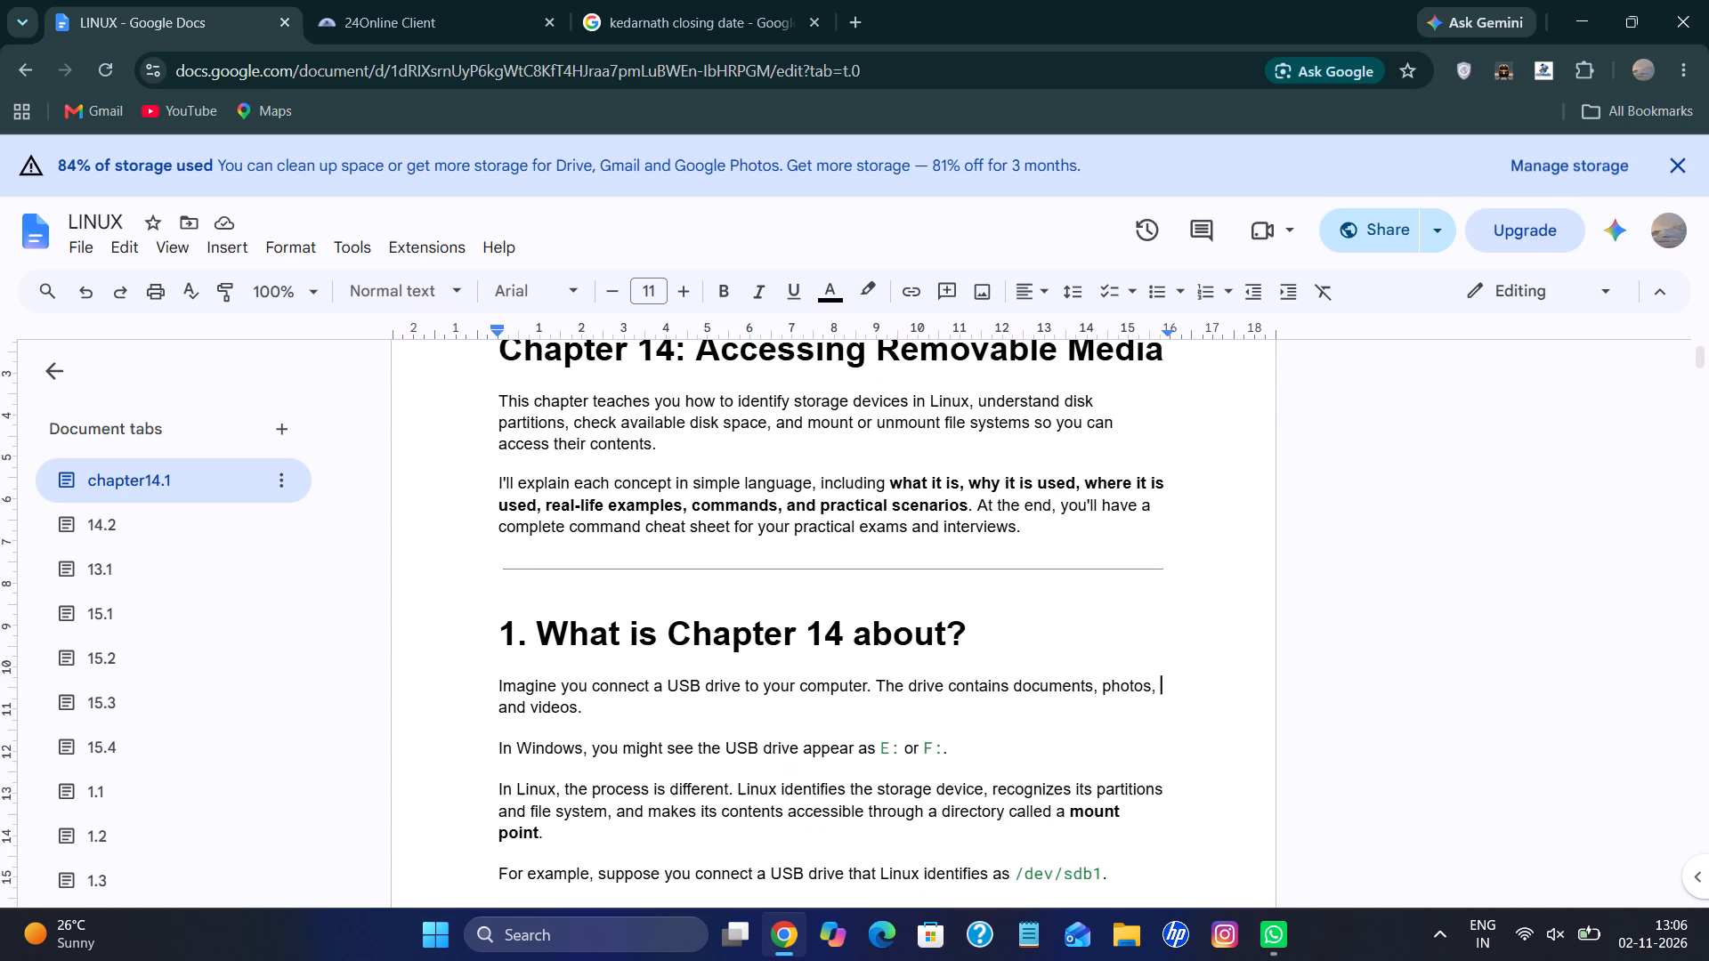
{"action": "scroll", "coordinate": [714, 657], "scroll_direction": "down", "scroll_amount": 2}
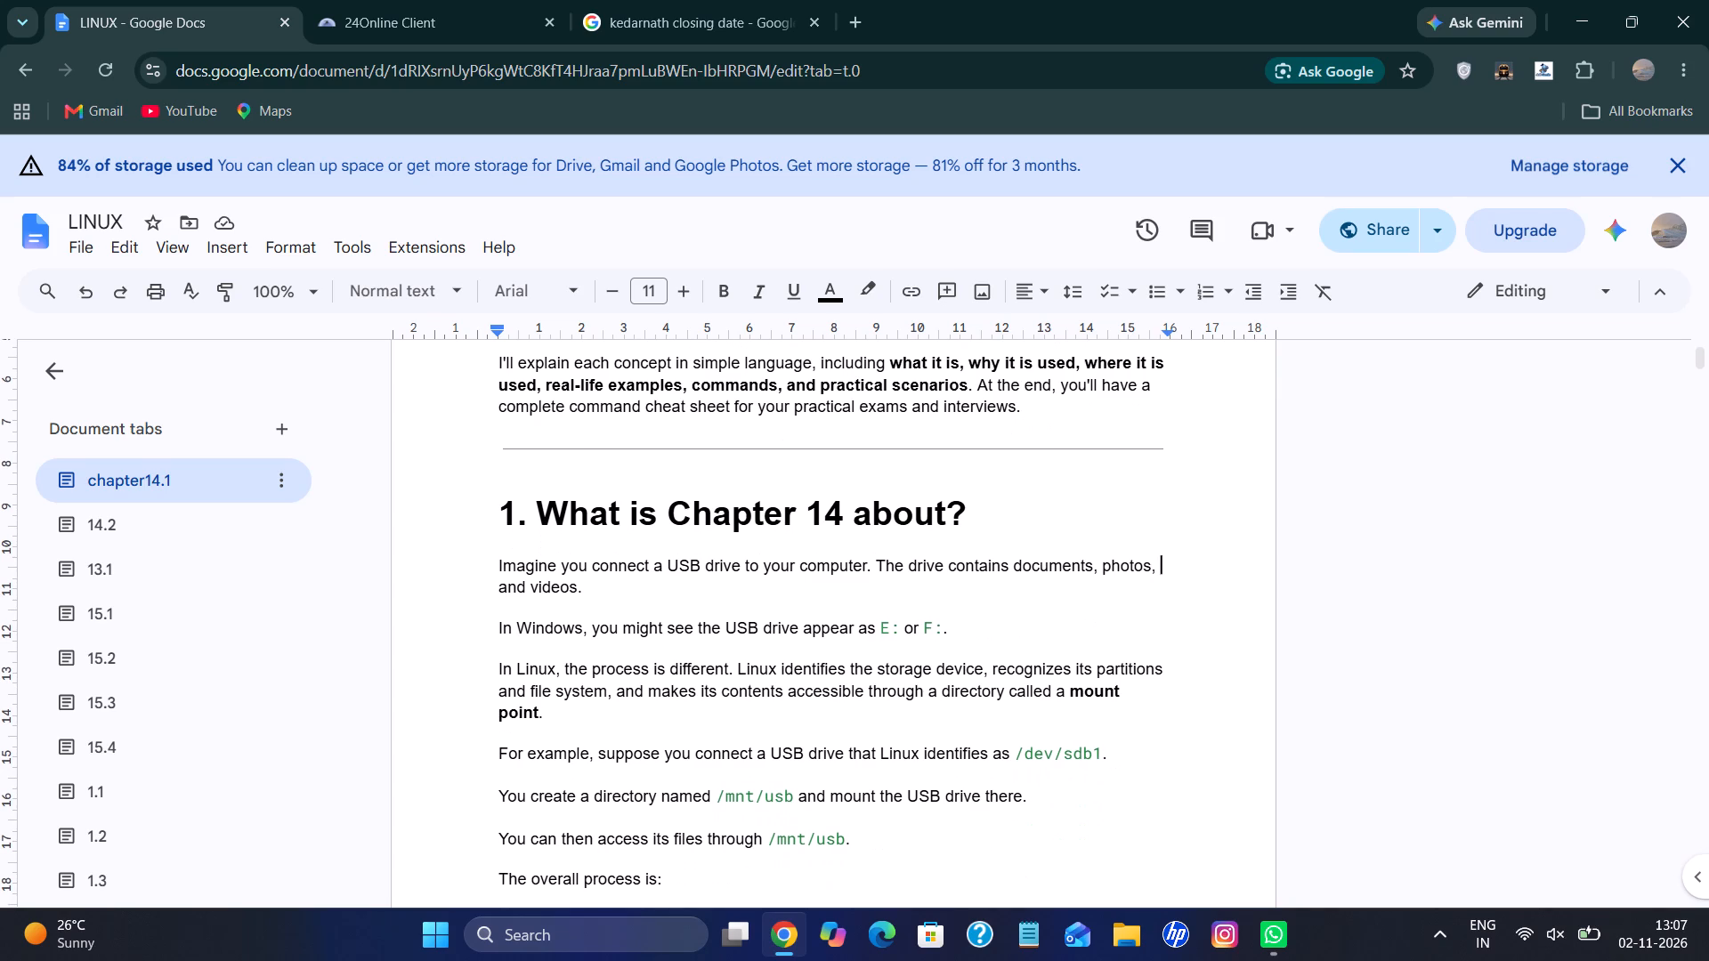
{"action": "scroll", "coordinate": [714, 657], "scroll_direction": "up", "scroll_amount": 1}
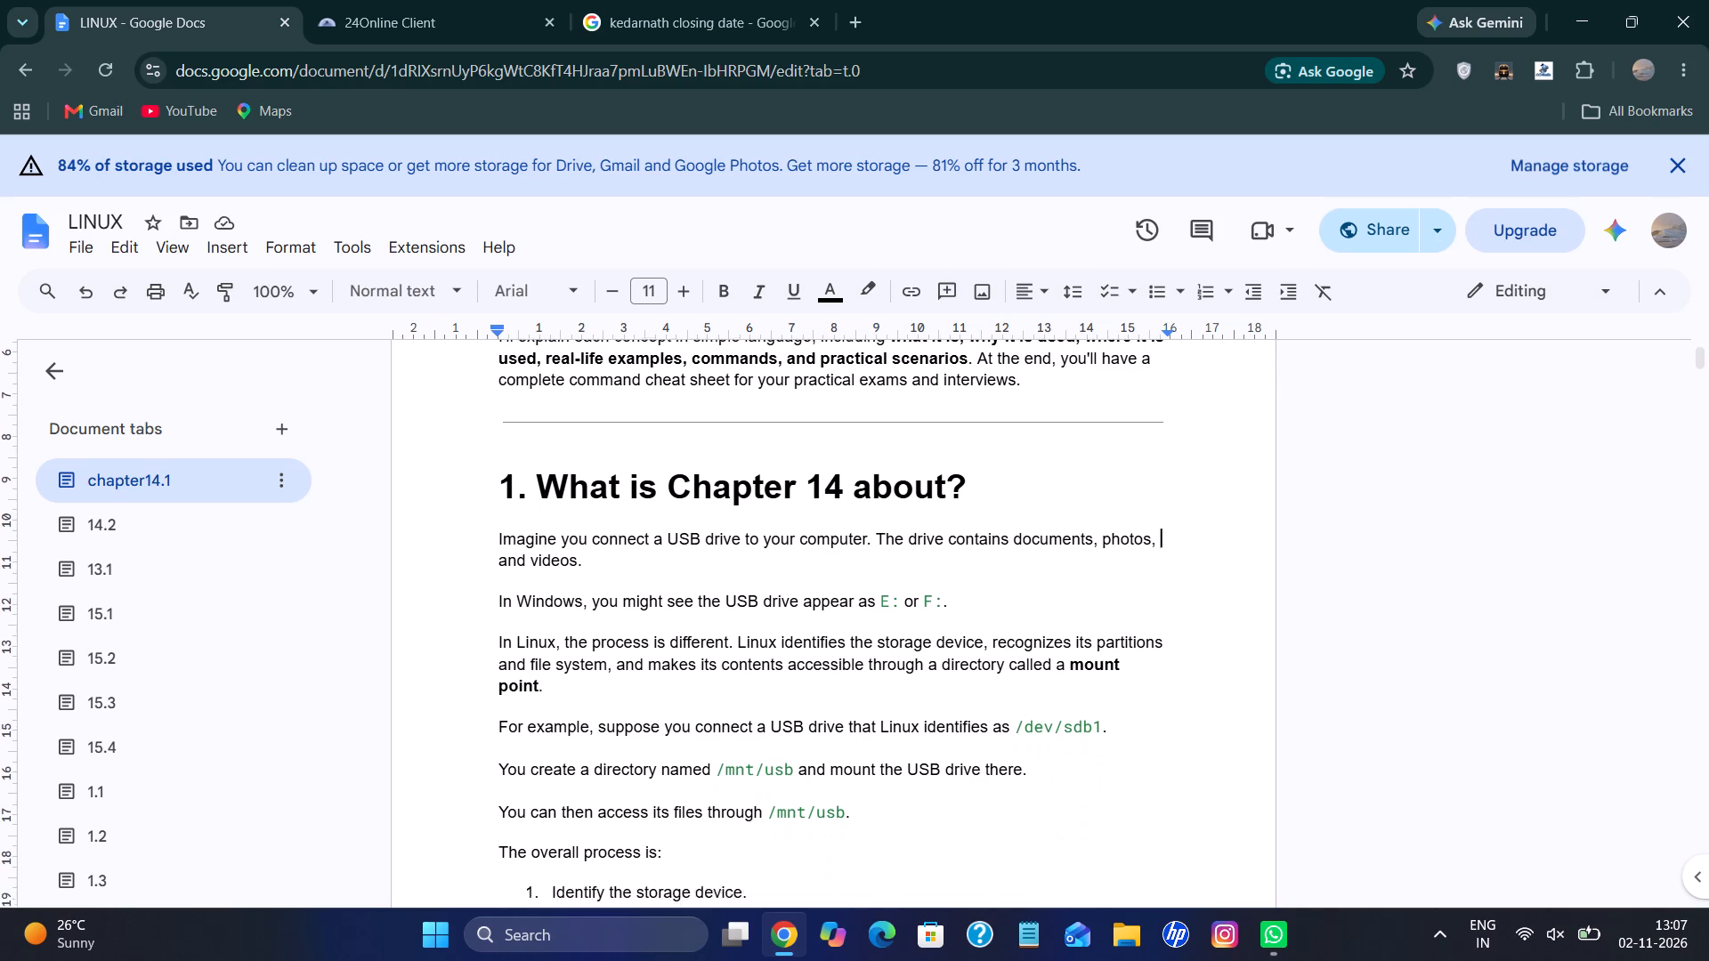
{"action": "scroll", "coordinate": [714, 657], "scroll_direction": "up", "scroll_amount": 1}
{"action": "scroll", "coordinate": [714, 657], "scroll_direction": "down", "scroll_amount": 3}
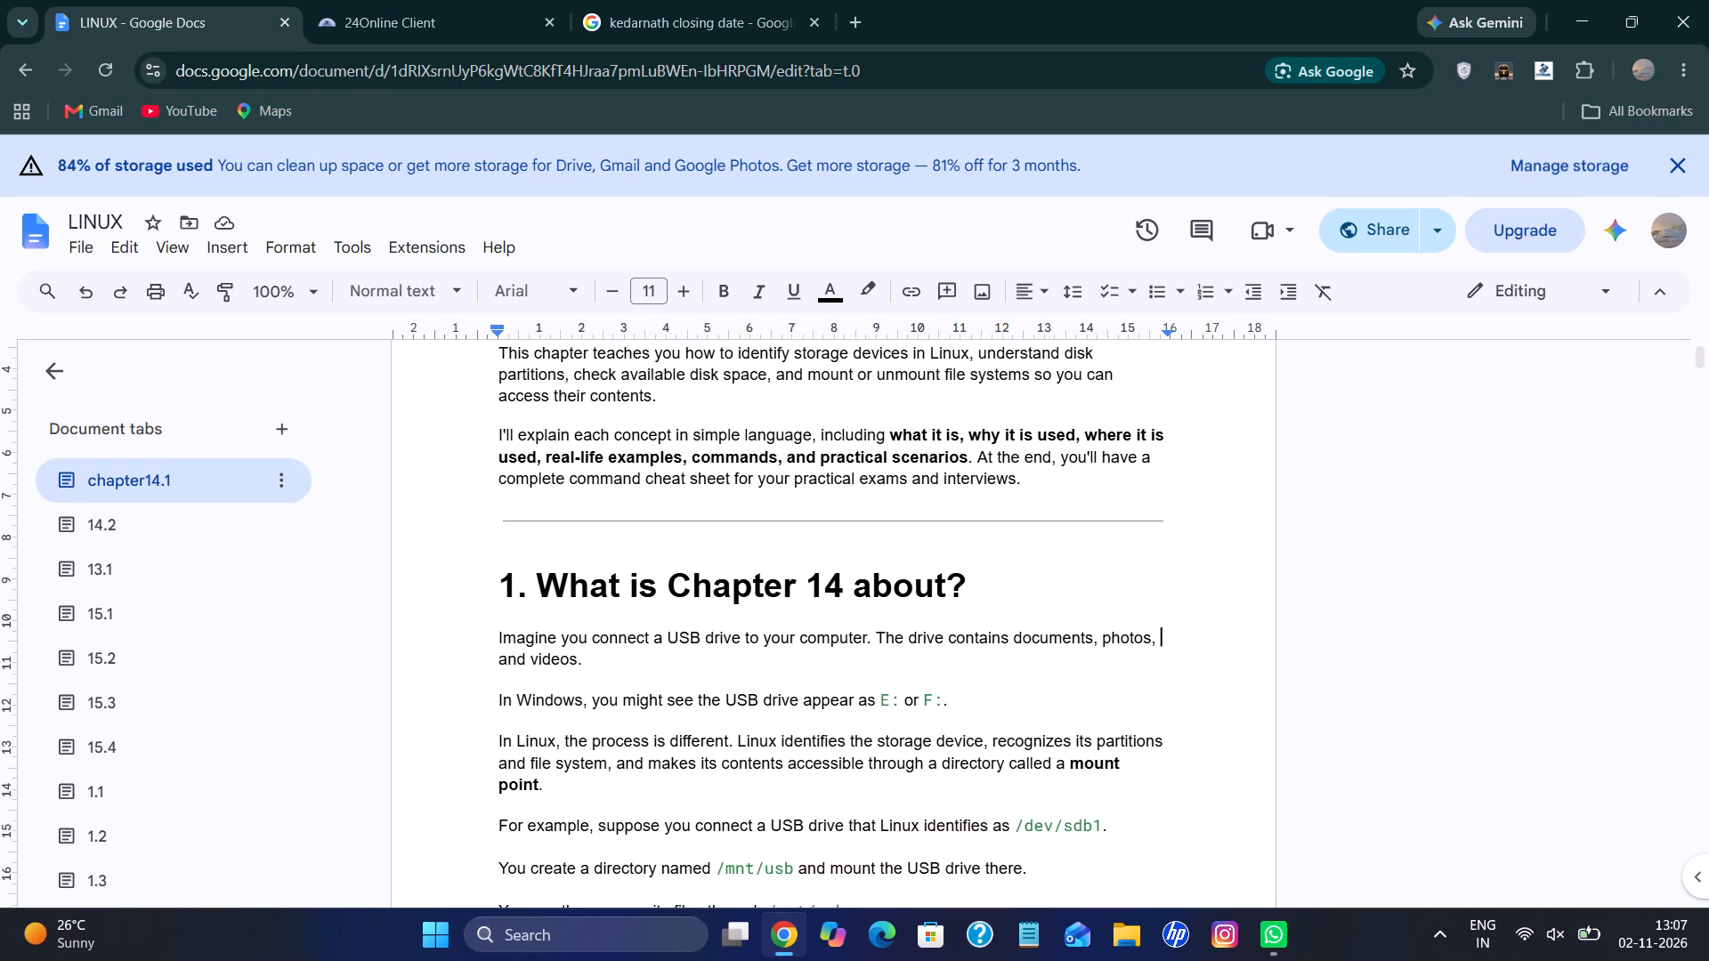
{"action": "scroll", "coordinate": [714, 657], "scroll_direction": "down", "scroll_amount": 1}
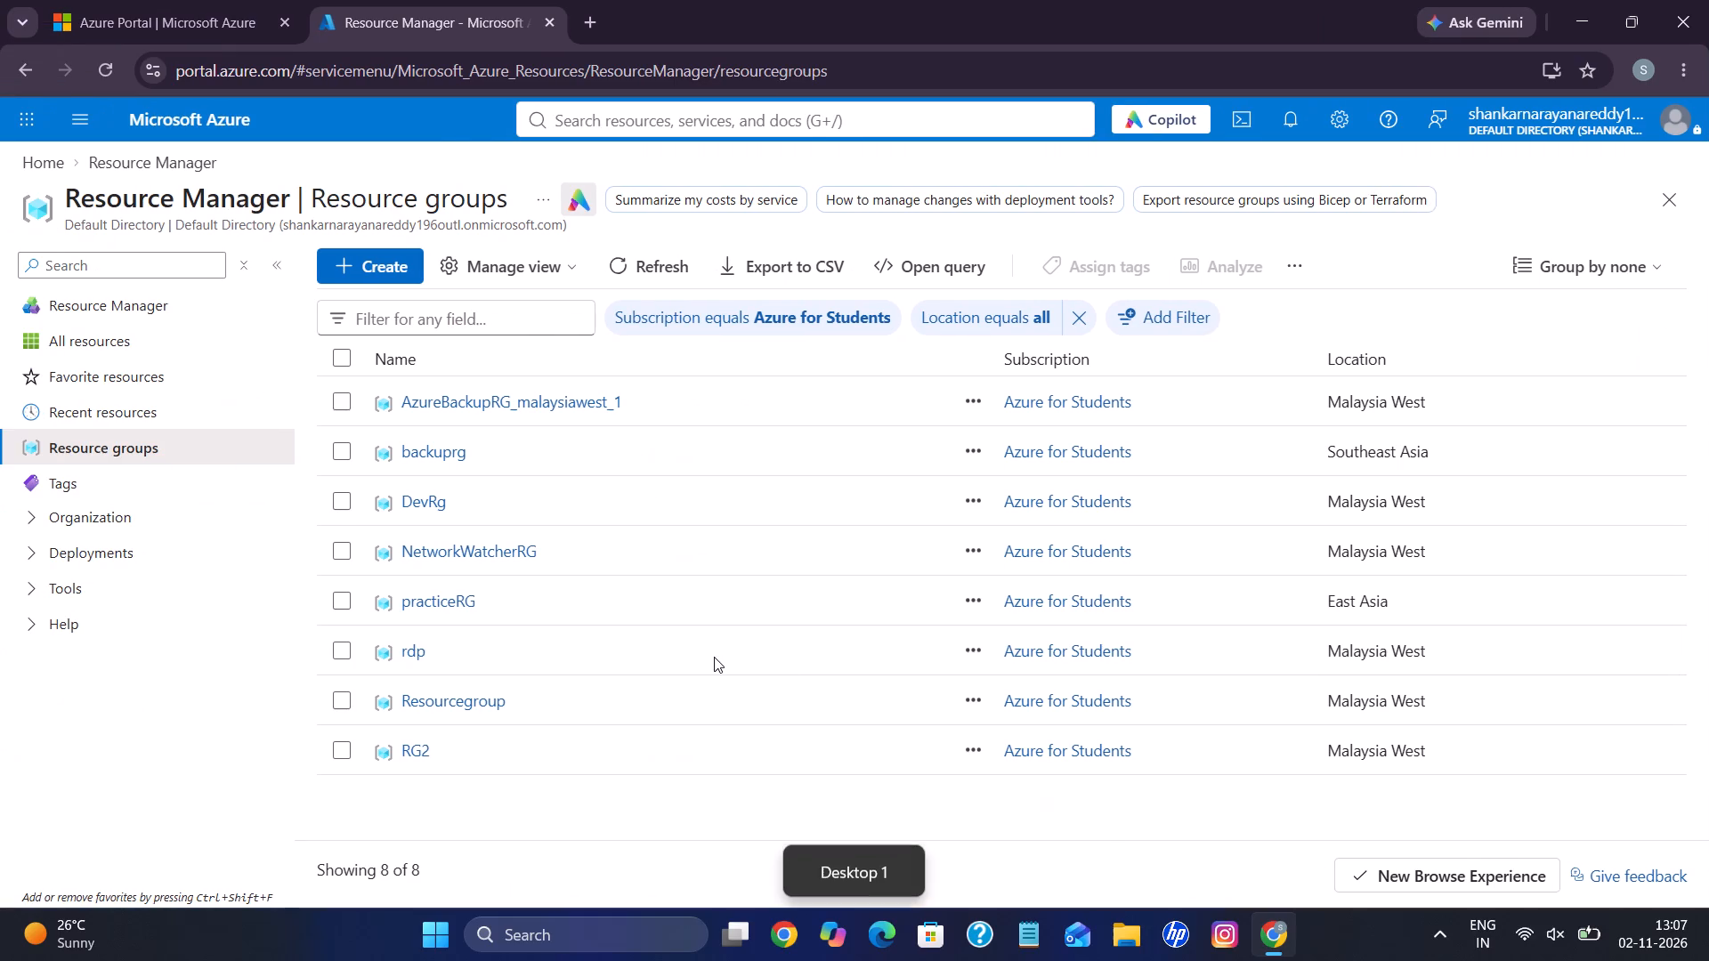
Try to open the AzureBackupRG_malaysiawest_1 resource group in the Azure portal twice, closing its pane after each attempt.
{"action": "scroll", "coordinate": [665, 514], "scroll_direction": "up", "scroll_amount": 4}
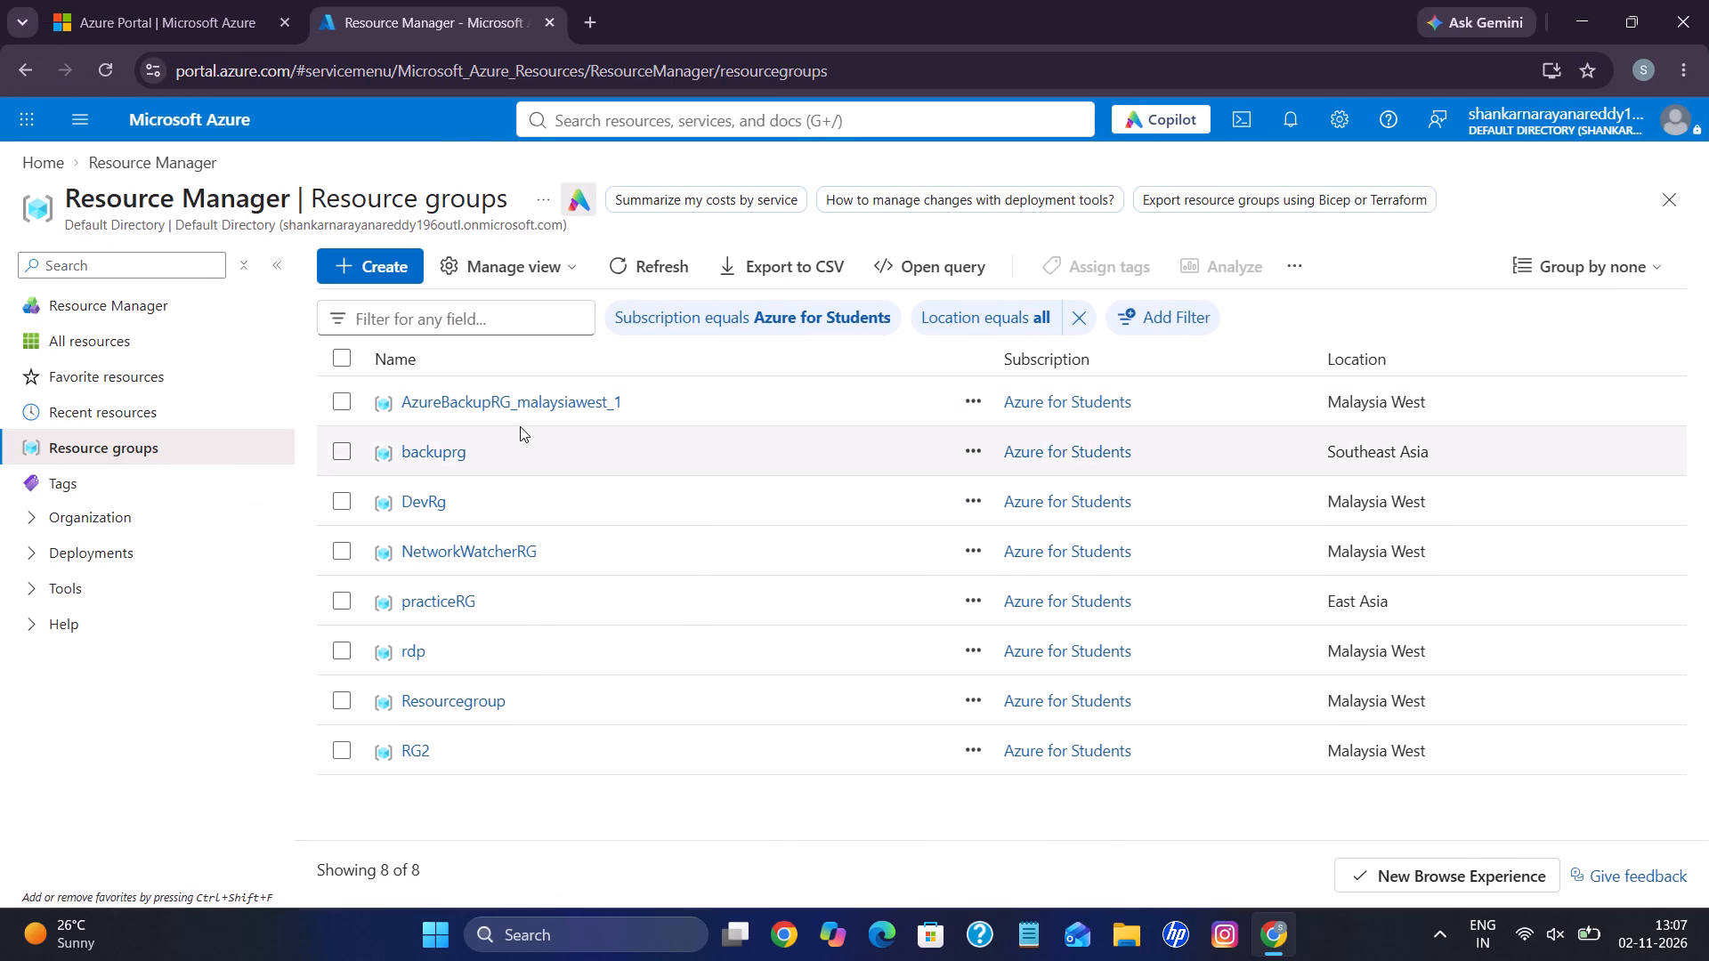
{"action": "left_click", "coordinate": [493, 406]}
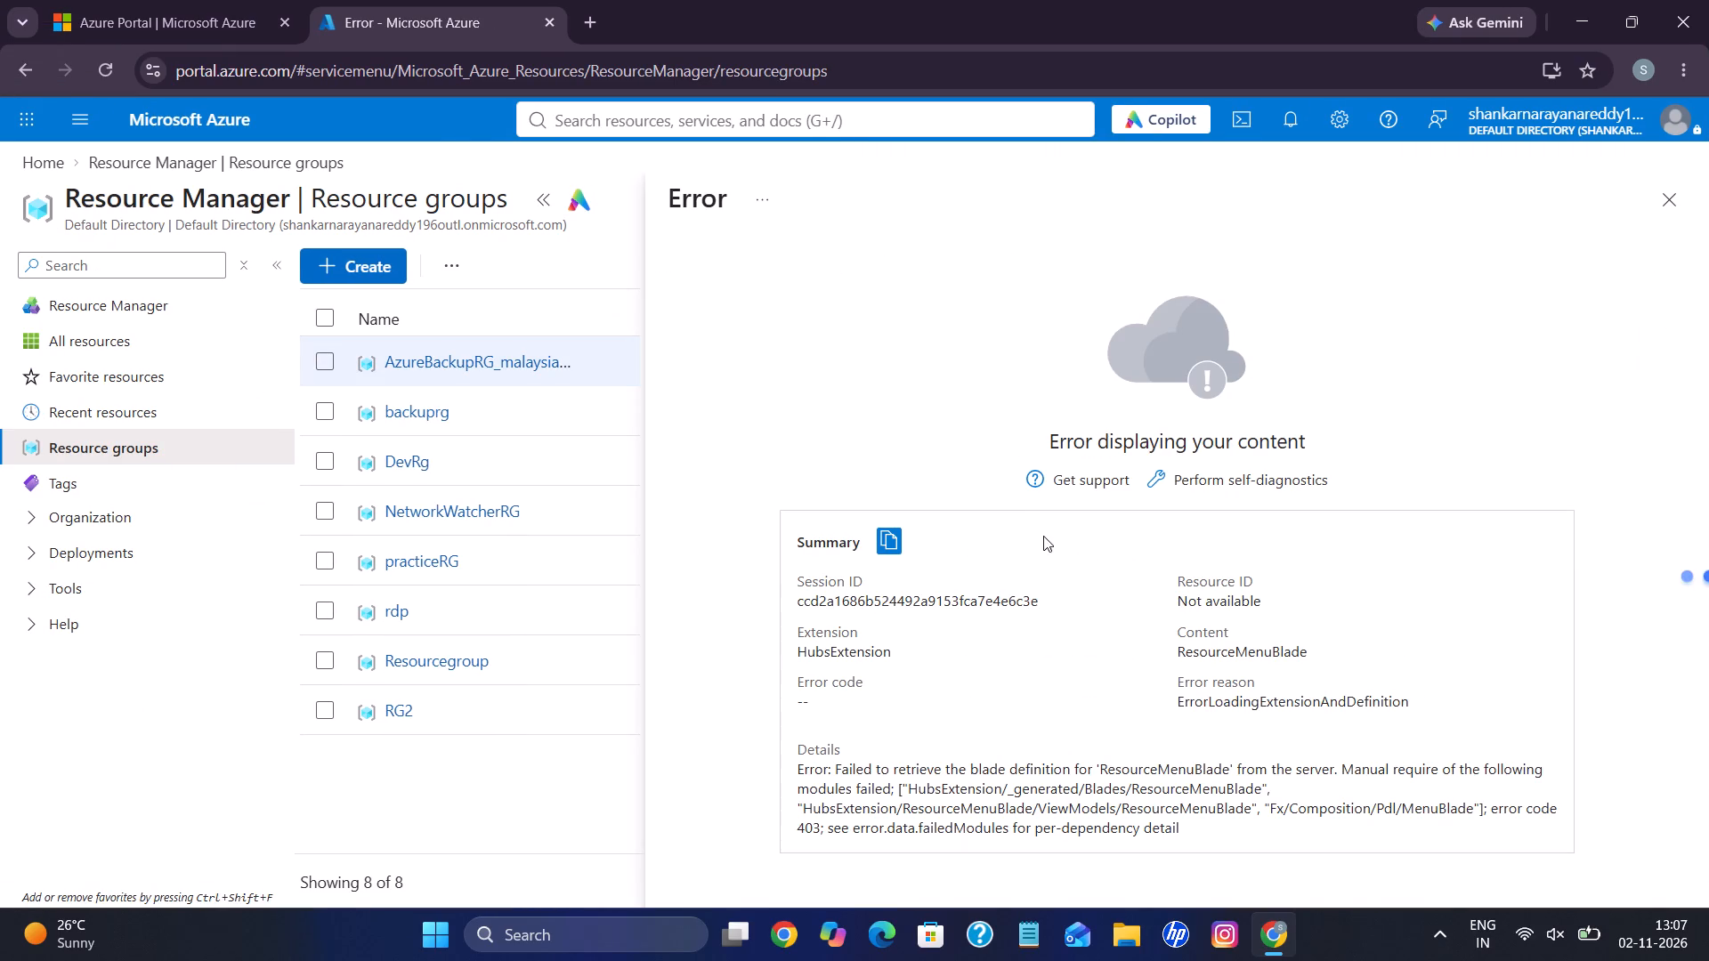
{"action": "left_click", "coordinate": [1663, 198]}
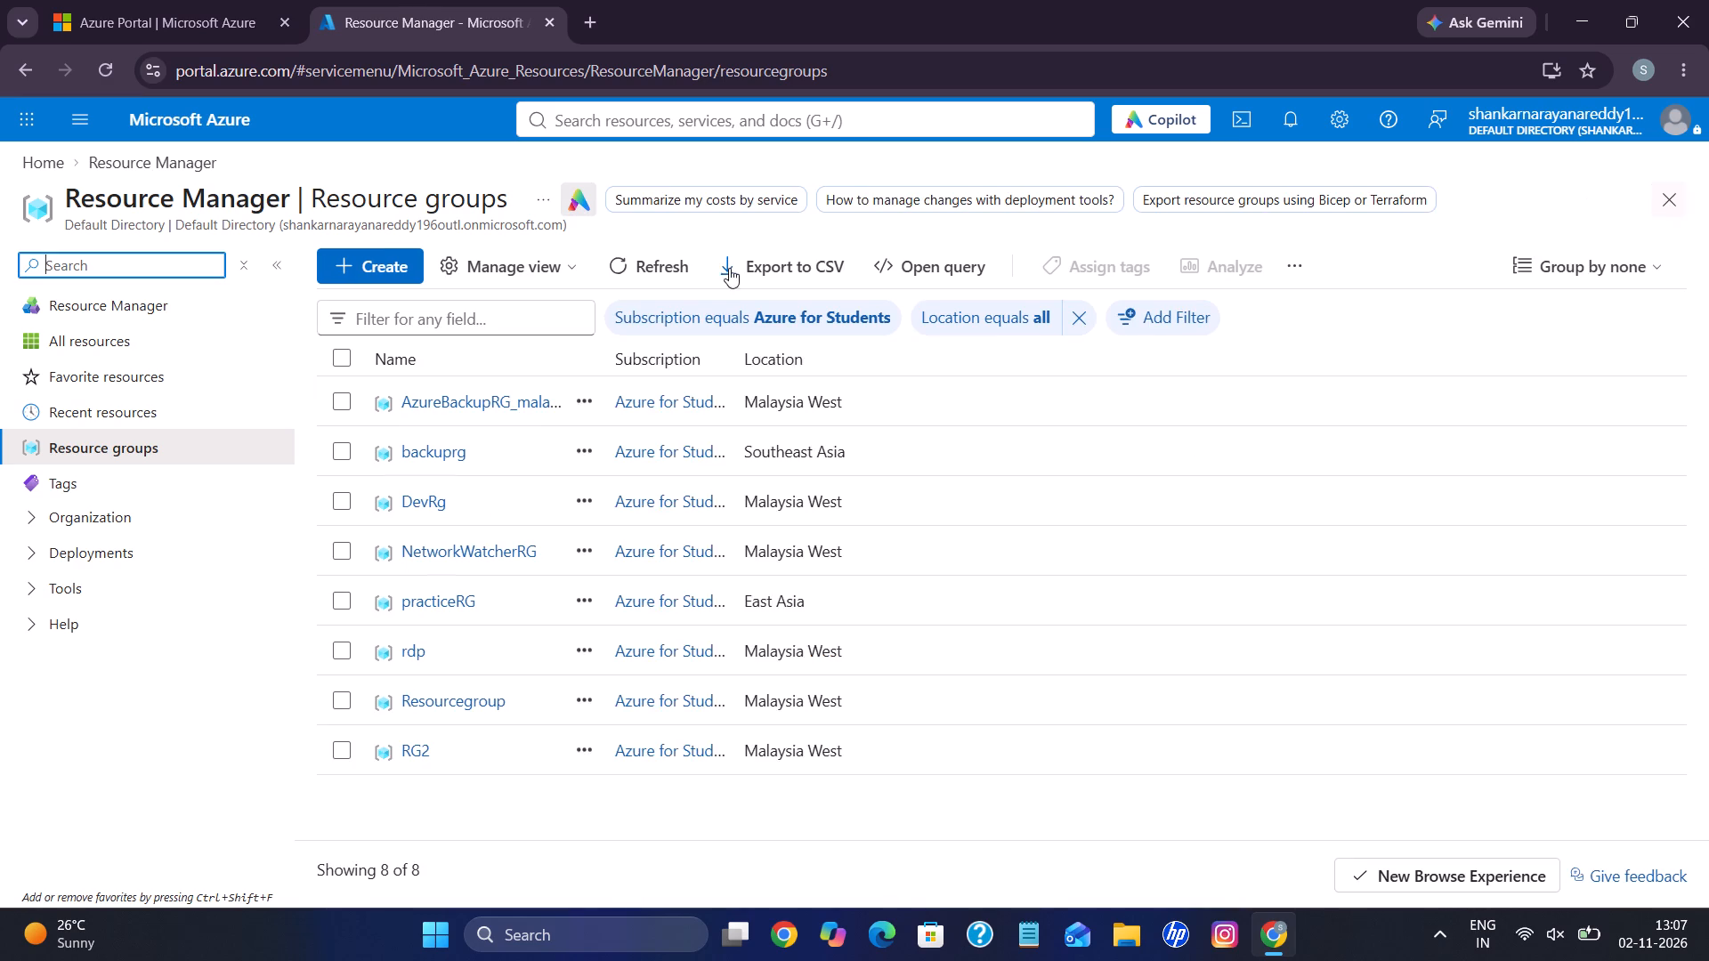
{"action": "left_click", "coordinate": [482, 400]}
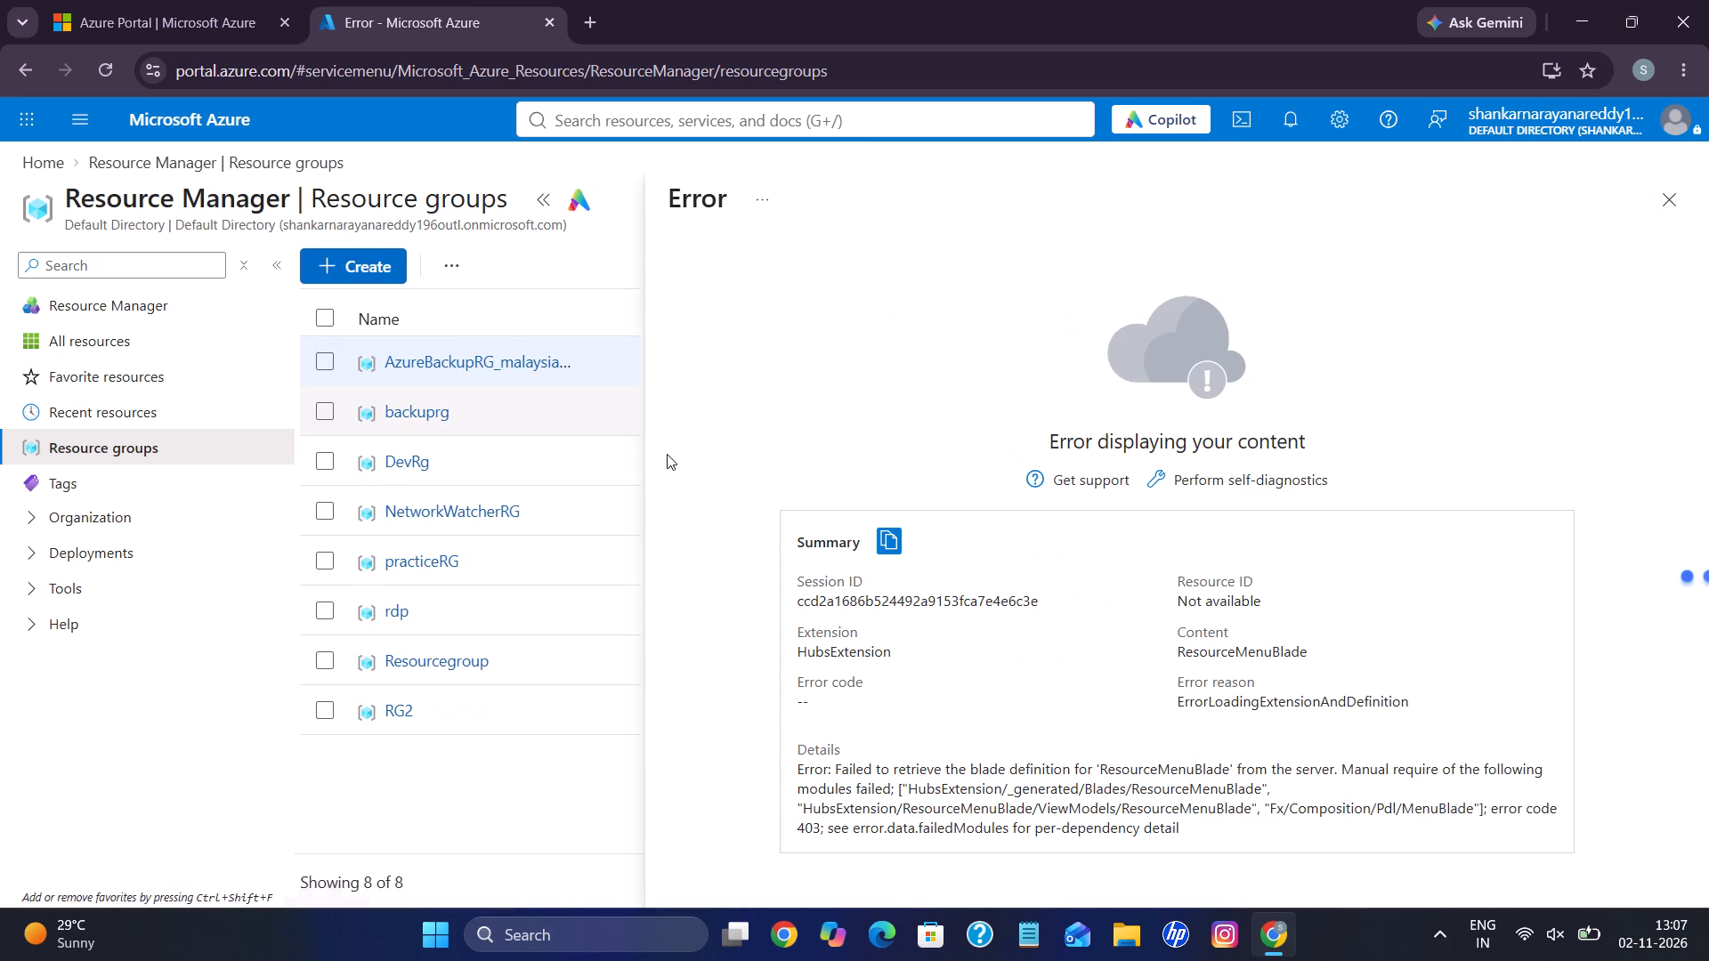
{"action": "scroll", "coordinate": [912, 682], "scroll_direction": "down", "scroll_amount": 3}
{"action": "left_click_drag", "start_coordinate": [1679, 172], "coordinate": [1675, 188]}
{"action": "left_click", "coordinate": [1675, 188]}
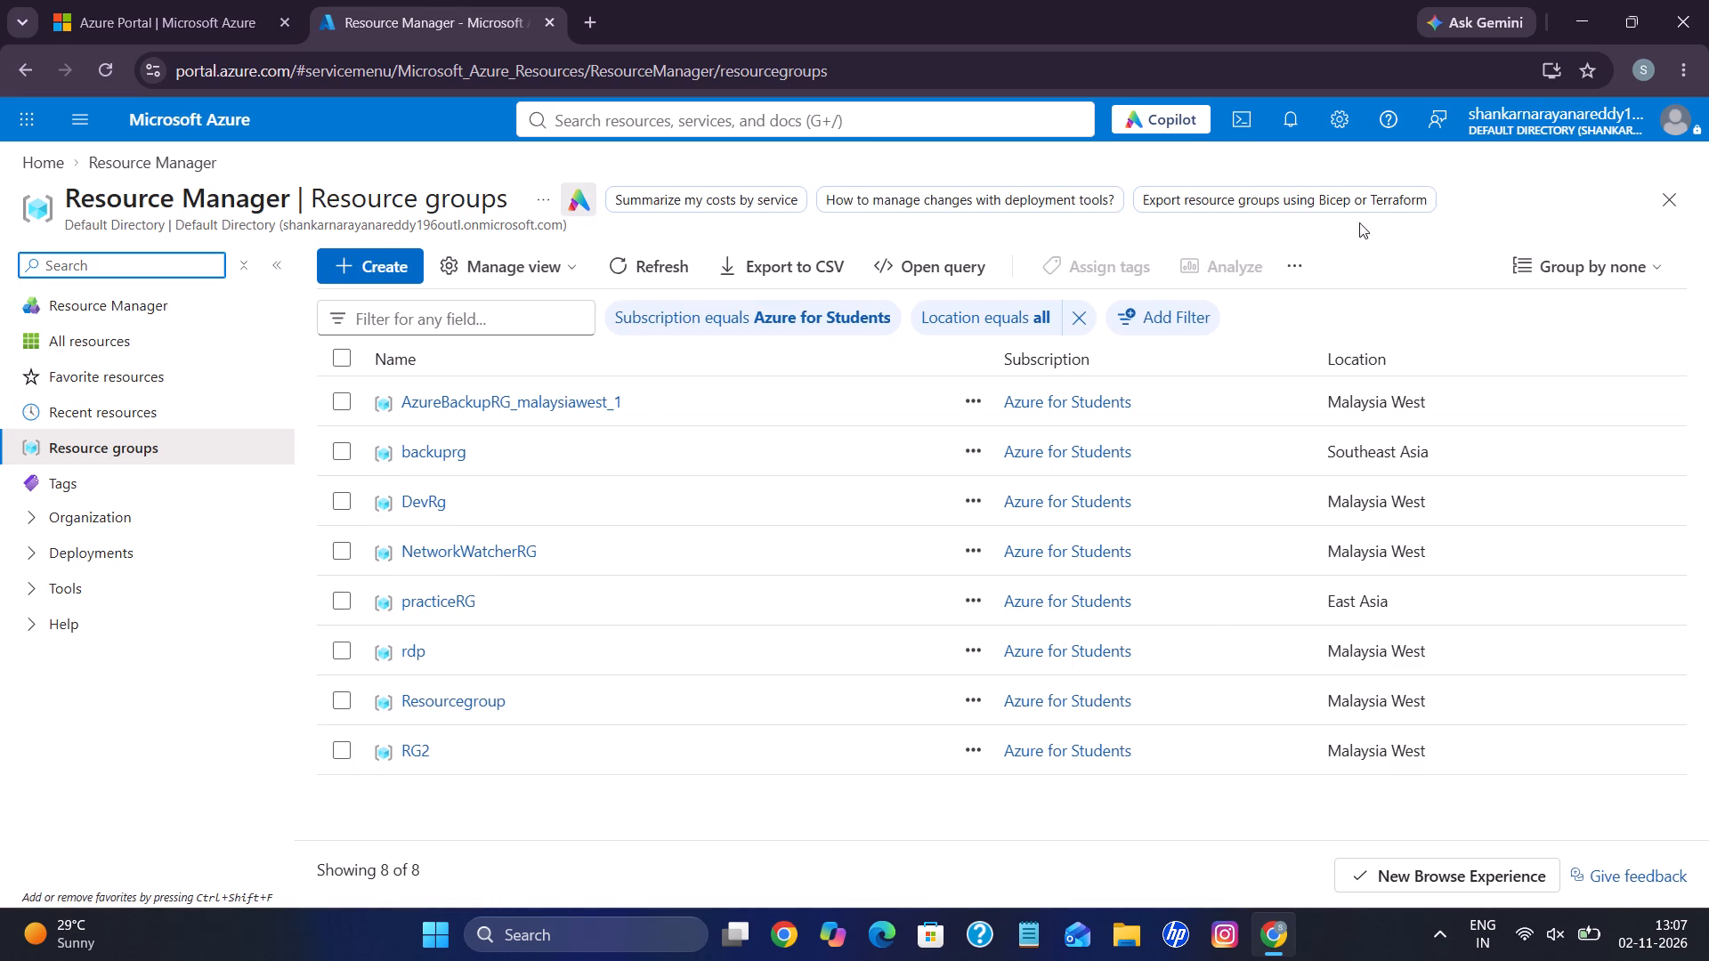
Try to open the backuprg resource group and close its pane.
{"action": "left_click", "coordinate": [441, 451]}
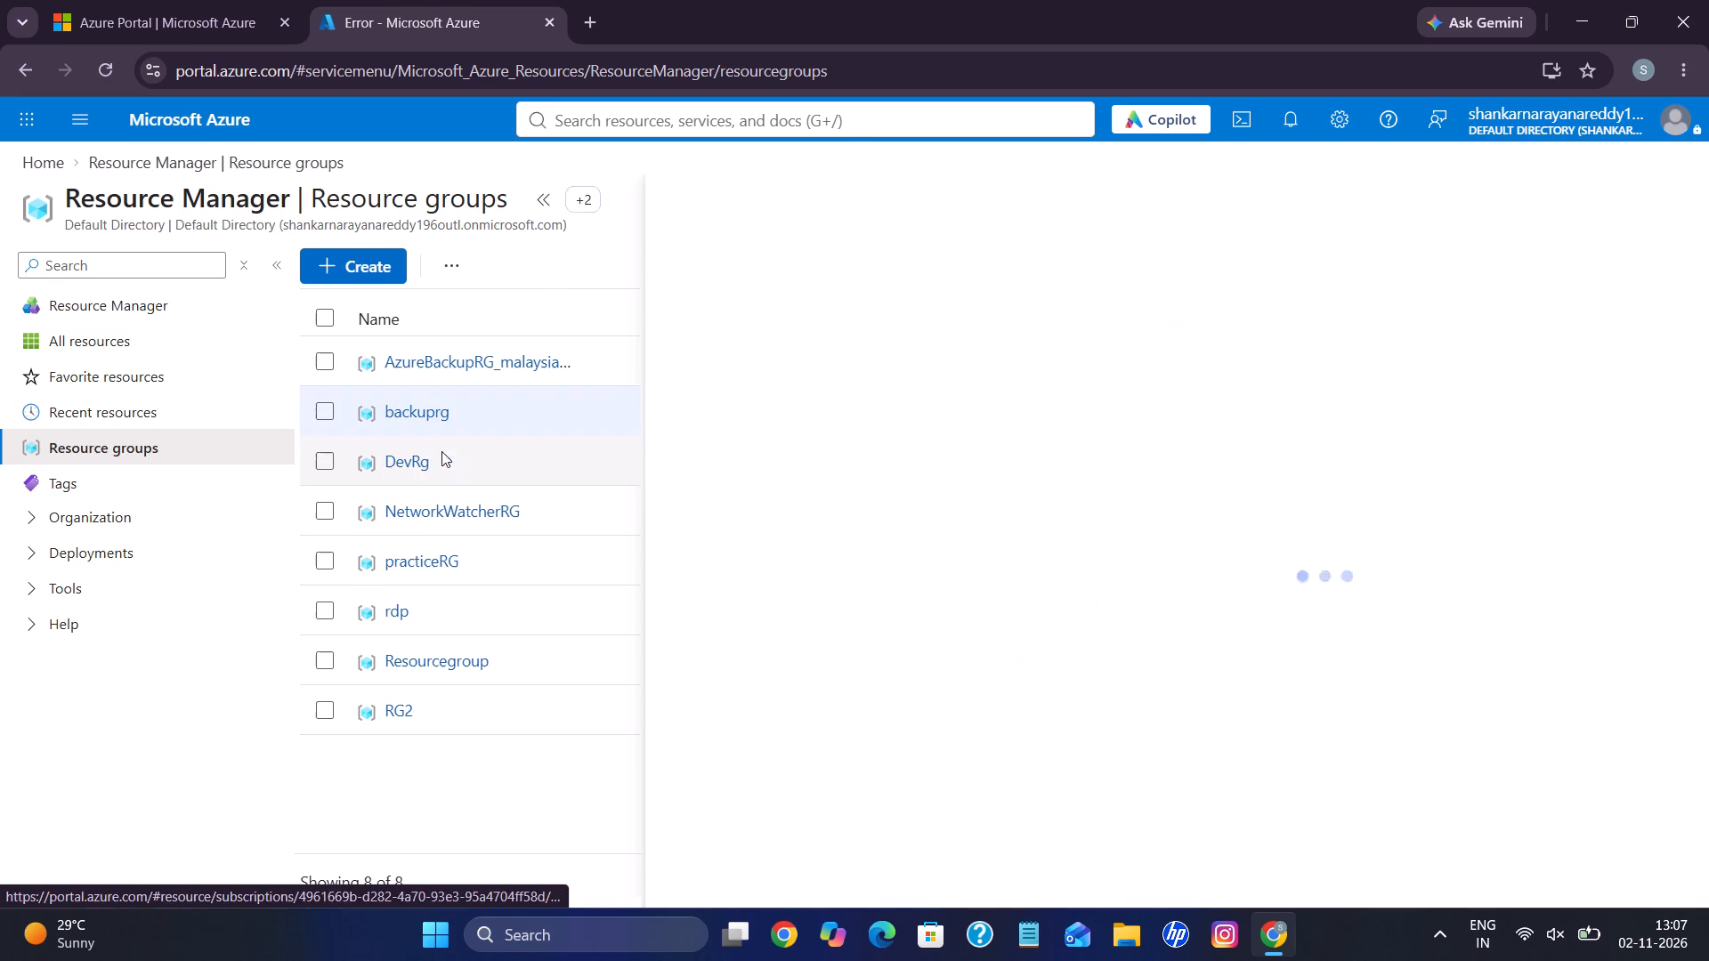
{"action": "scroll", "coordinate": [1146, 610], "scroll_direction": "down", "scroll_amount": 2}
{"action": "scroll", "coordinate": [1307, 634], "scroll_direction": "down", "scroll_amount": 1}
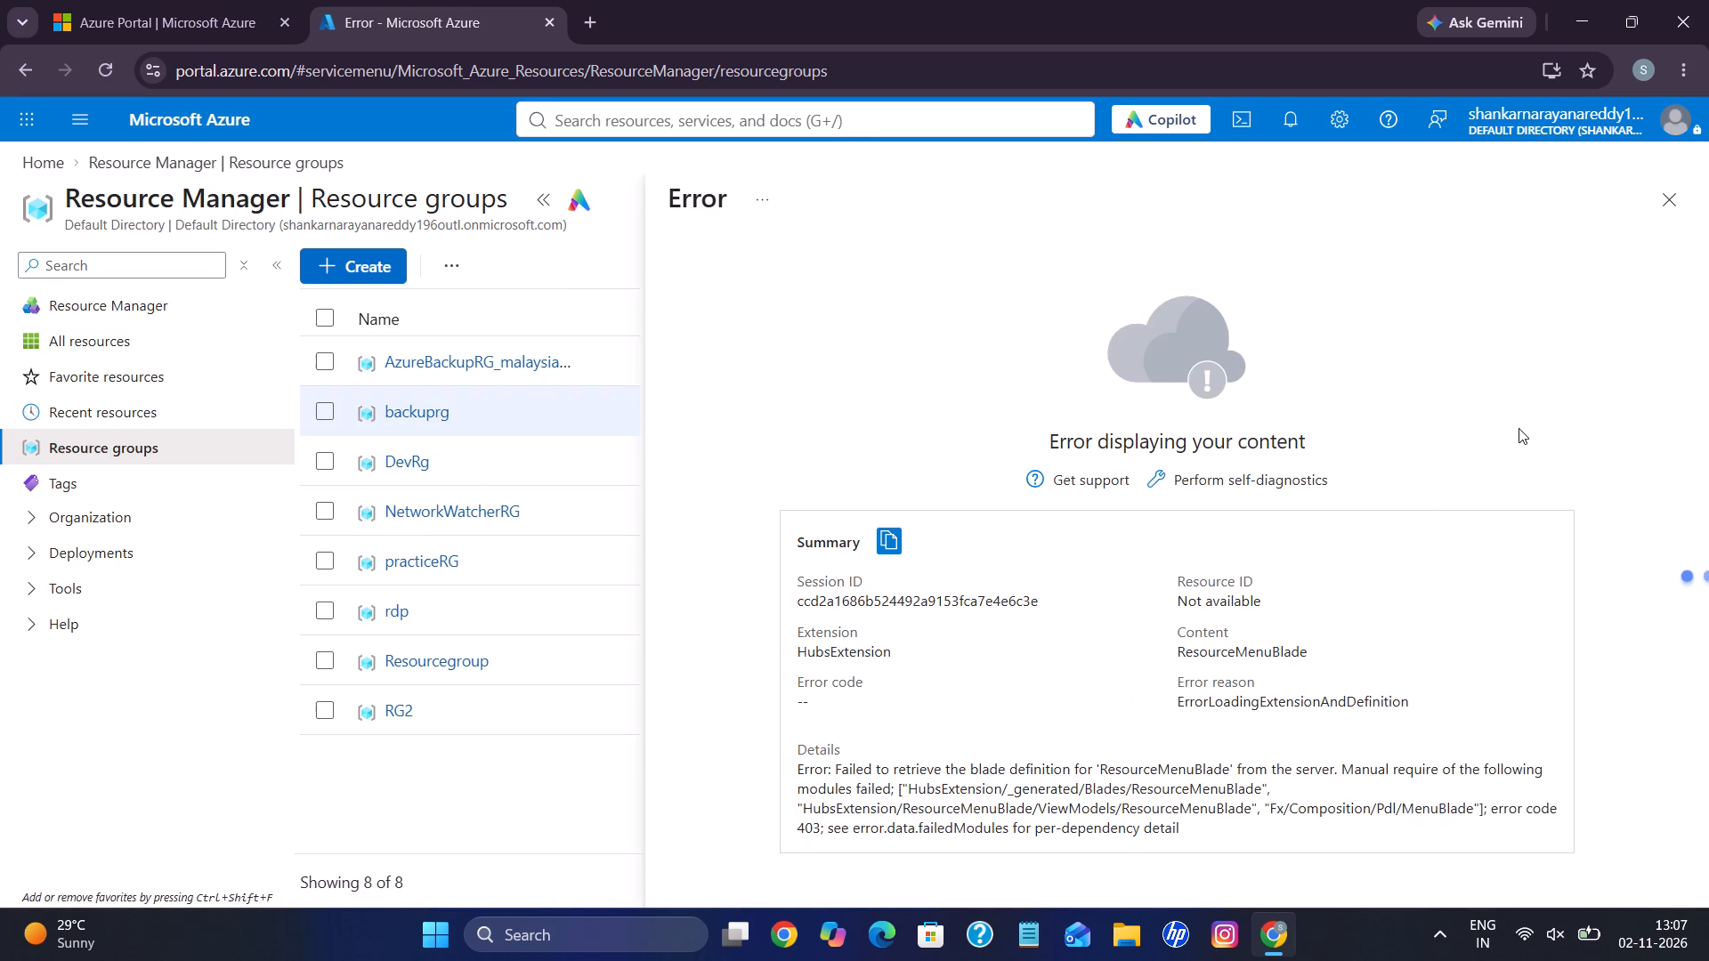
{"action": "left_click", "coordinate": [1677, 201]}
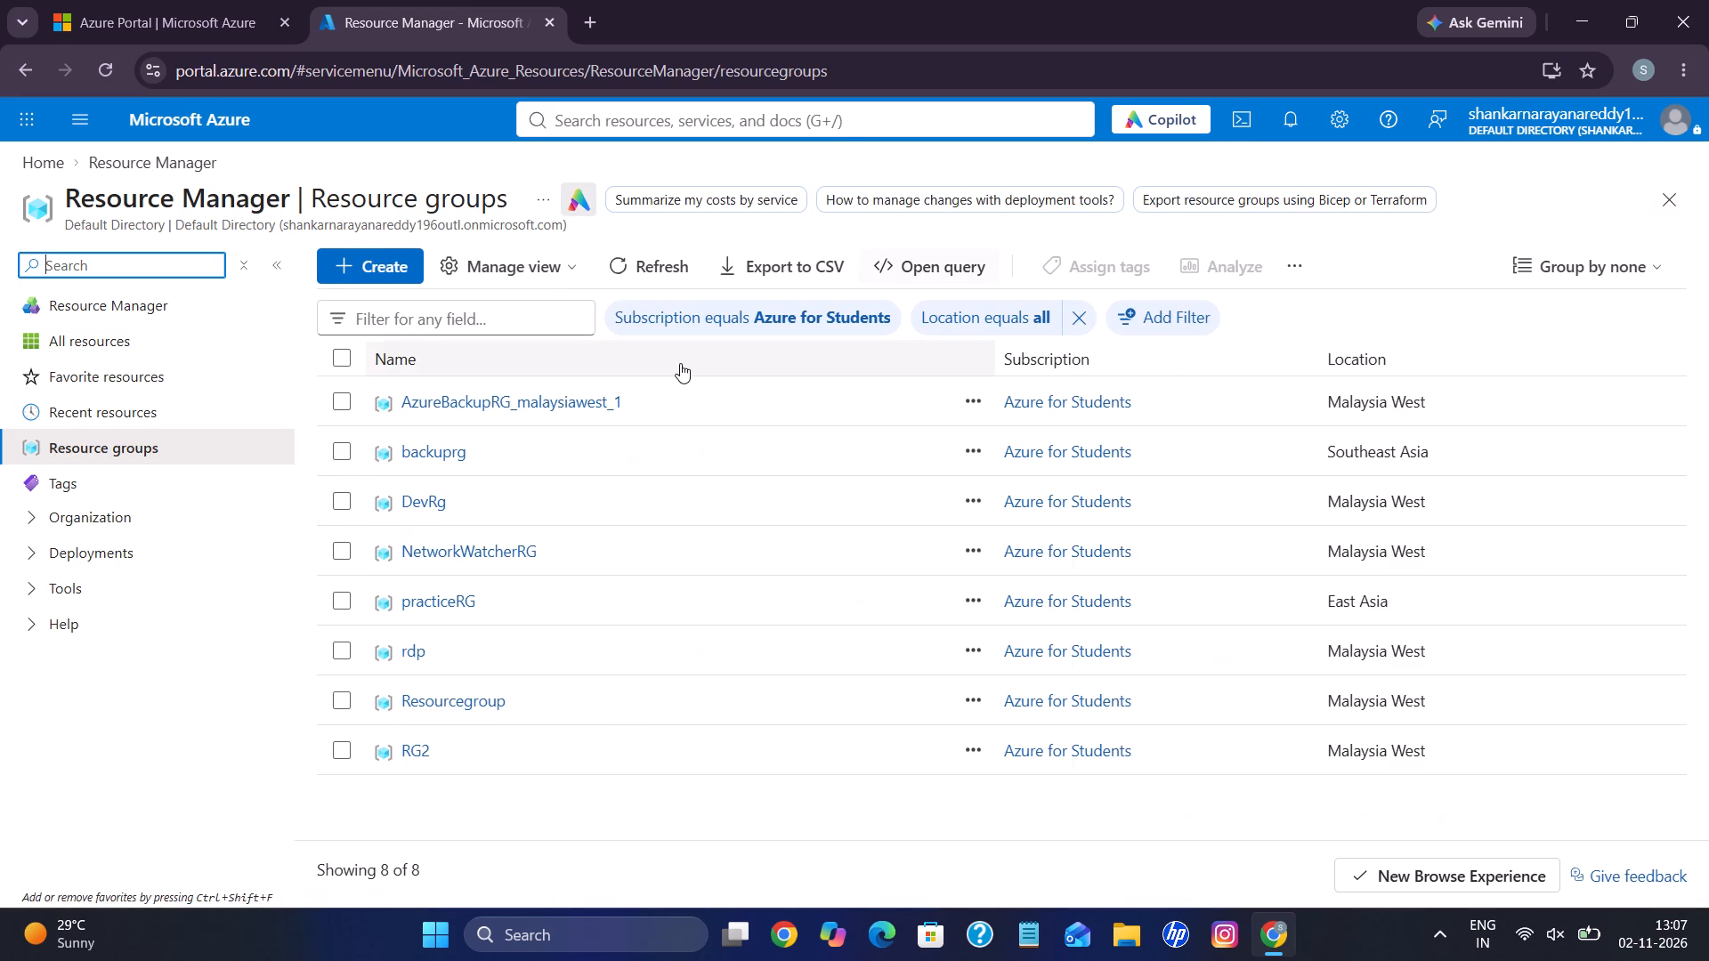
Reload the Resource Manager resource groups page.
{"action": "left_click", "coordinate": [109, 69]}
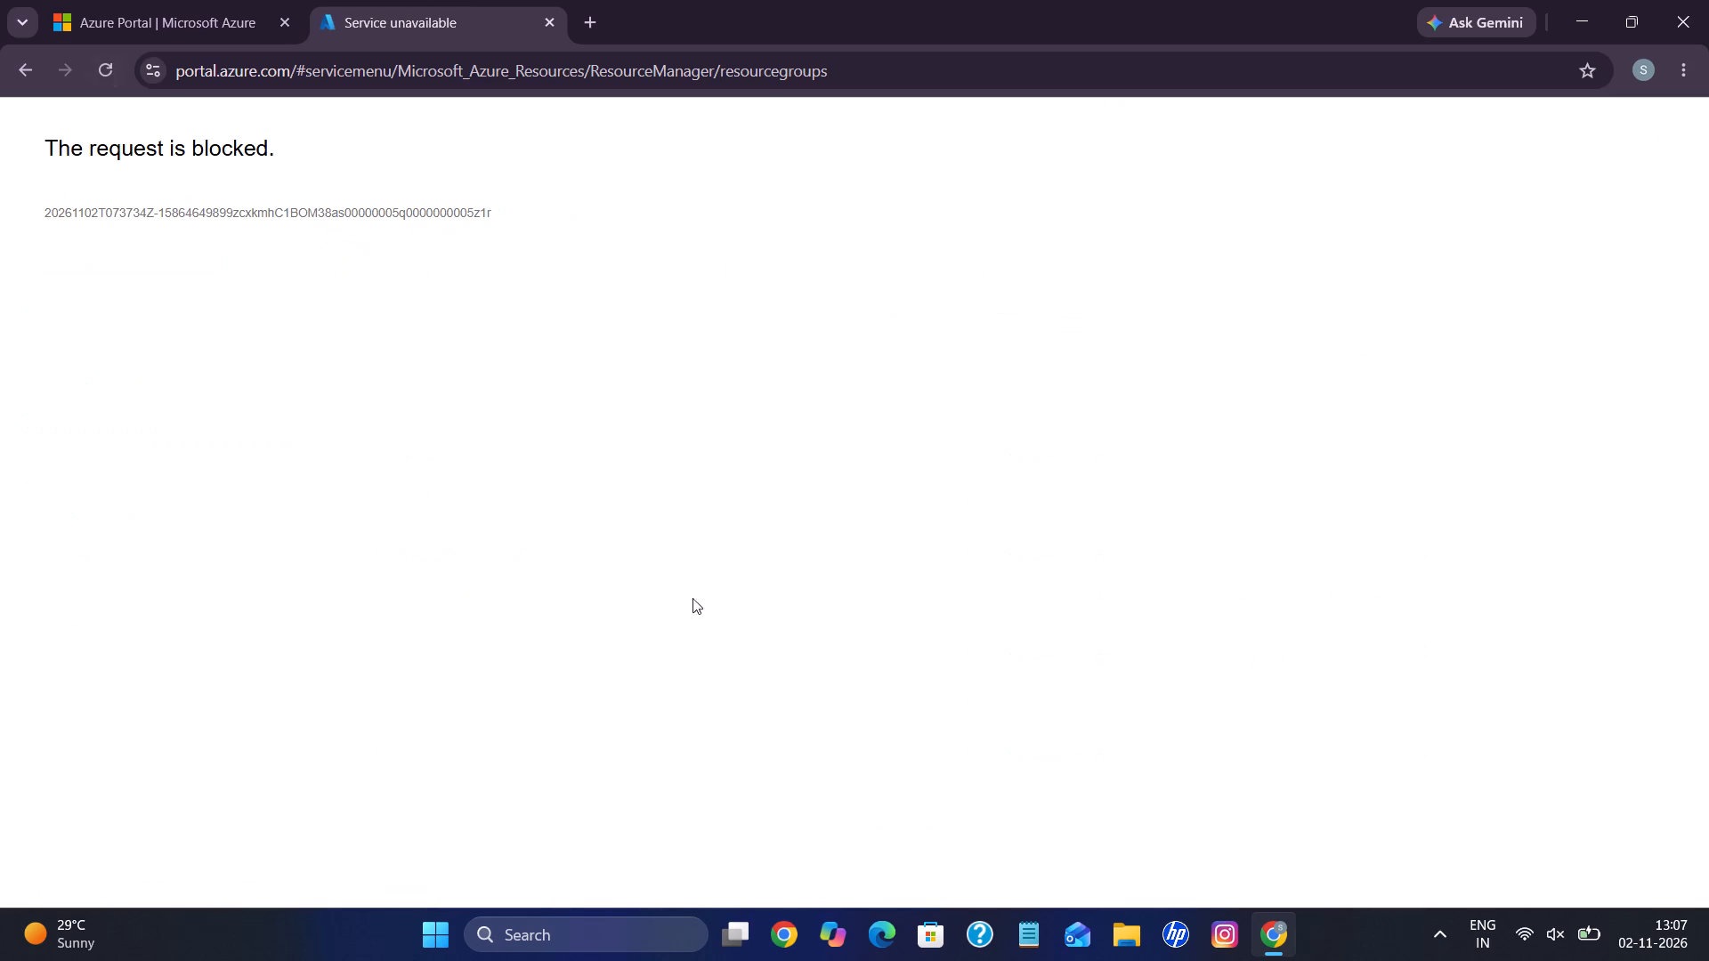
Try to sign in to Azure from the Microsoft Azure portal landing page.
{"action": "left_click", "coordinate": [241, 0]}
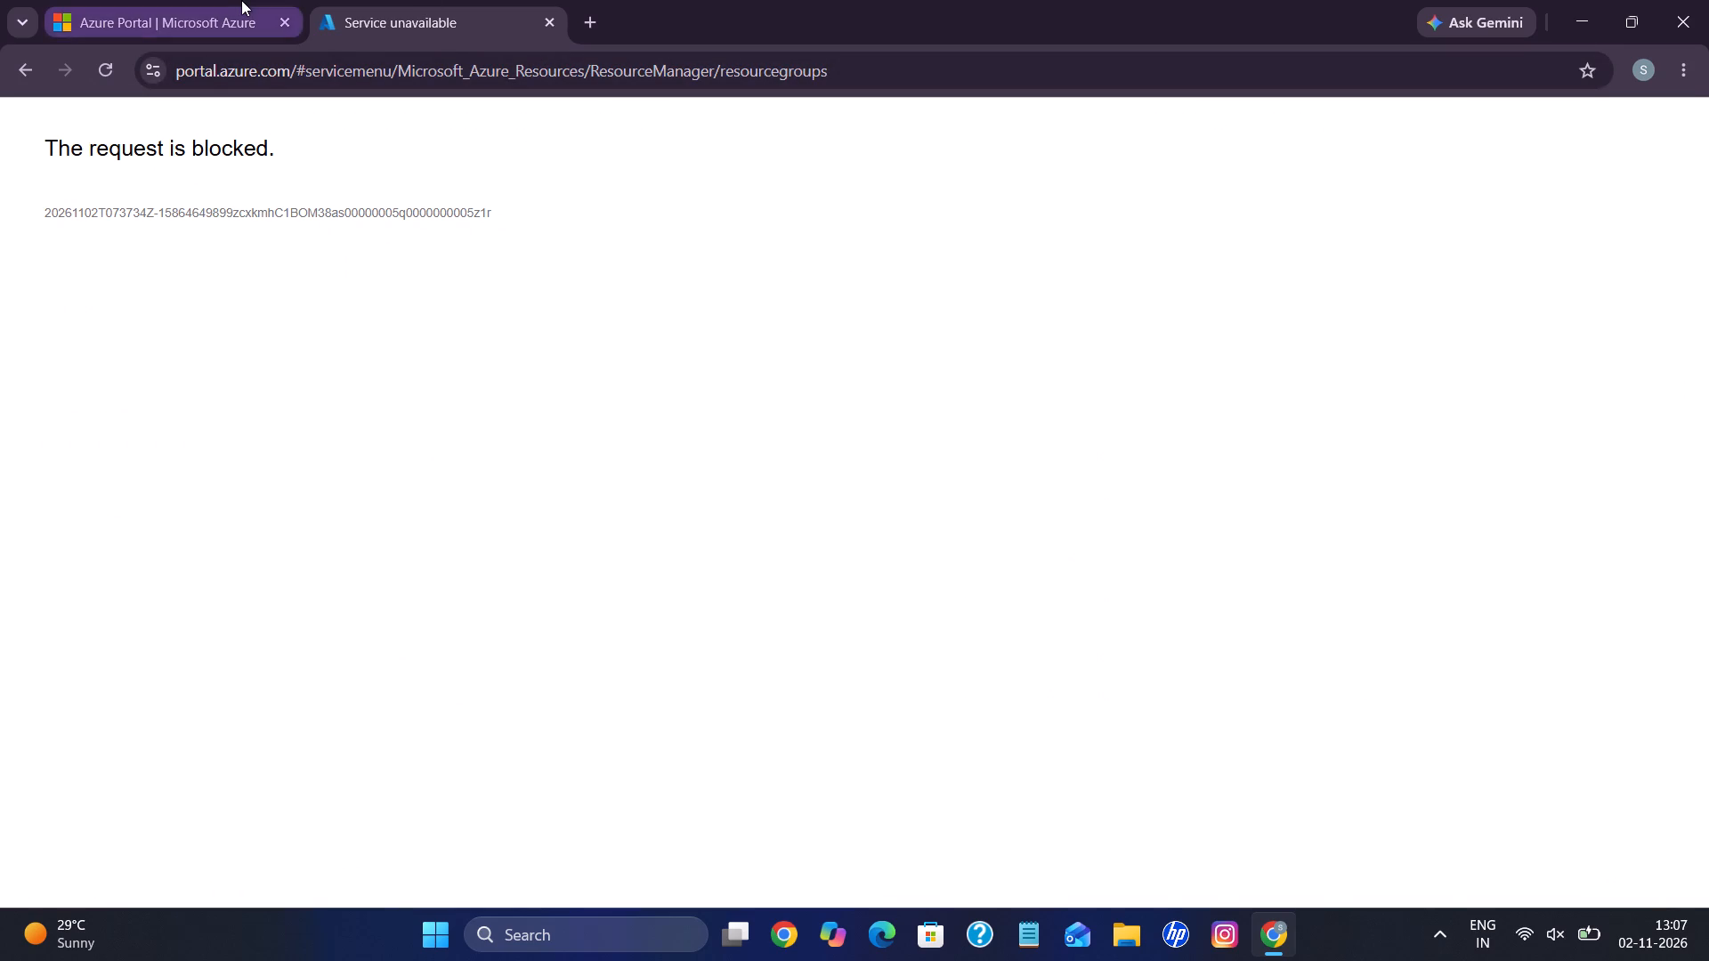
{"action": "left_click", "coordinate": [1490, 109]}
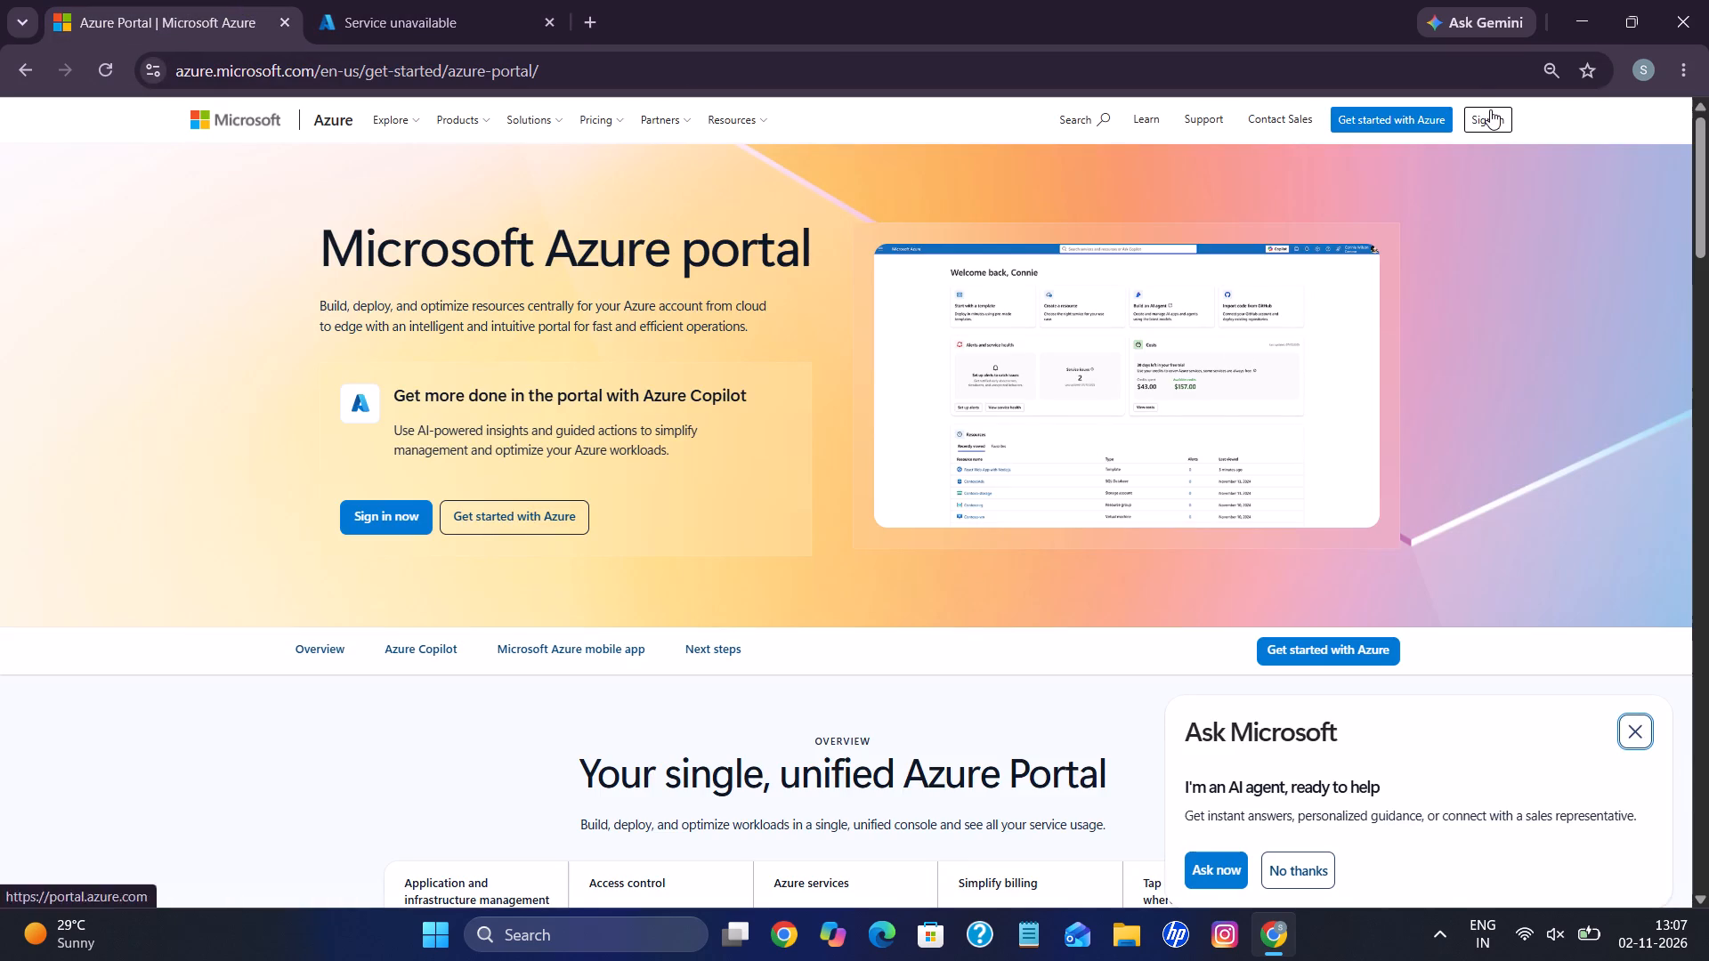
Close the two portal.azure.com browser tabs, keeping the Azure portal landing page open.
{"action": "left_click", "coordinate": [814, 21]}
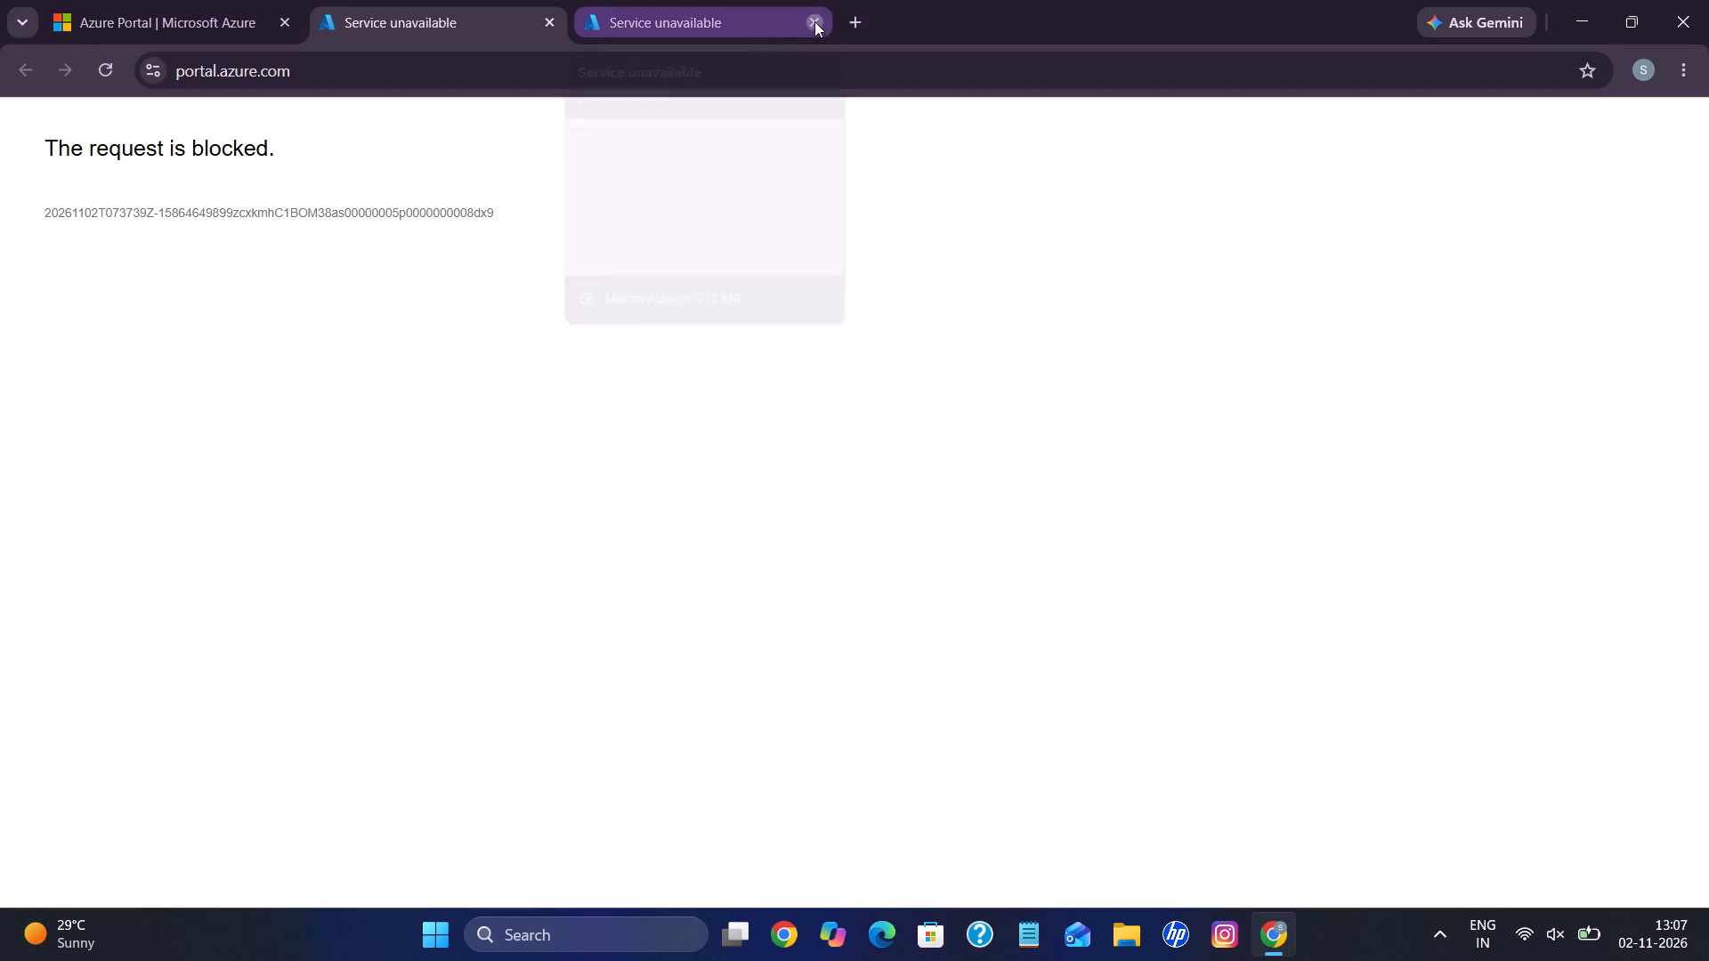
{"action": "left_click", "coordinate": [554, 17]}
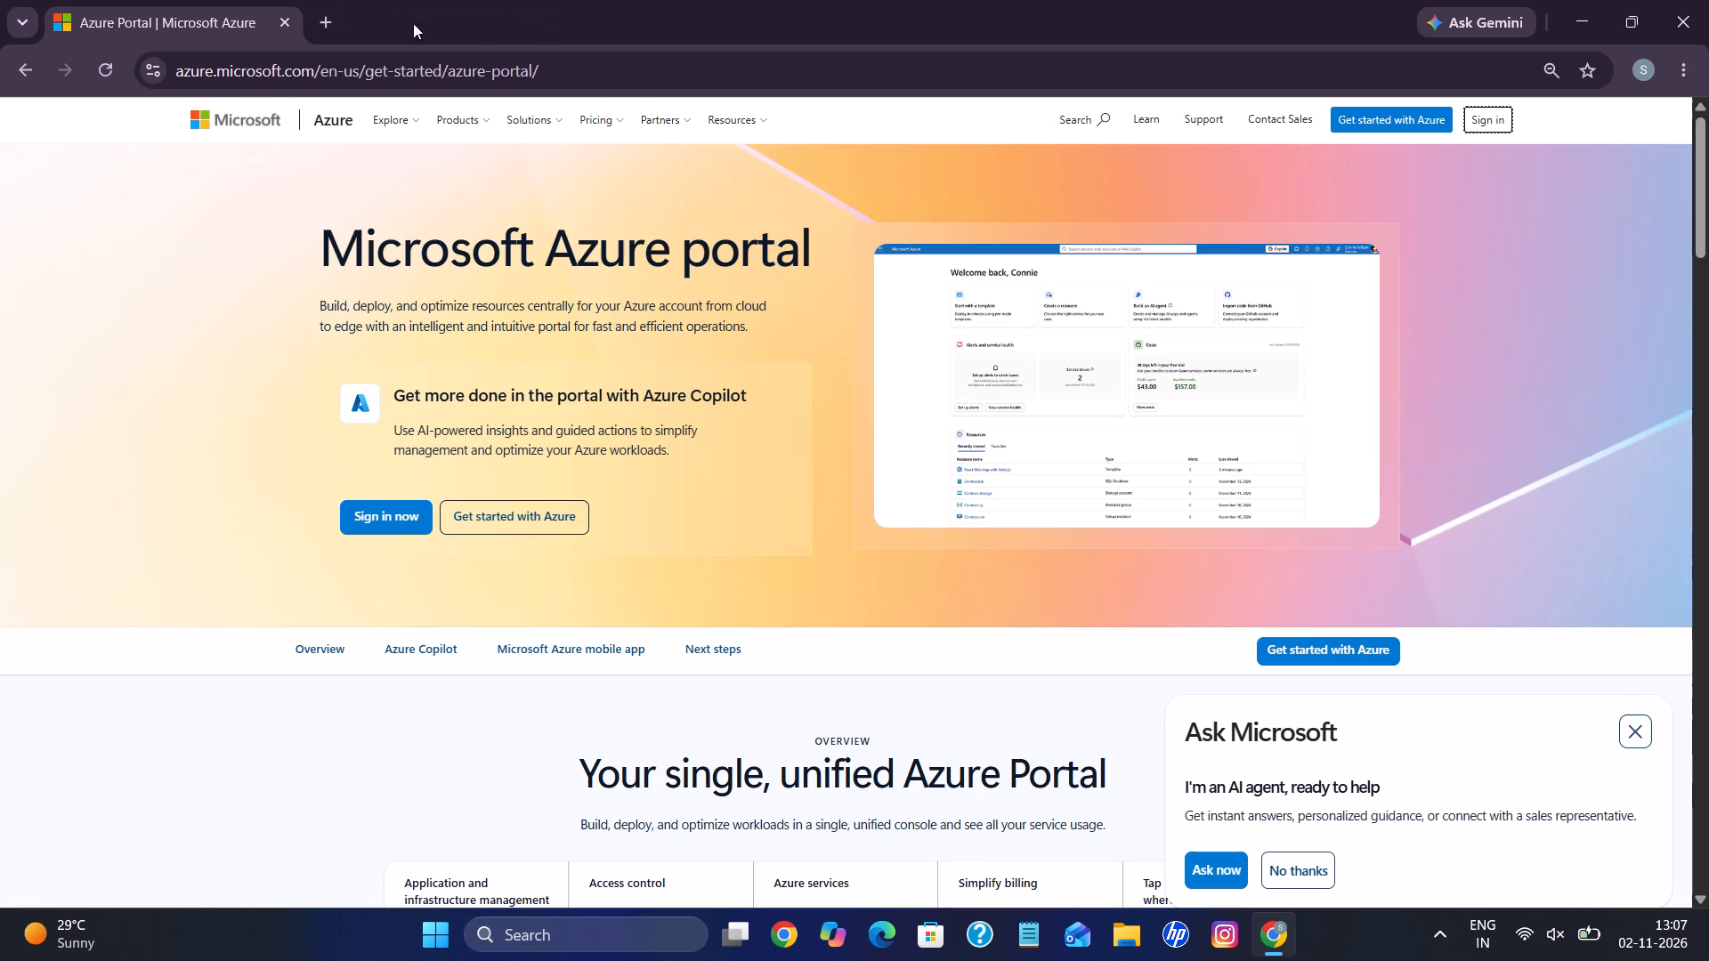
Reload the Microsoft Azure portal landing page and start the Azure sign-in again.
{"action": "left_click", "coordinate": [96, 61]}
{"action": "left_click", "coordinate": [1494, 121]}
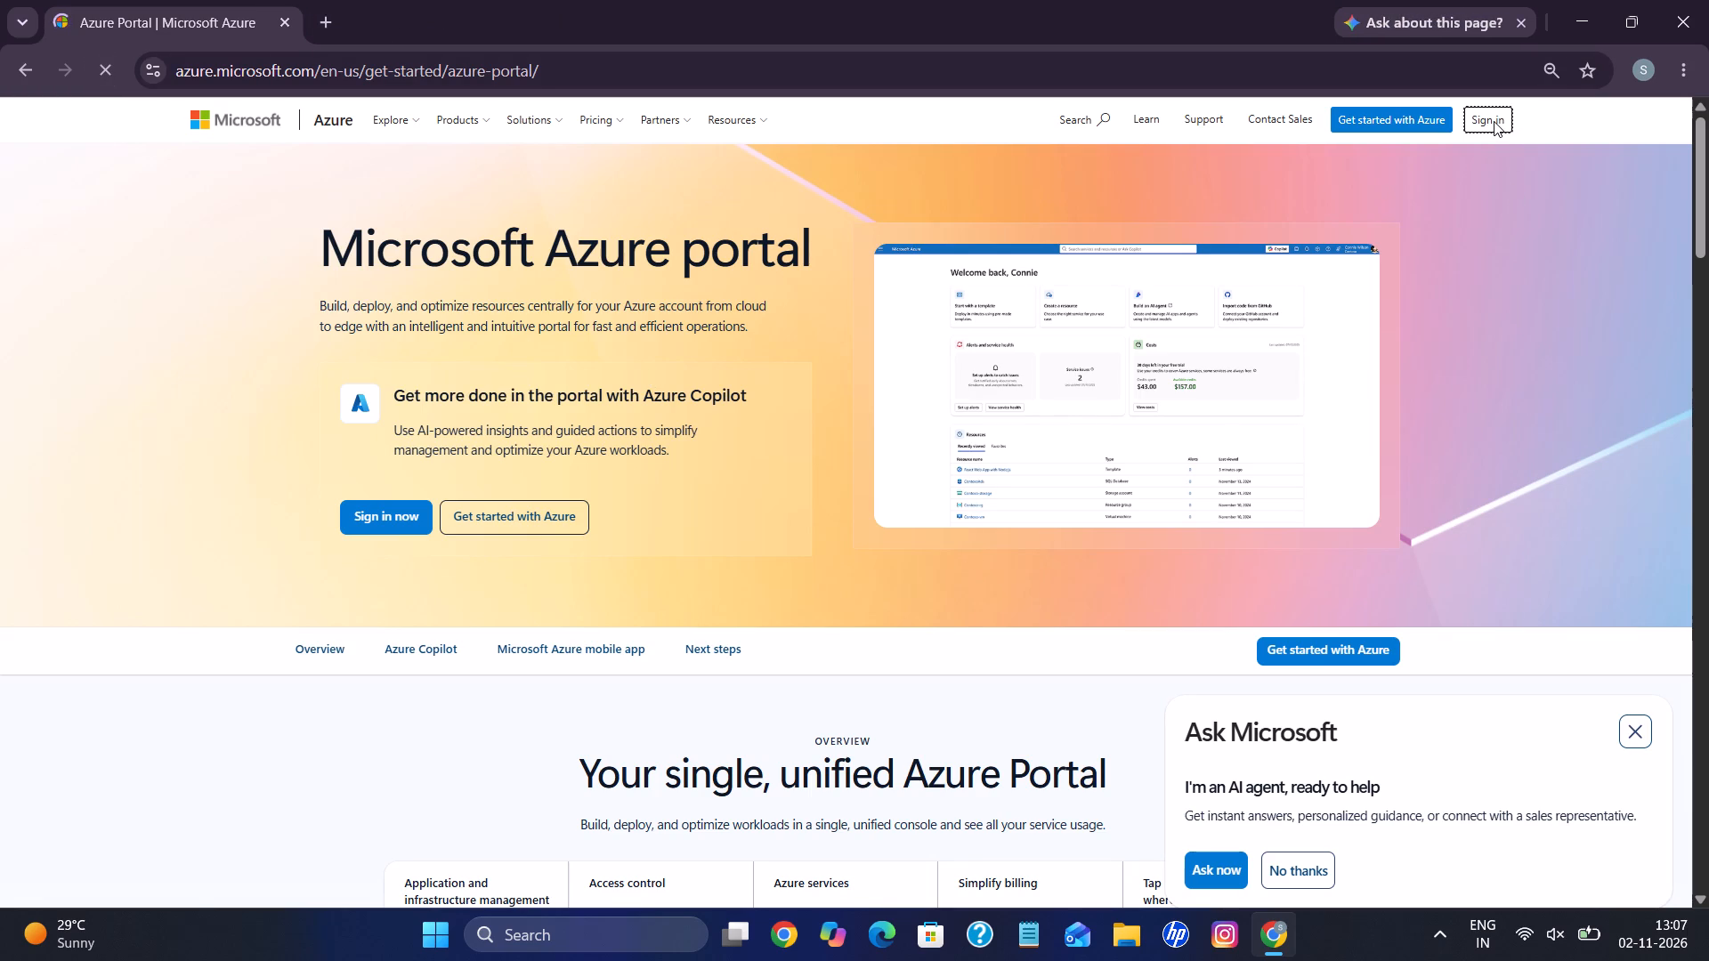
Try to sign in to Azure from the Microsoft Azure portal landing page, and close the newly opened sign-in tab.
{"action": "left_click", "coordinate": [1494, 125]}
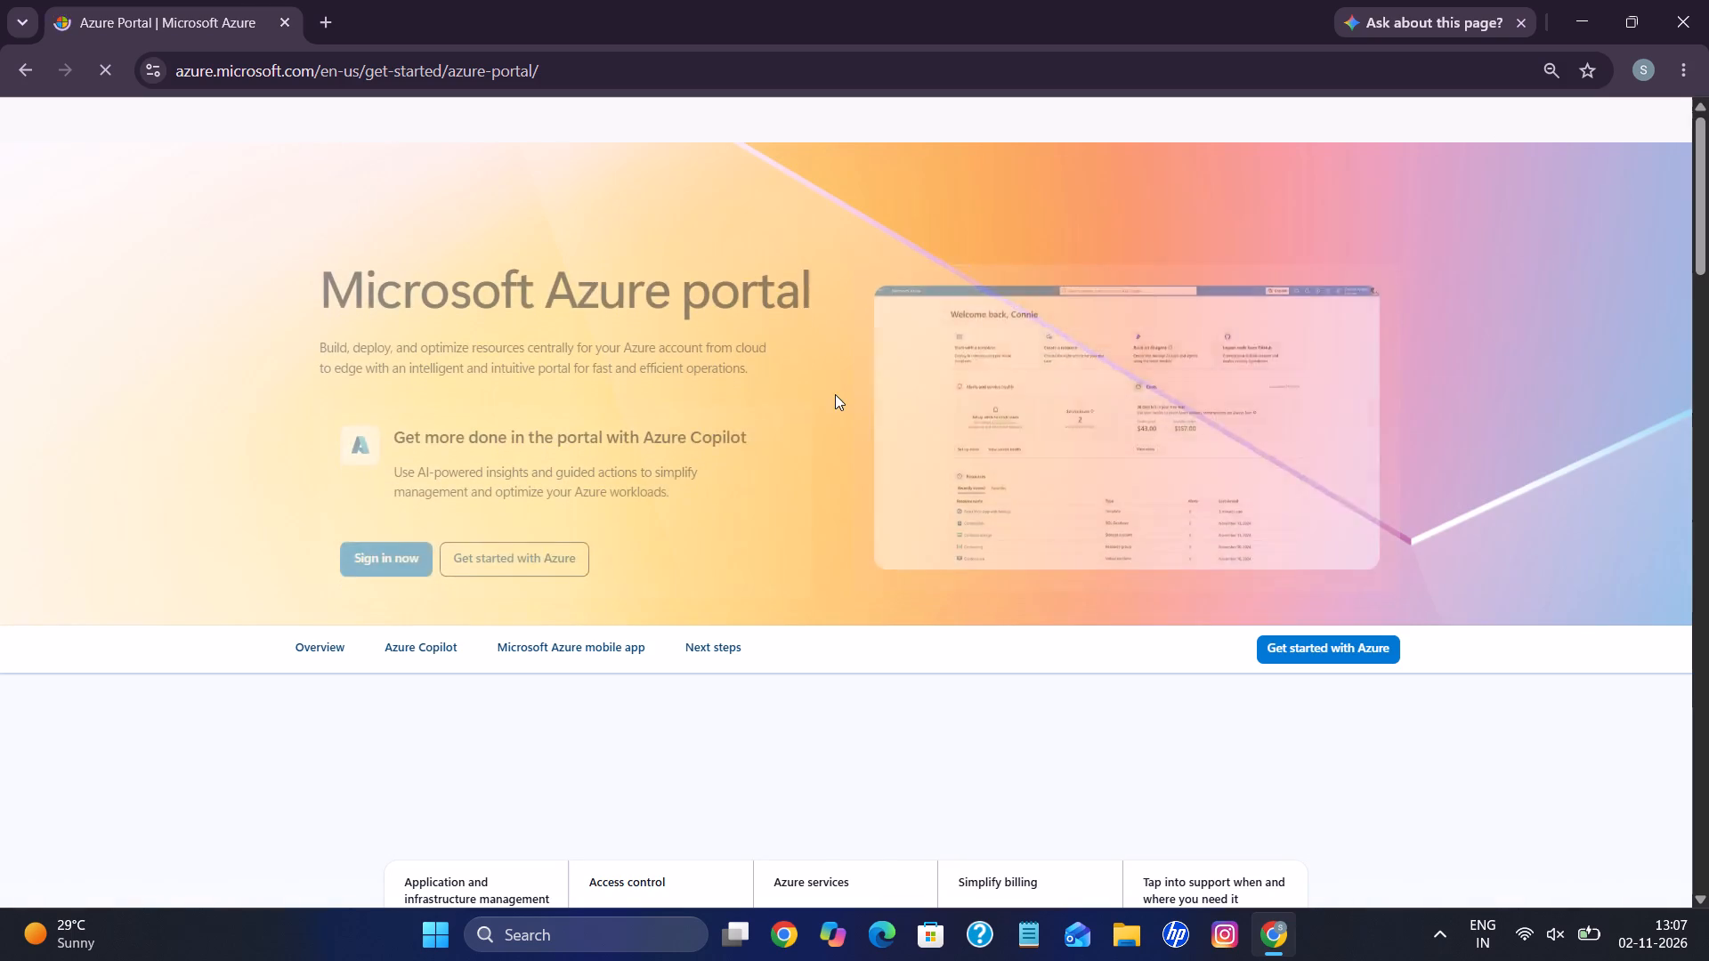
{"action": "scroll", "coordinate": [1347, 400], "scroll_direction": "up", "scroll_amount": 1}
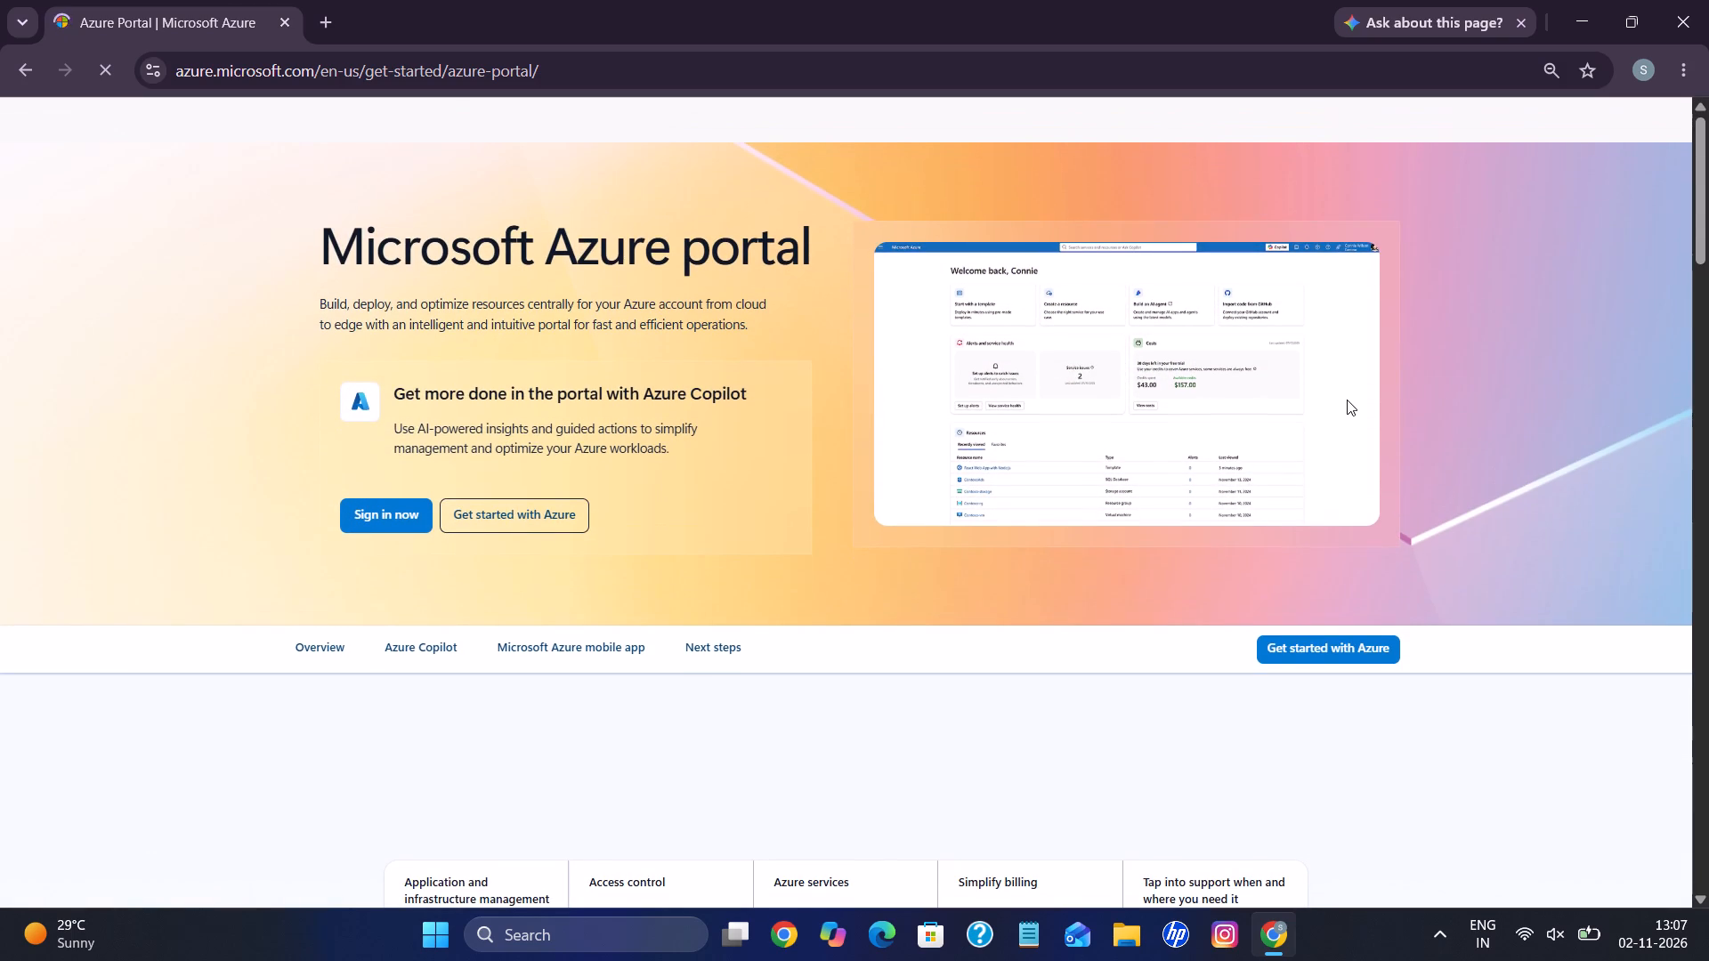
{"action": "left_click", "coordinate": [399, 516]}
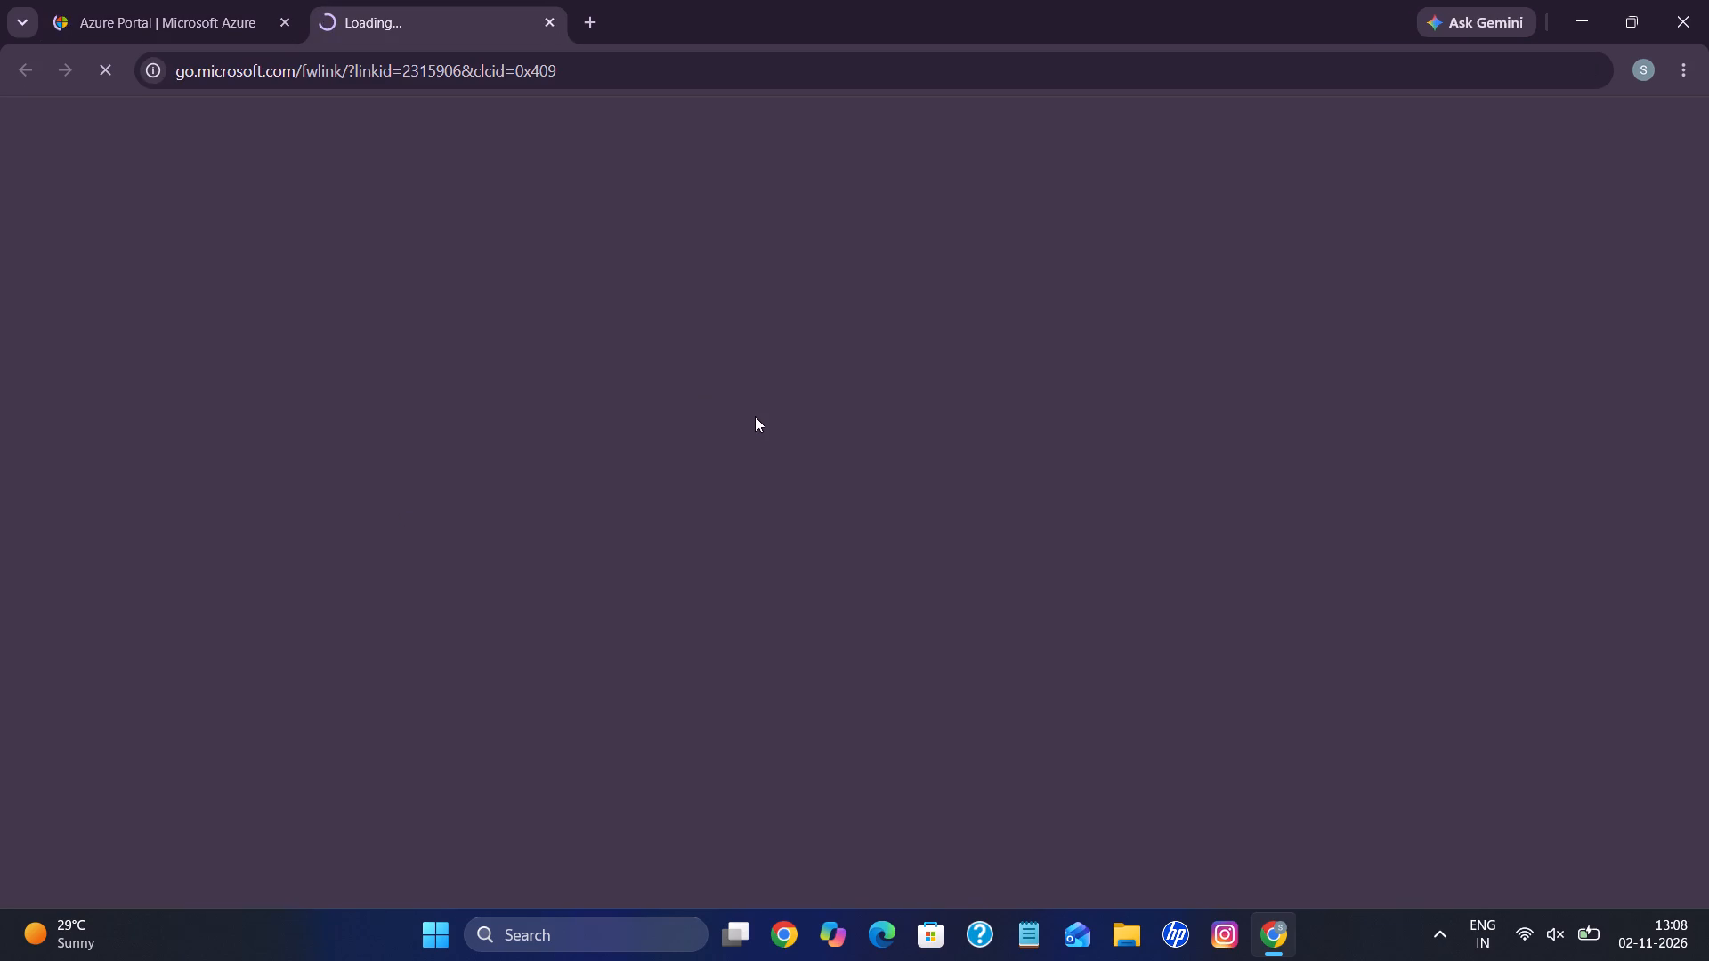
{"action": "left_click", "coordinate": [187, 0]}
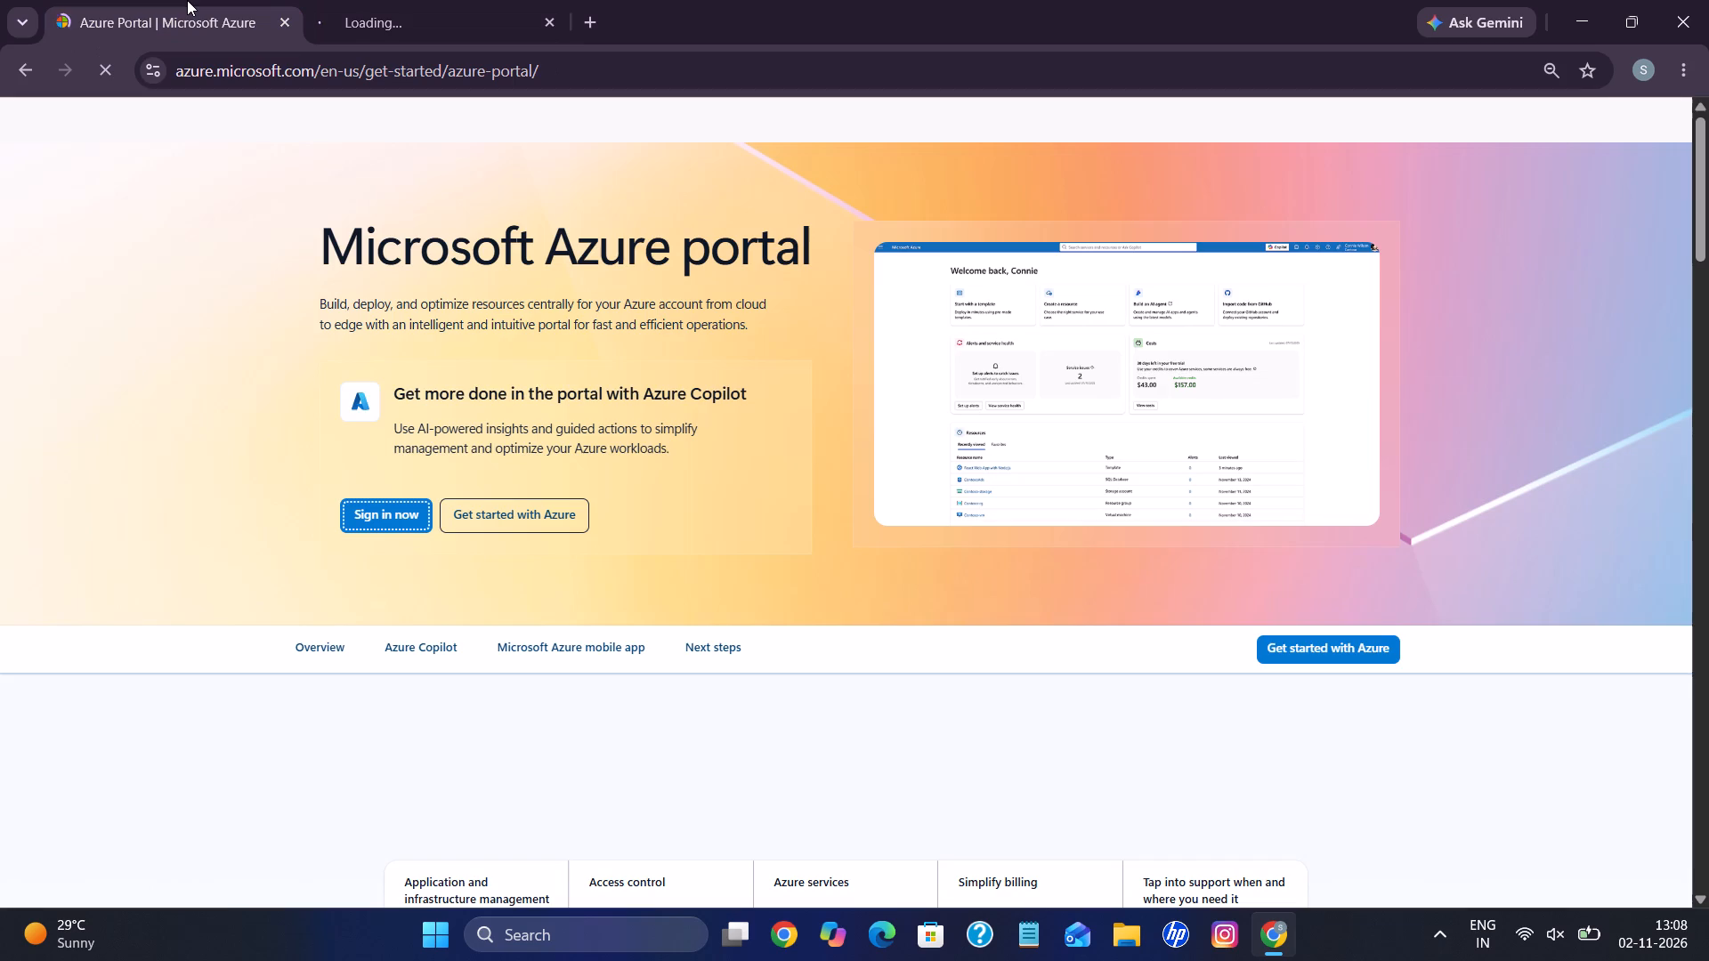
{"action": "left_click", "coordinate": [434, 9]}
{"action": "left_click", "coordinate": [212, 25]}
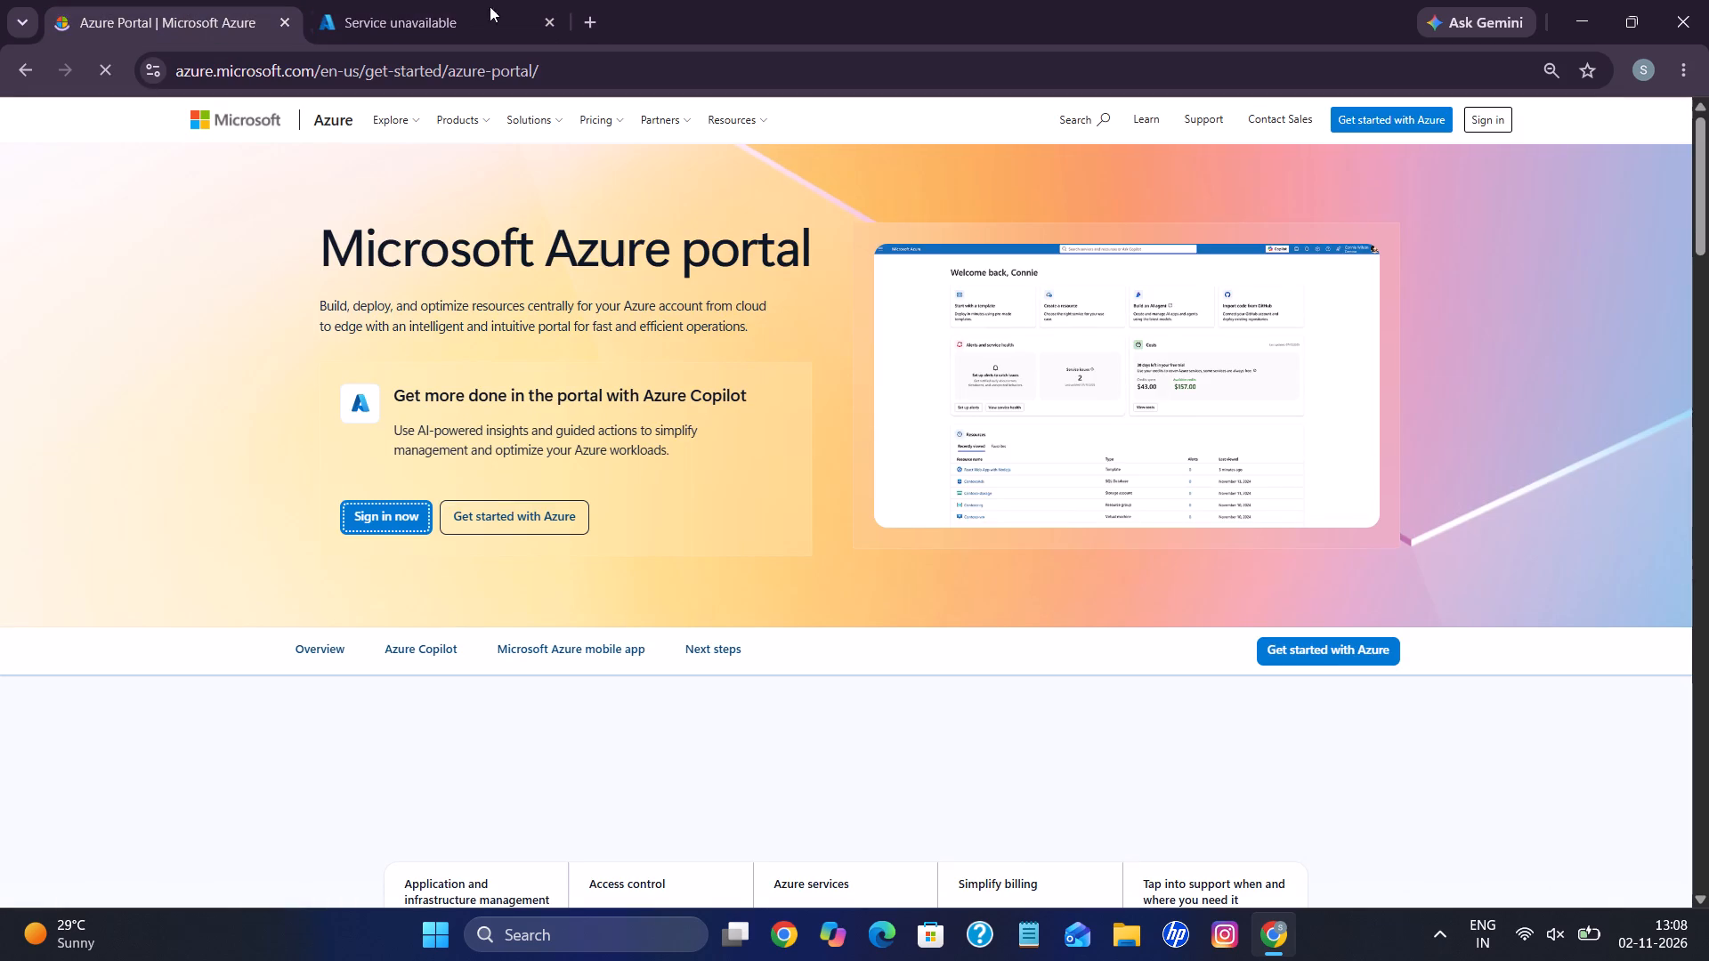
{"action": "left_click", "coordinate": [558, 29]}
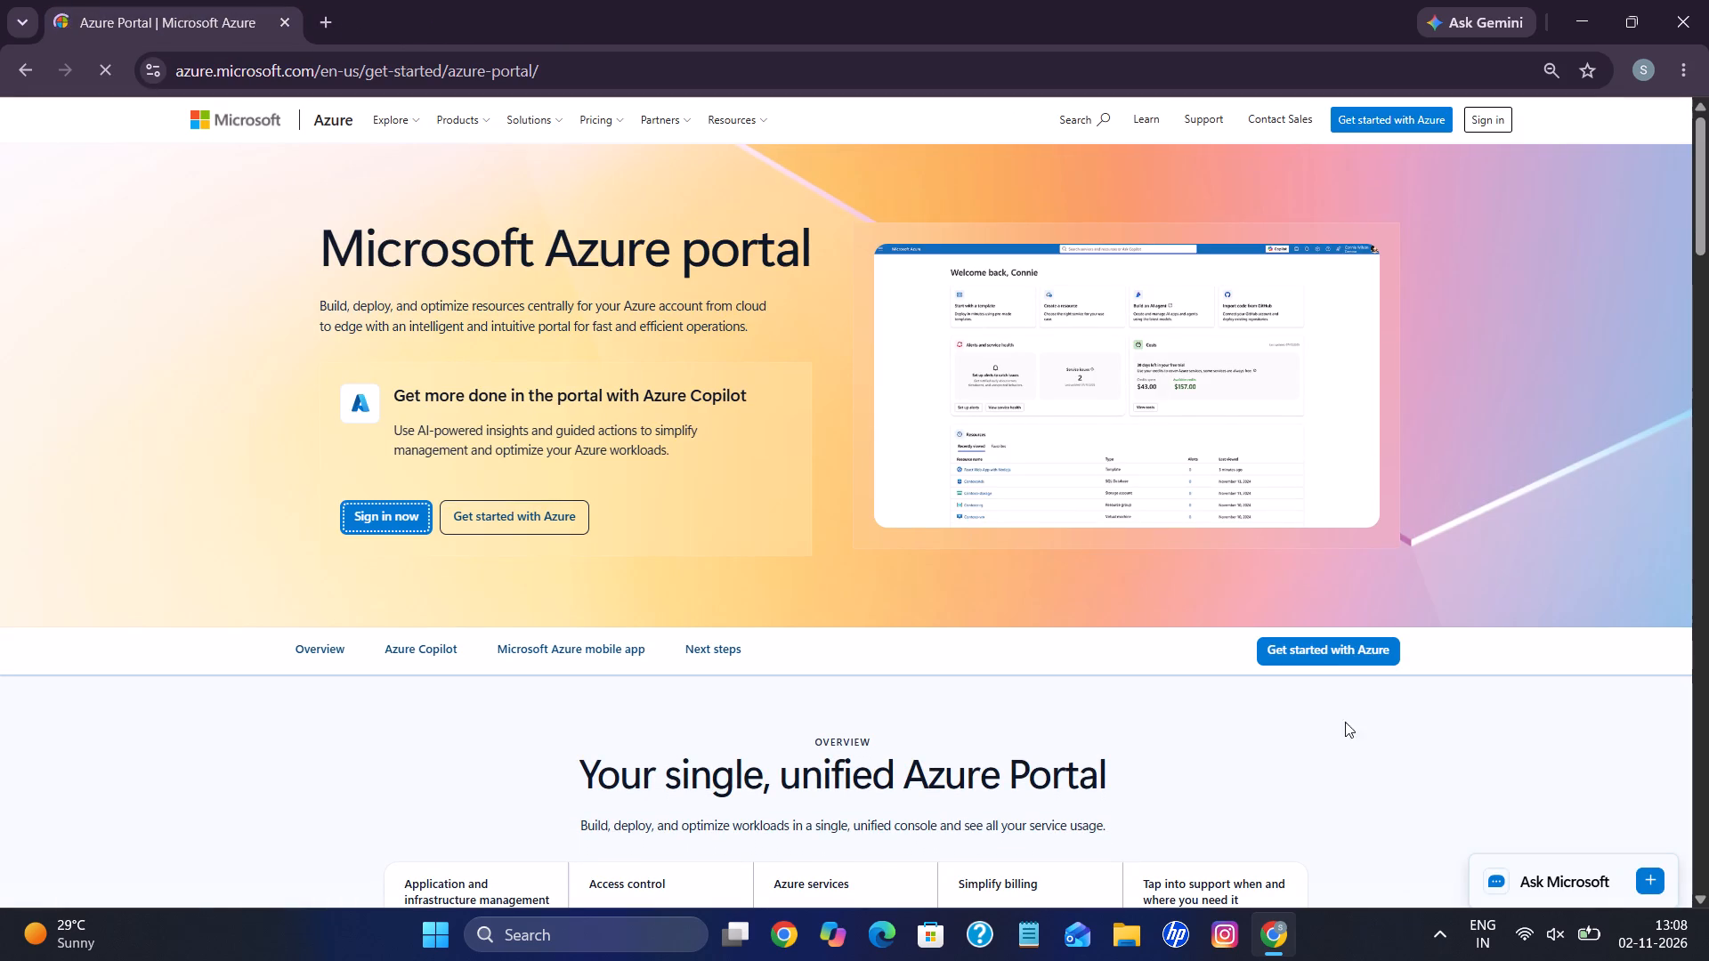
Switch the computer's Wi-Fi connection from LPU Wireless to the vivo network.
{"action": "left_click", "coordinate": [1539, 946]}
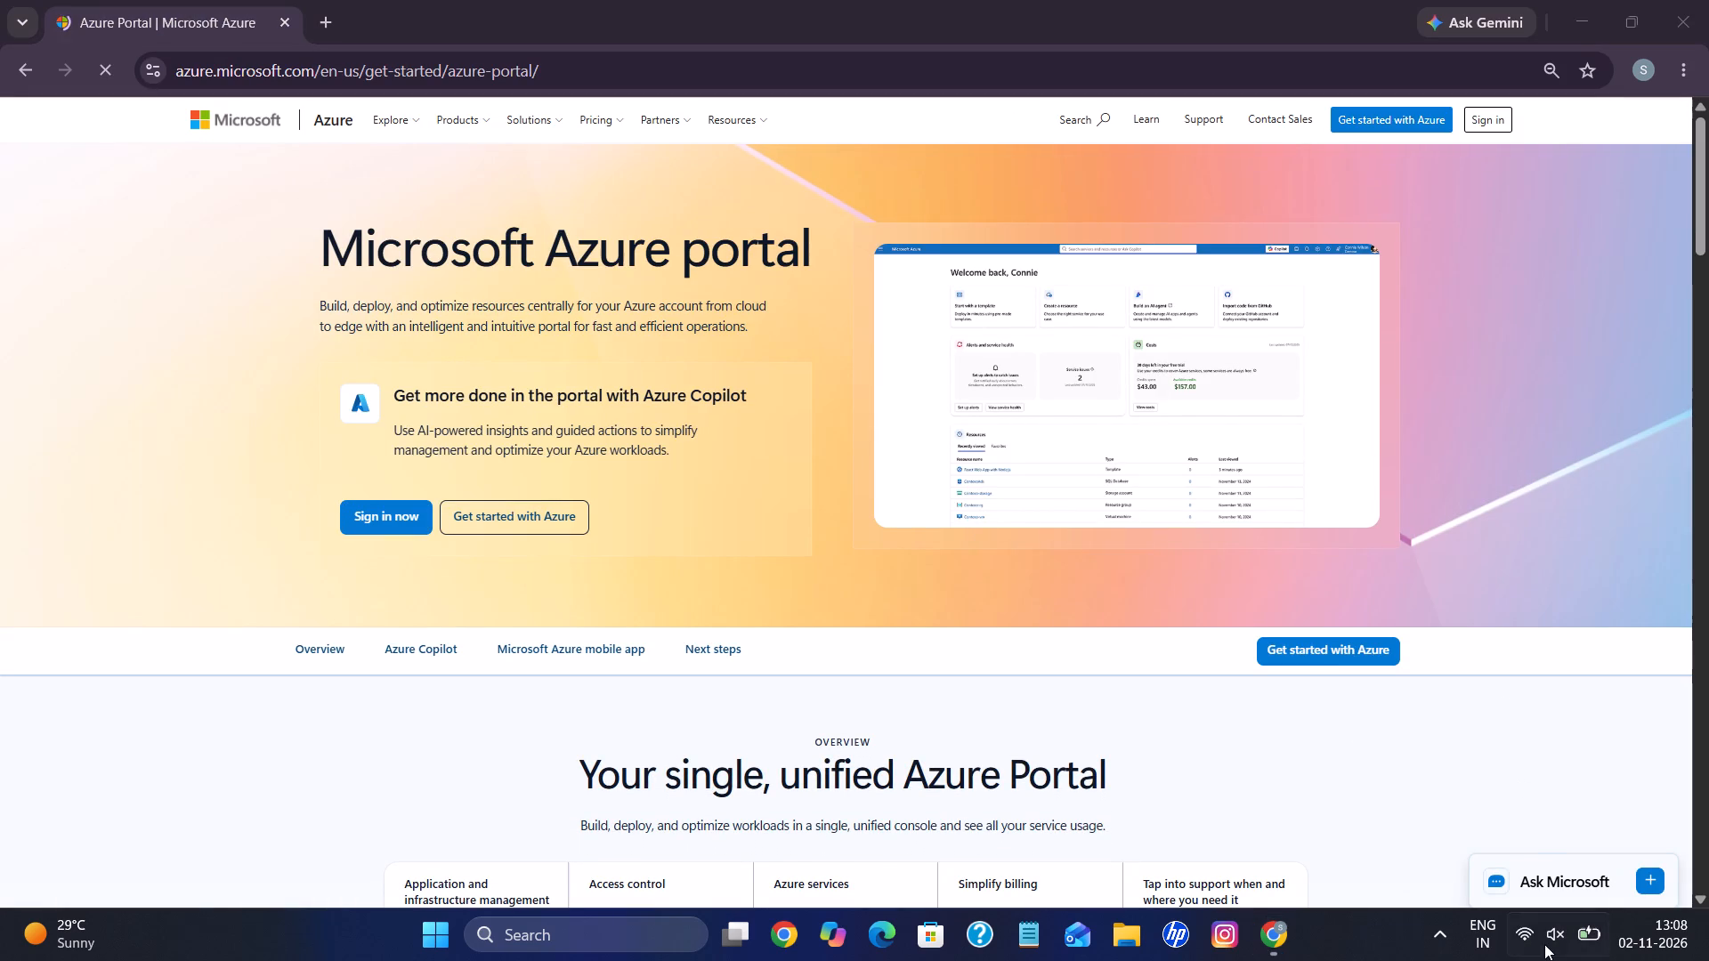
{"action": "left_click", "coordinate": [1526, 936]}
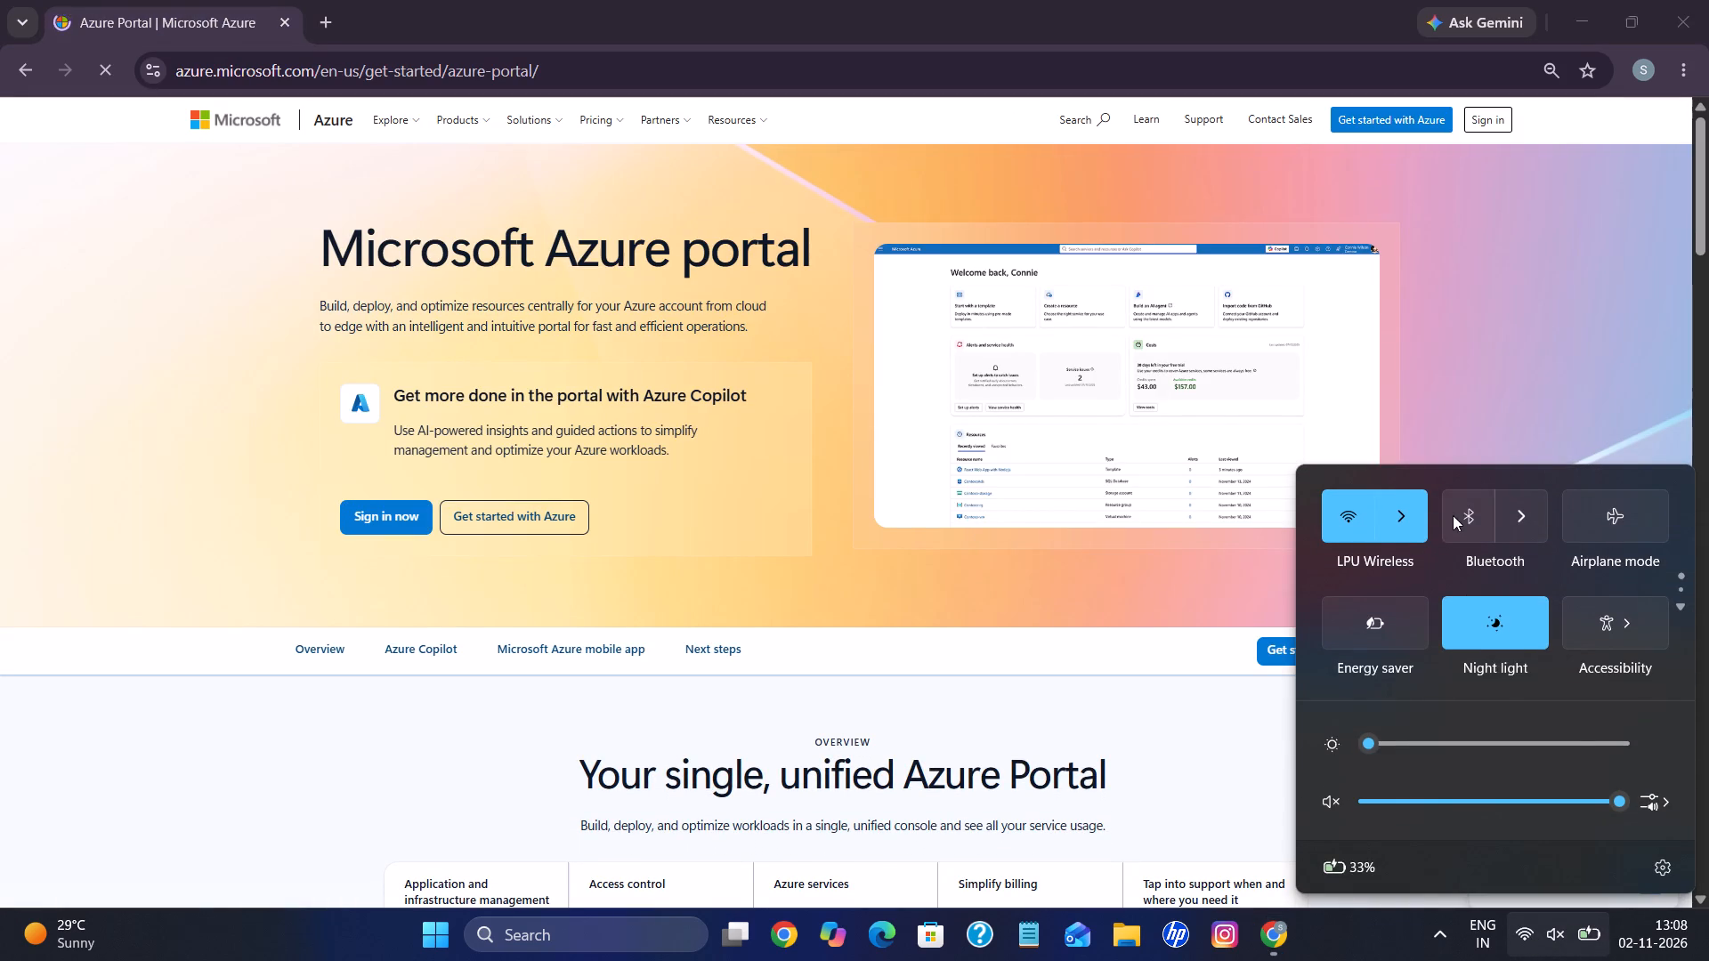
{"action": "left_click", "coordinate": [1395, 513]}
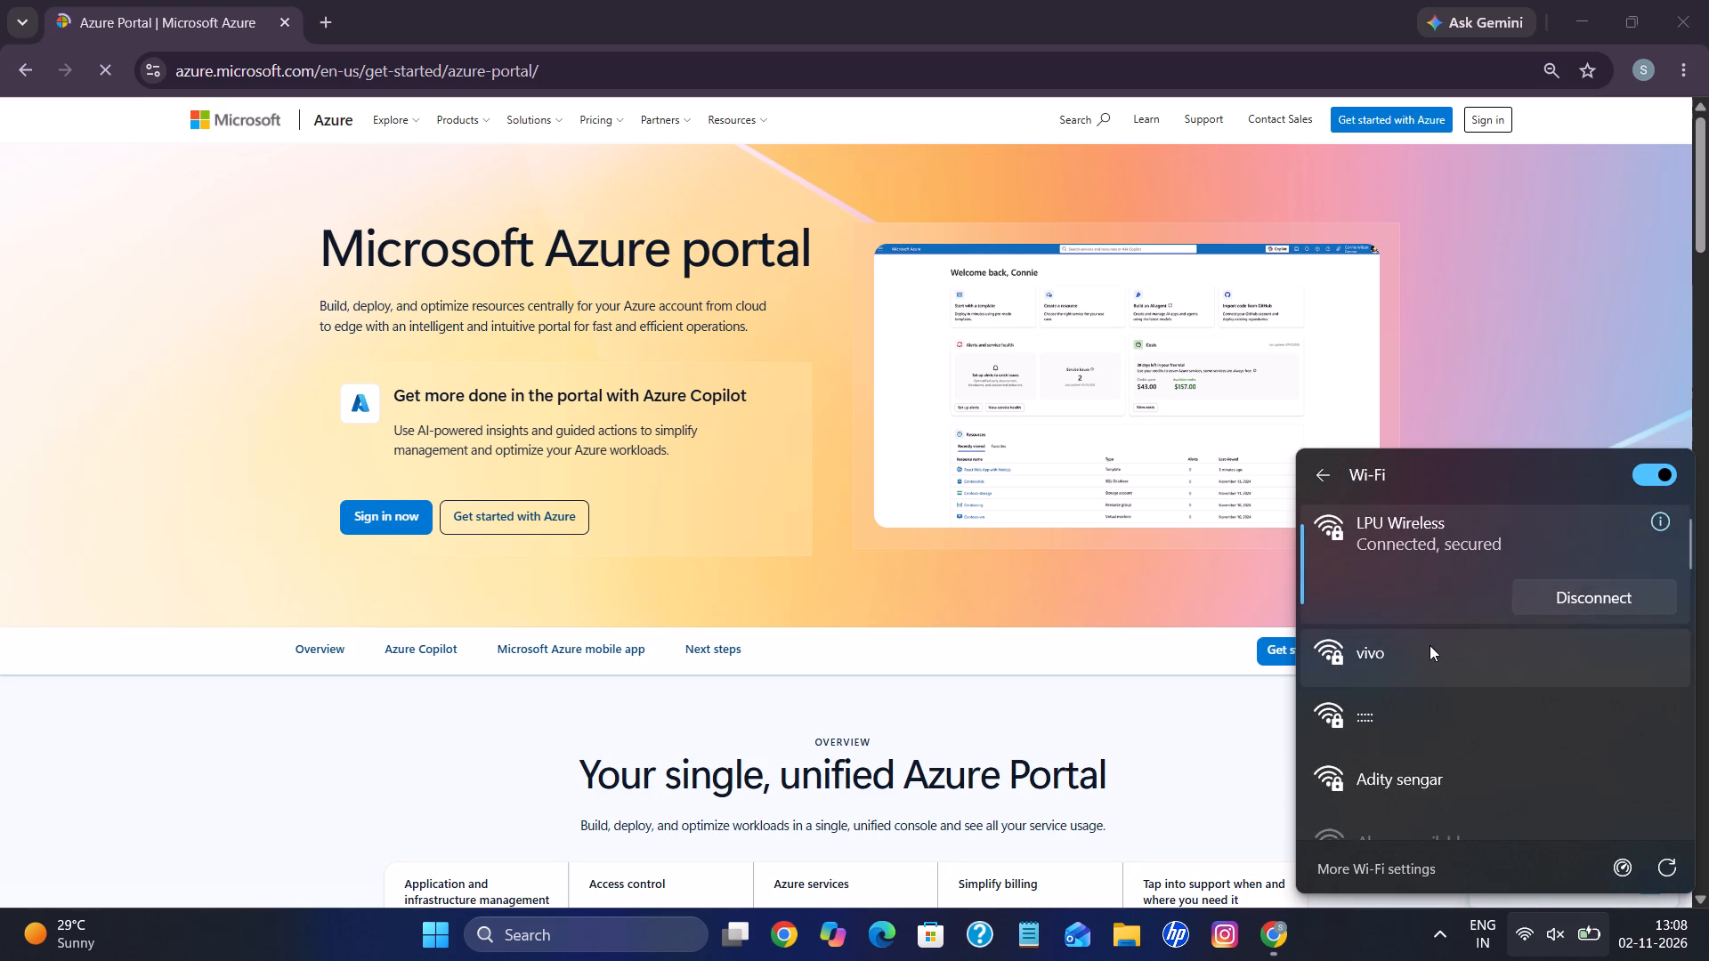
{"action": "left_click", "coordinate": [1430, 645]}
{"action": "left_click", "coordinate": [1553, 692]}
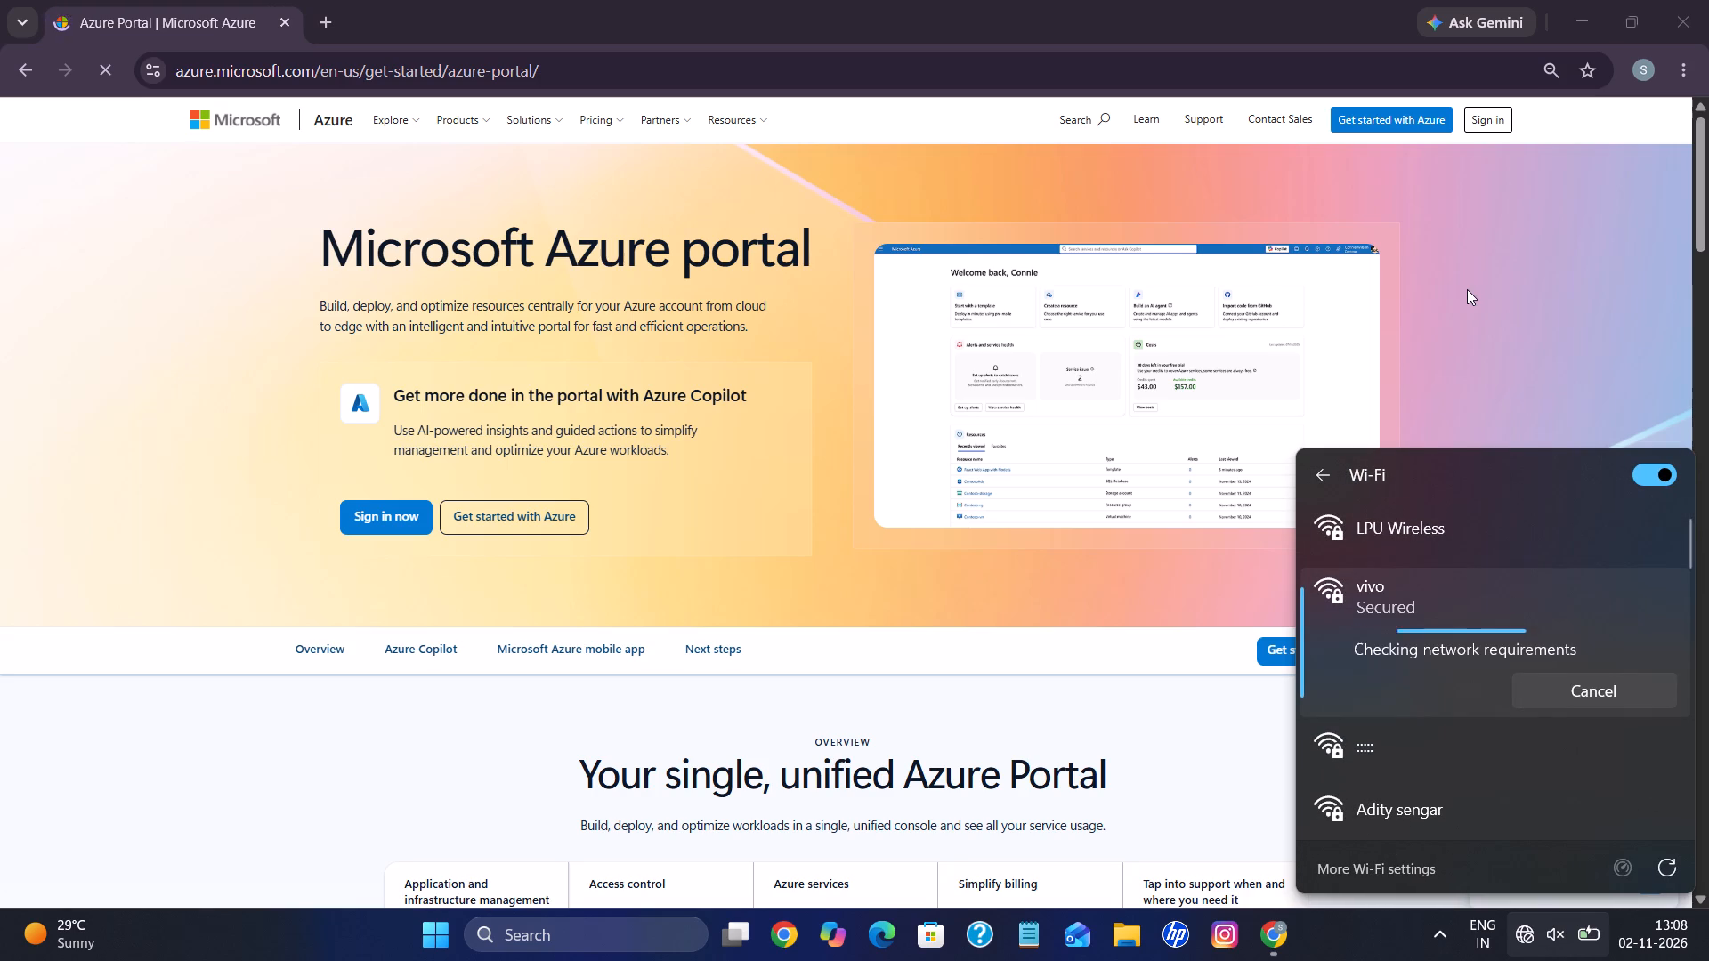
{"action": "left_click", "coordinate": [1467, 289]}
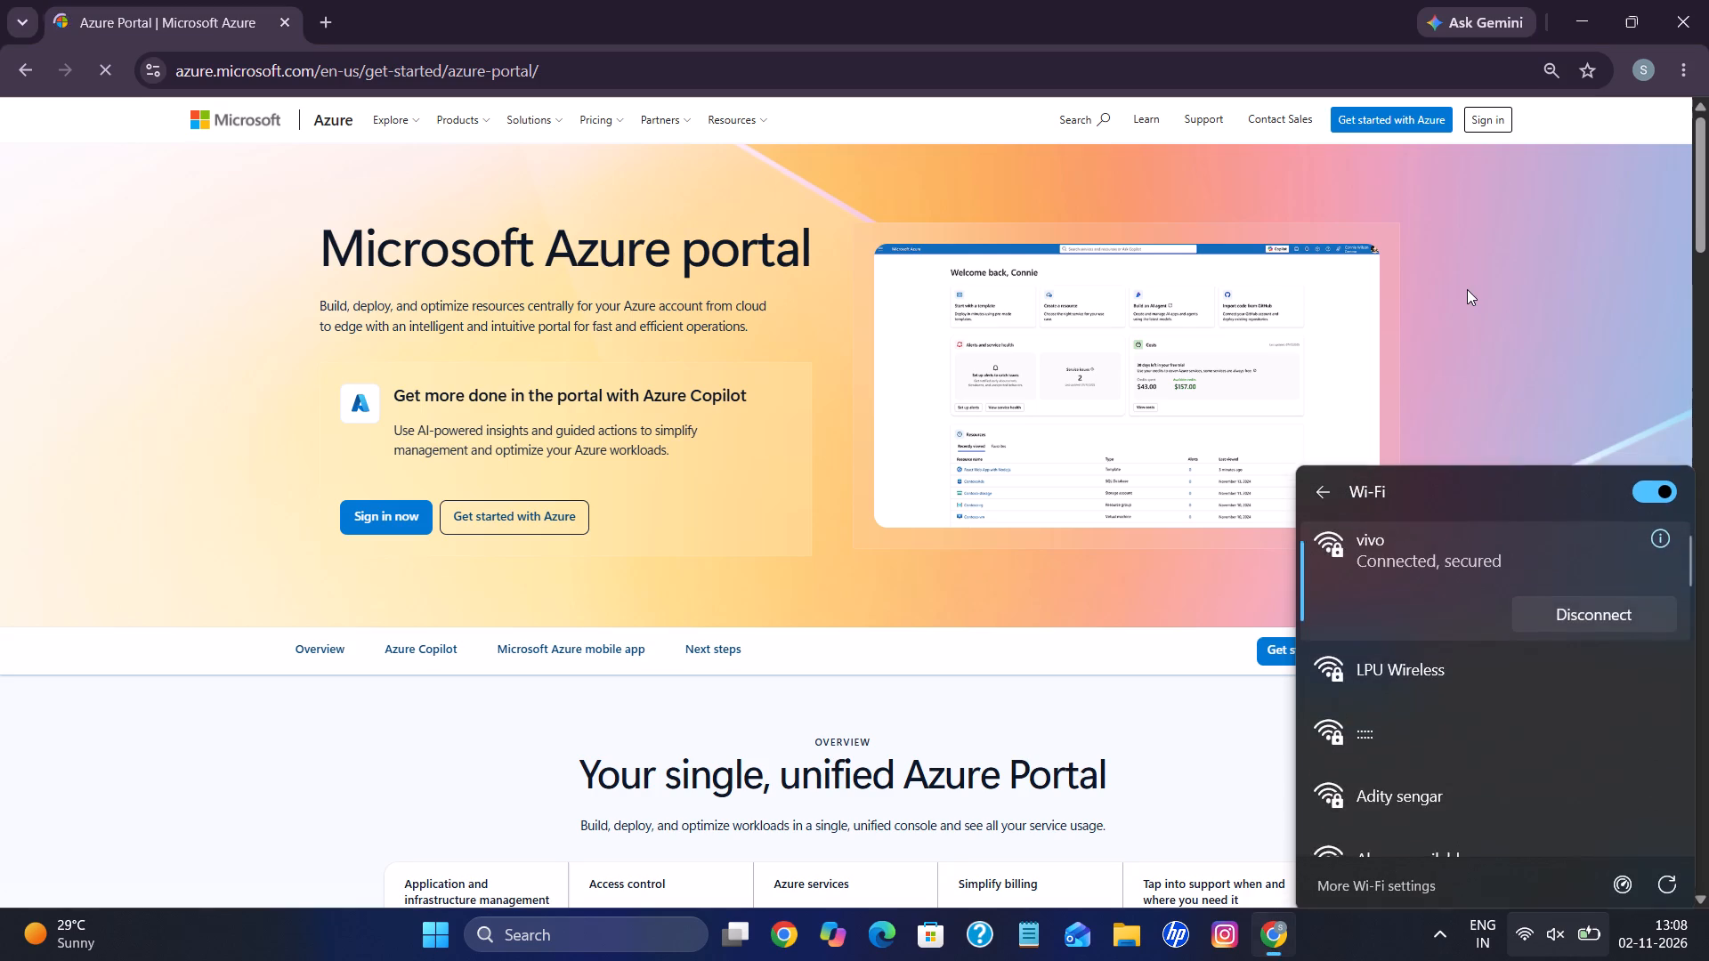
Reload the Microsoft Azure portal landing page and open portal.azure.com through its sign-in option.
{"action": "left_click", "coordinate": [109, 84]}
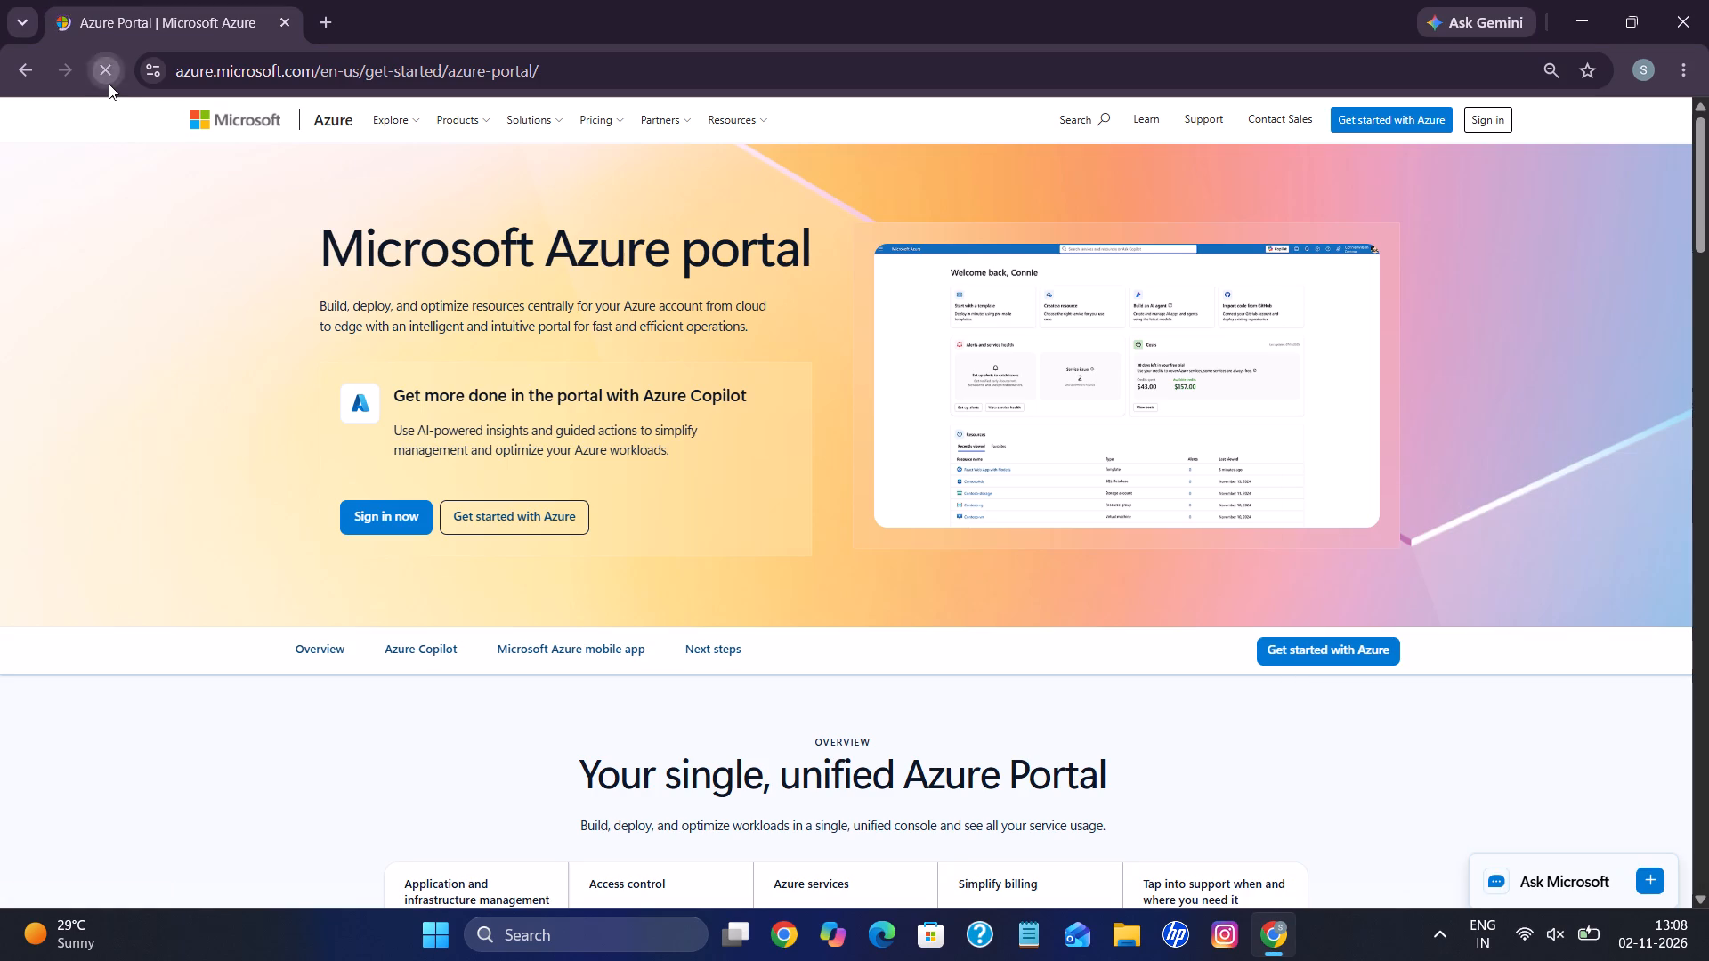
{"action": "left_click", "coordinate": [109, 84]}
{"action": "left_click", "coordinate": [1498, 126]}
{"action": "left_click", "coordinate": [1492, 125]}
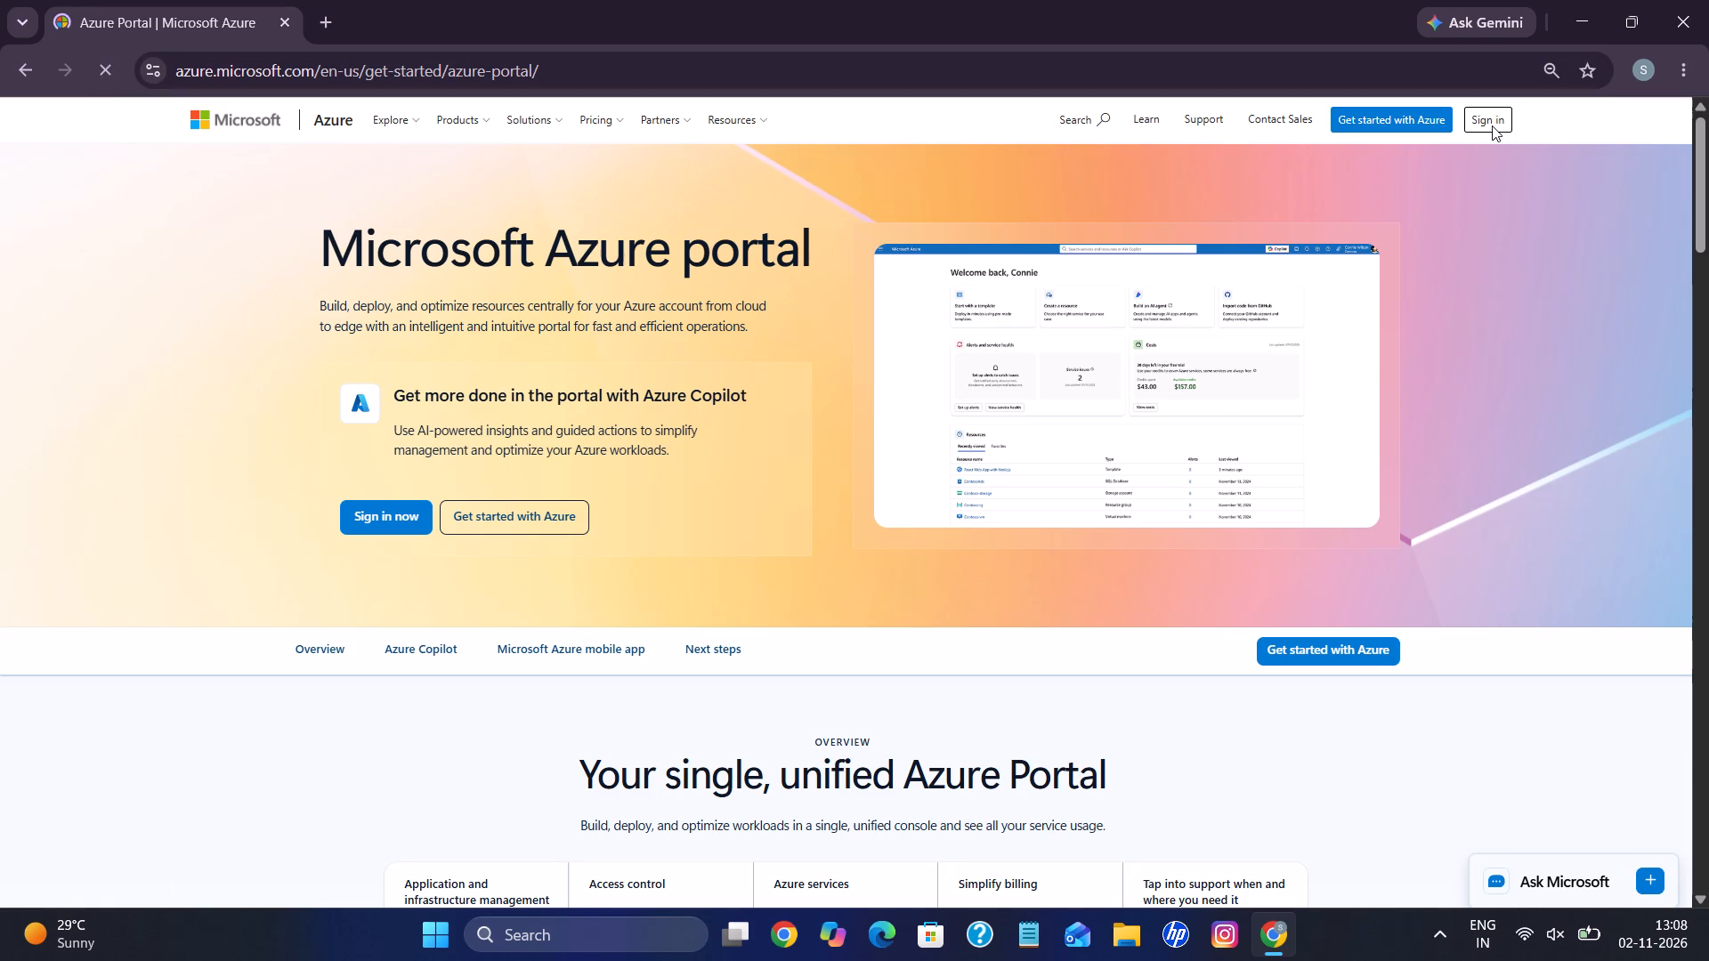
{"action": "left_click", "coordinate": [1492, 125]}
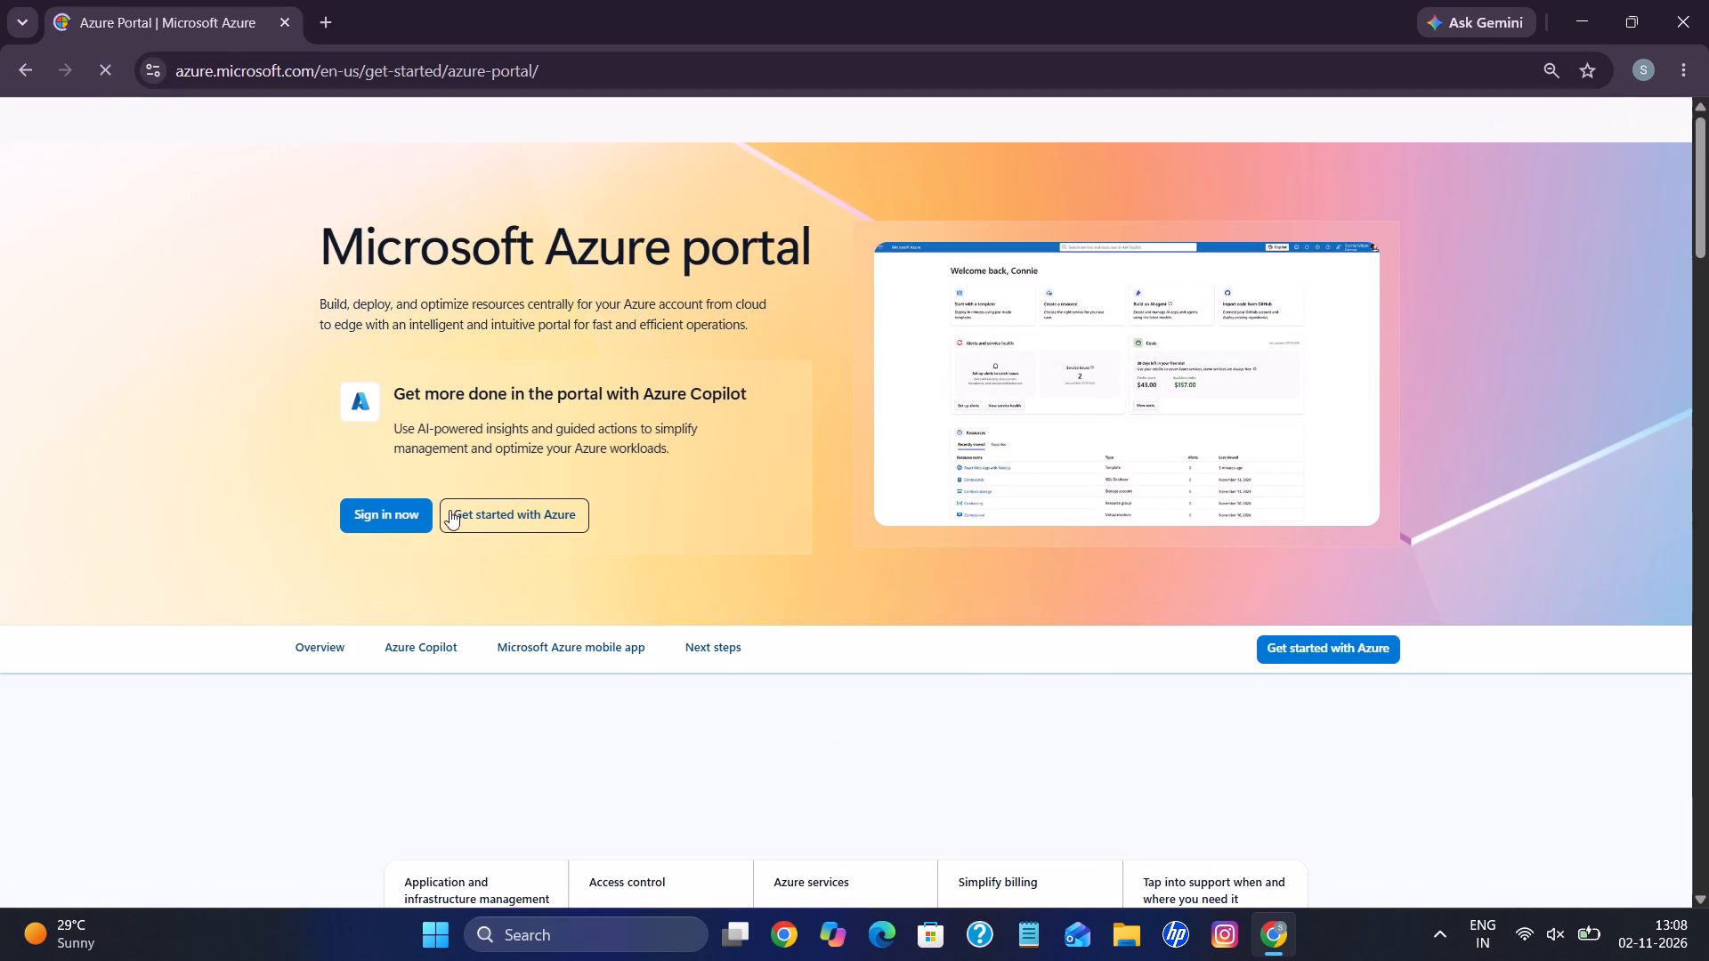
{"action": "left_click", "coordinate": [393, 517]}
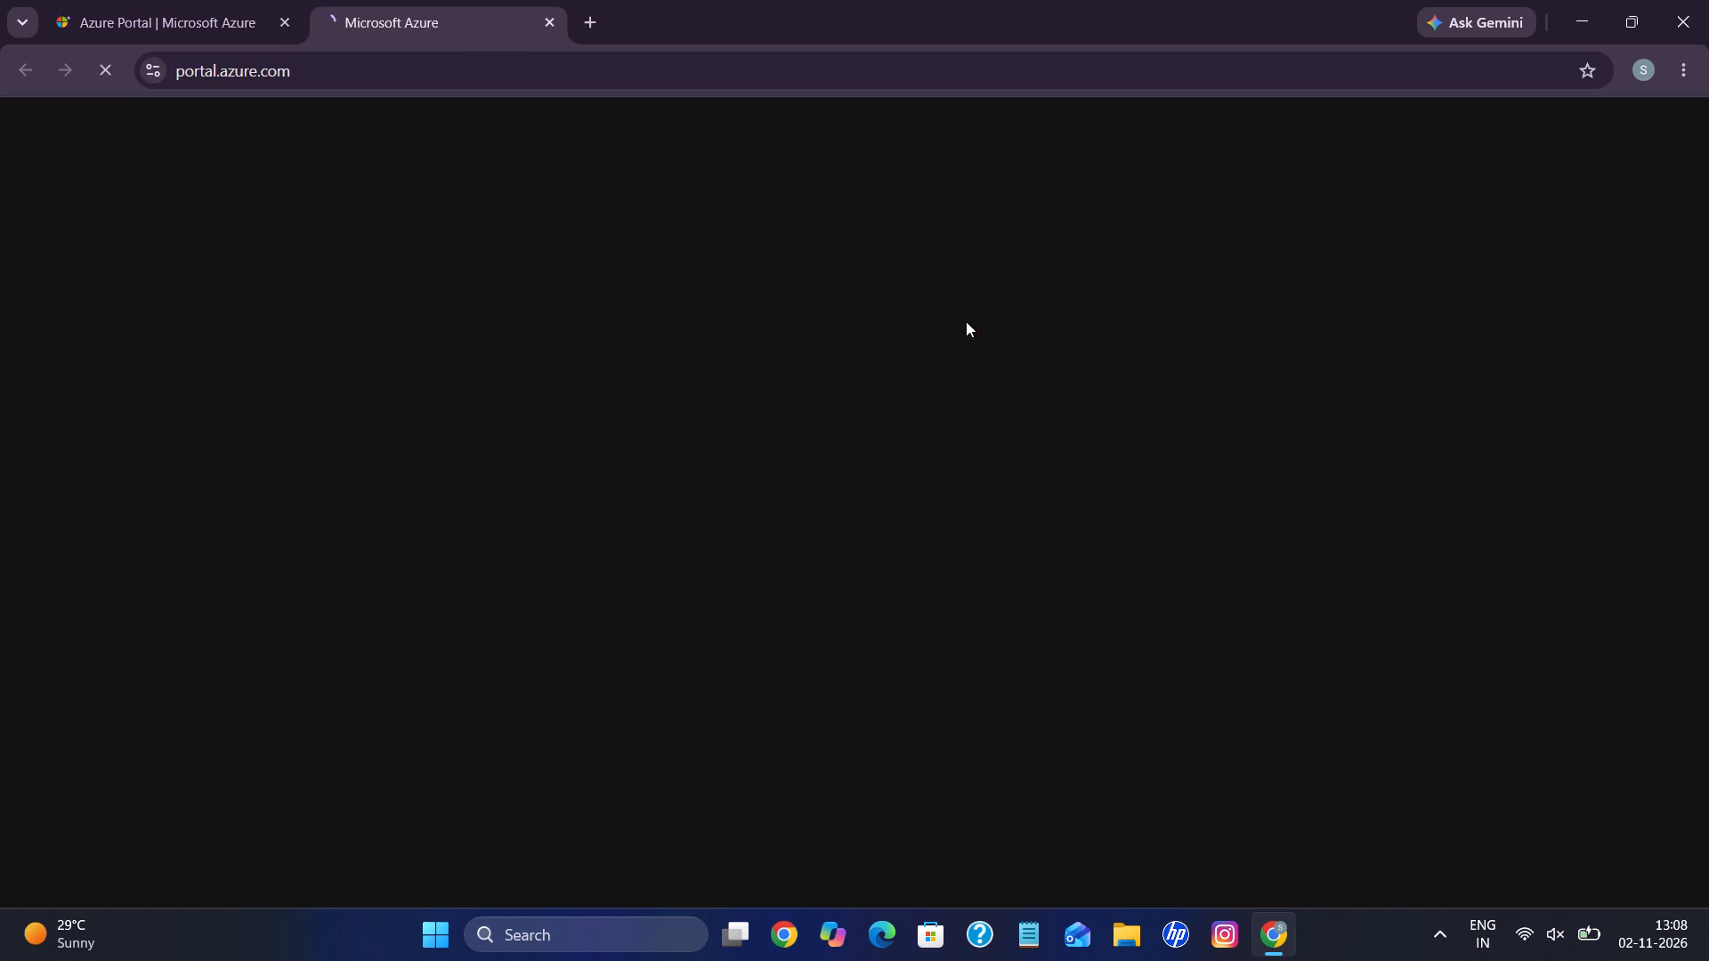
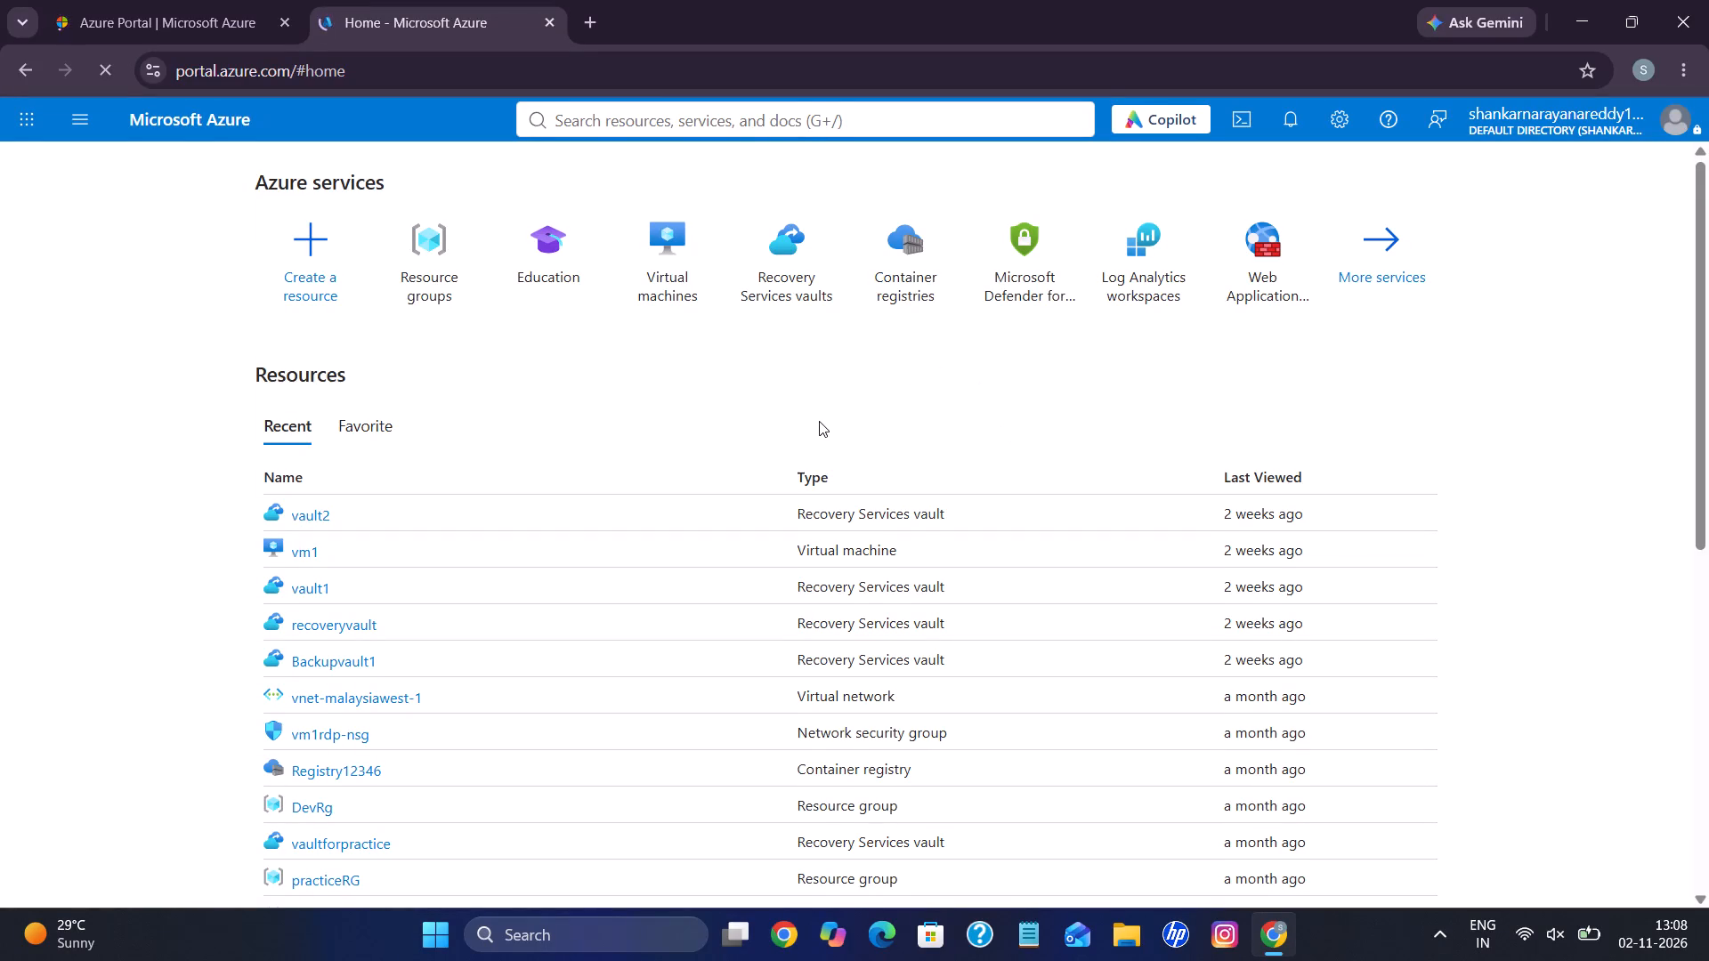
Open the resource groups list from the Azure home page and open the backuprg resource group.
{"action": "scroll", "coordinate": [819, 421], "scroll_direction": "down", "scroll_amount": 1}
{"action": "scroll", "coordinate": [819, 421], "scroll_direction": "up", "scroll_amount": 3}
{"action": "left_click", "coordinate": [441, 277]}
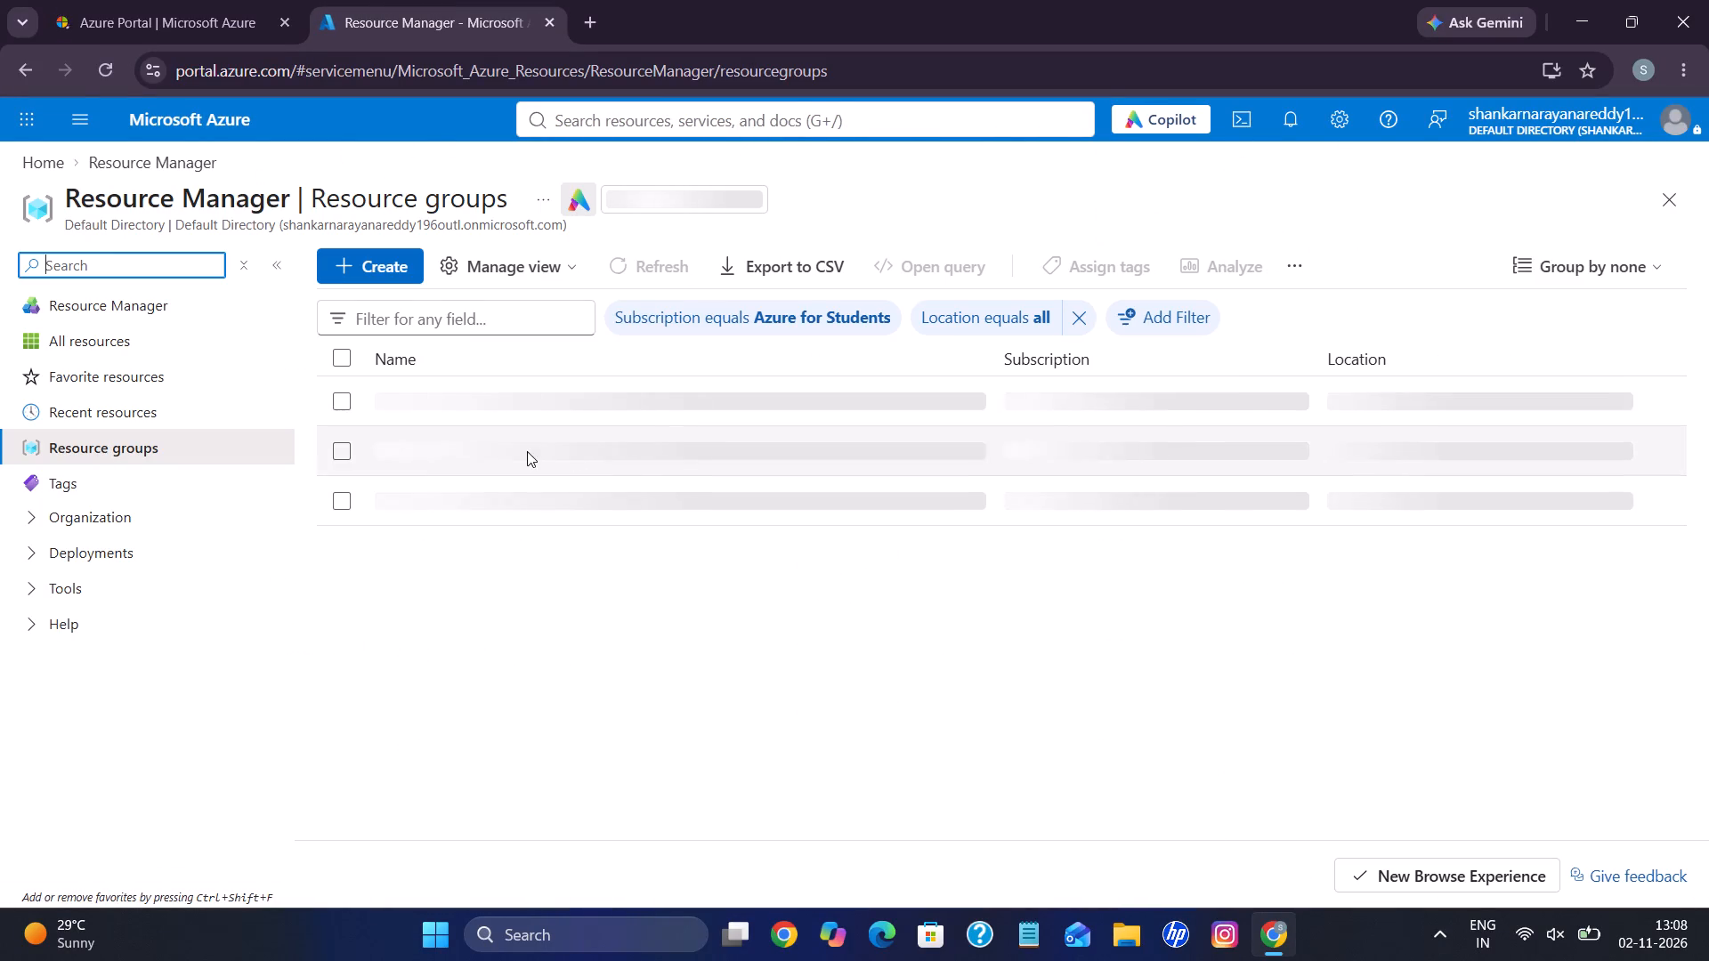
{"action": "left_click", "coordinate": [441, 449]}
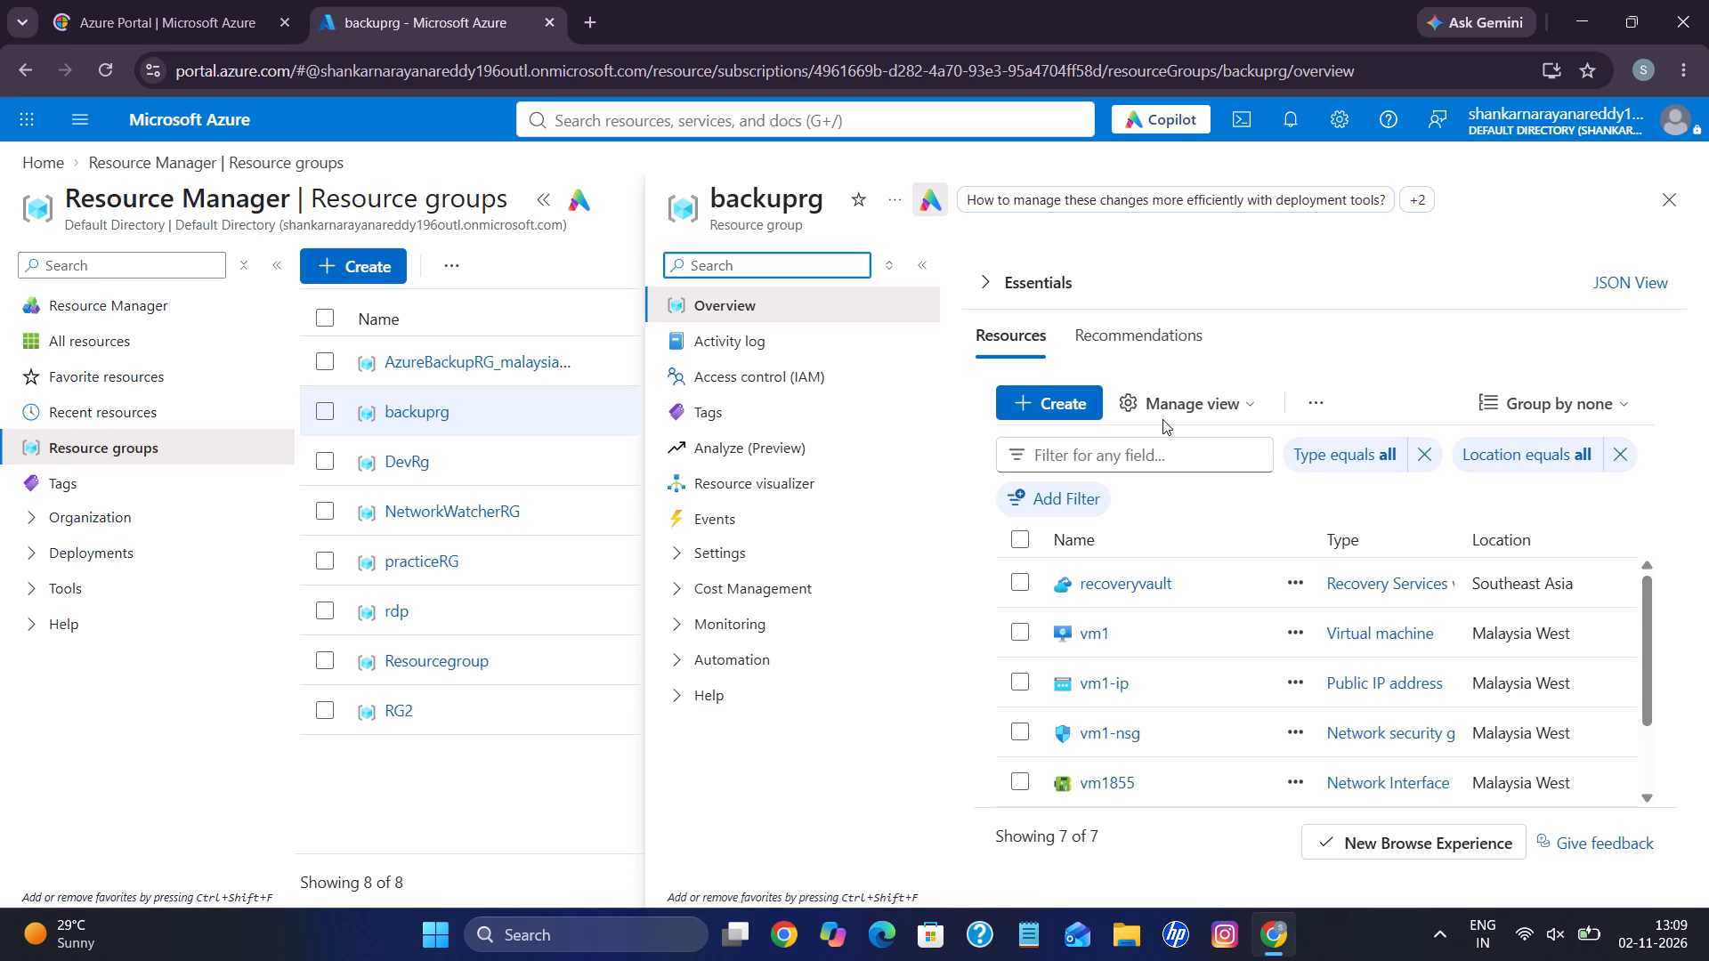
Look through the resources listed in the backuprg resource group's overview.
{"action": "scroll", "coordinate": [1199, 531], "scroll_direction": "down", "scroll_amount": 2}
{"action": "scroll", "coordinate": [1310, 585], "scroll_direction": "down", "scroll_amount": 2}
{"action": "scroll", "coordinate": [1072, 589], "scroll_direction": "up", "scroll_amount": 5}
{"action": "scroll", "coordinate": [1072, 589], "scroll_direction": "down", "scroll_amount": 7}
{"action": "scroll", "coordinate": [1072, 589], "scroll_direction": "up", "scroll_amount": 6}
{"action": "scroll", "coordinate": [1072, 589], "scroll_direction": "down", "scroll_amount": 5}
{"action": "scroll", "coordinate": [1072, 589], "scroll_direction": "up", "scroll_amount": 6}
{"action": "scroll", "coordinate": [1072, 589], "scroll_direction": "down", "scroll_amount": 5}
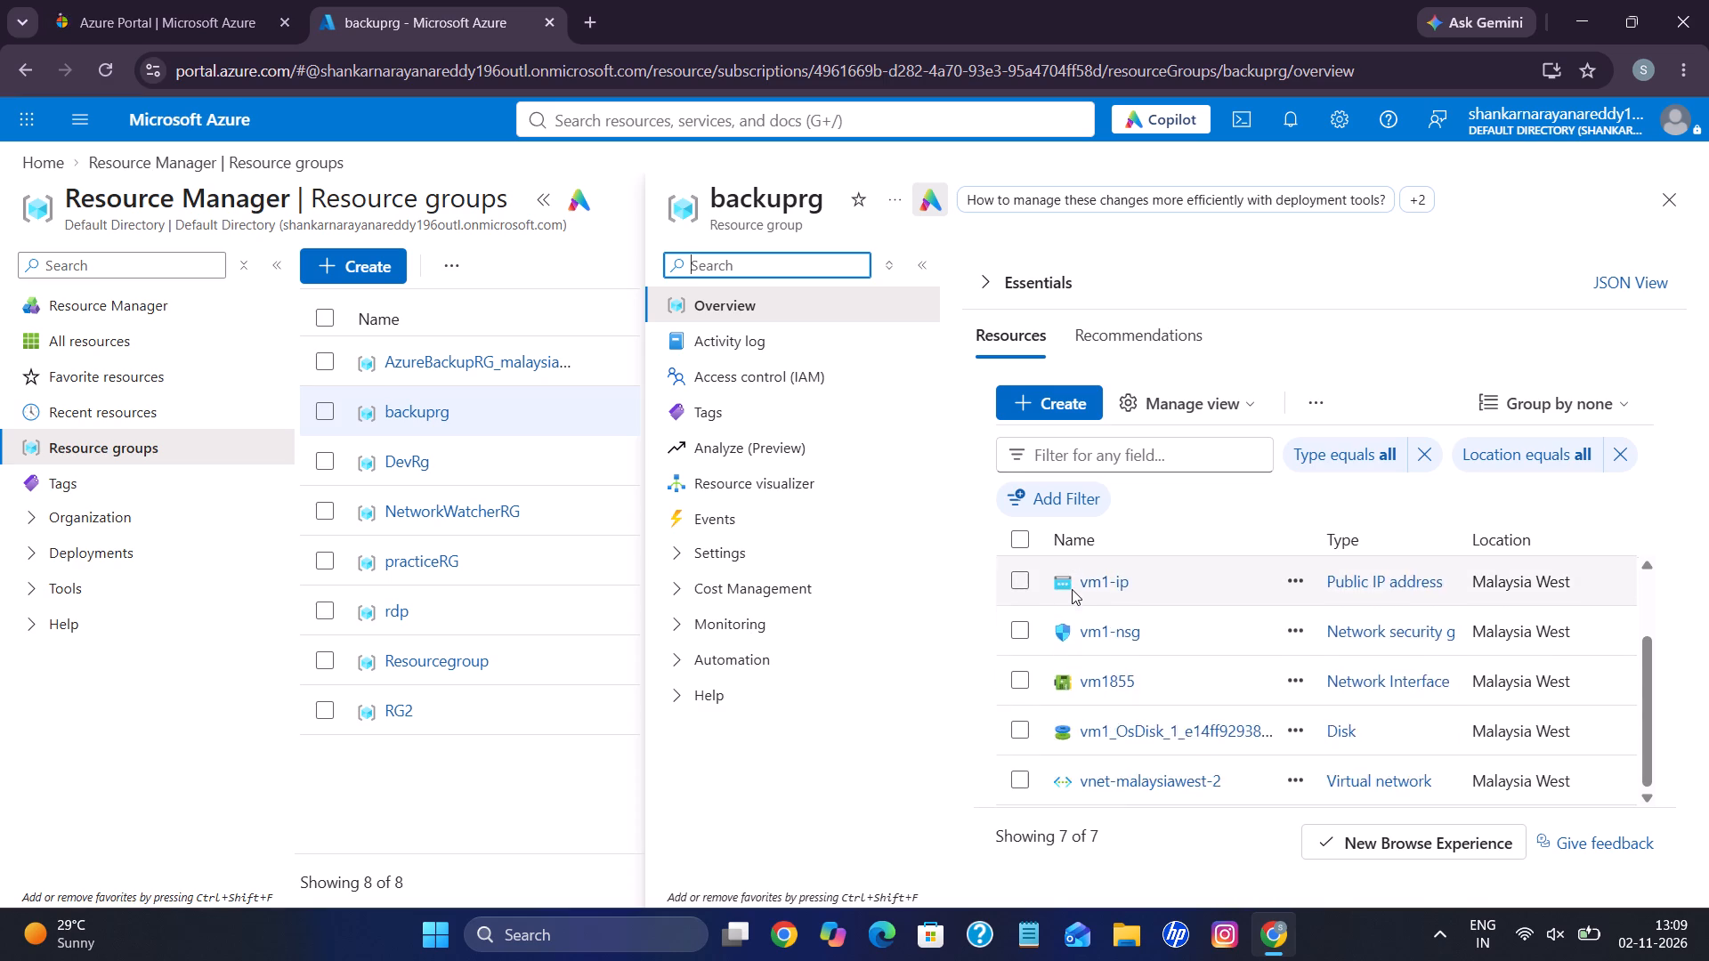
{"action": "scroll", "coordinate": [1072, 589], "scroll_direction": "up", "scroll_amount": 4}
{"action": "scroll", "coordinate": [1072, 589], "scroll_direction": "down", "scroll_amount": 2}
{"action": "scroll", "coordinate": [1072, 589], "scroll_direction": "up", "scroll_amount": 4}
{"action": "scroll", "coordinate": [1072, 589], "scroll_direction": "down", "scroll_amount": 2}
{"action": "scroll", "coordinate": [1072, 589], "scroll_direction": "up", "scroll_amount": 3}
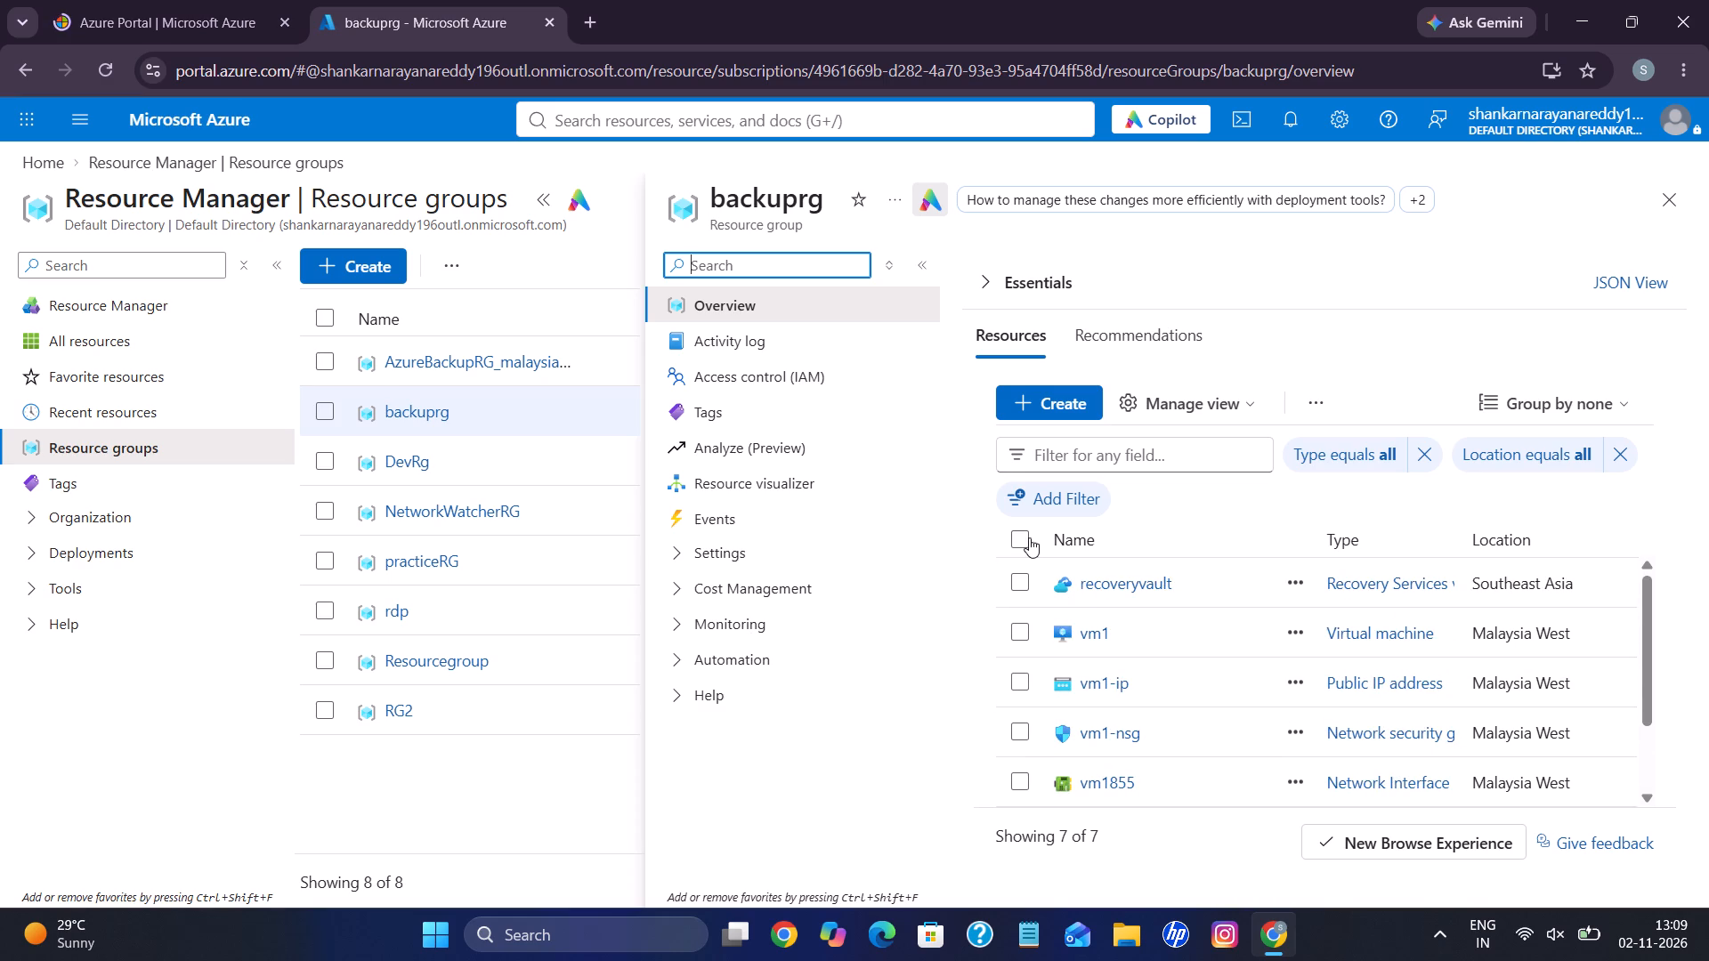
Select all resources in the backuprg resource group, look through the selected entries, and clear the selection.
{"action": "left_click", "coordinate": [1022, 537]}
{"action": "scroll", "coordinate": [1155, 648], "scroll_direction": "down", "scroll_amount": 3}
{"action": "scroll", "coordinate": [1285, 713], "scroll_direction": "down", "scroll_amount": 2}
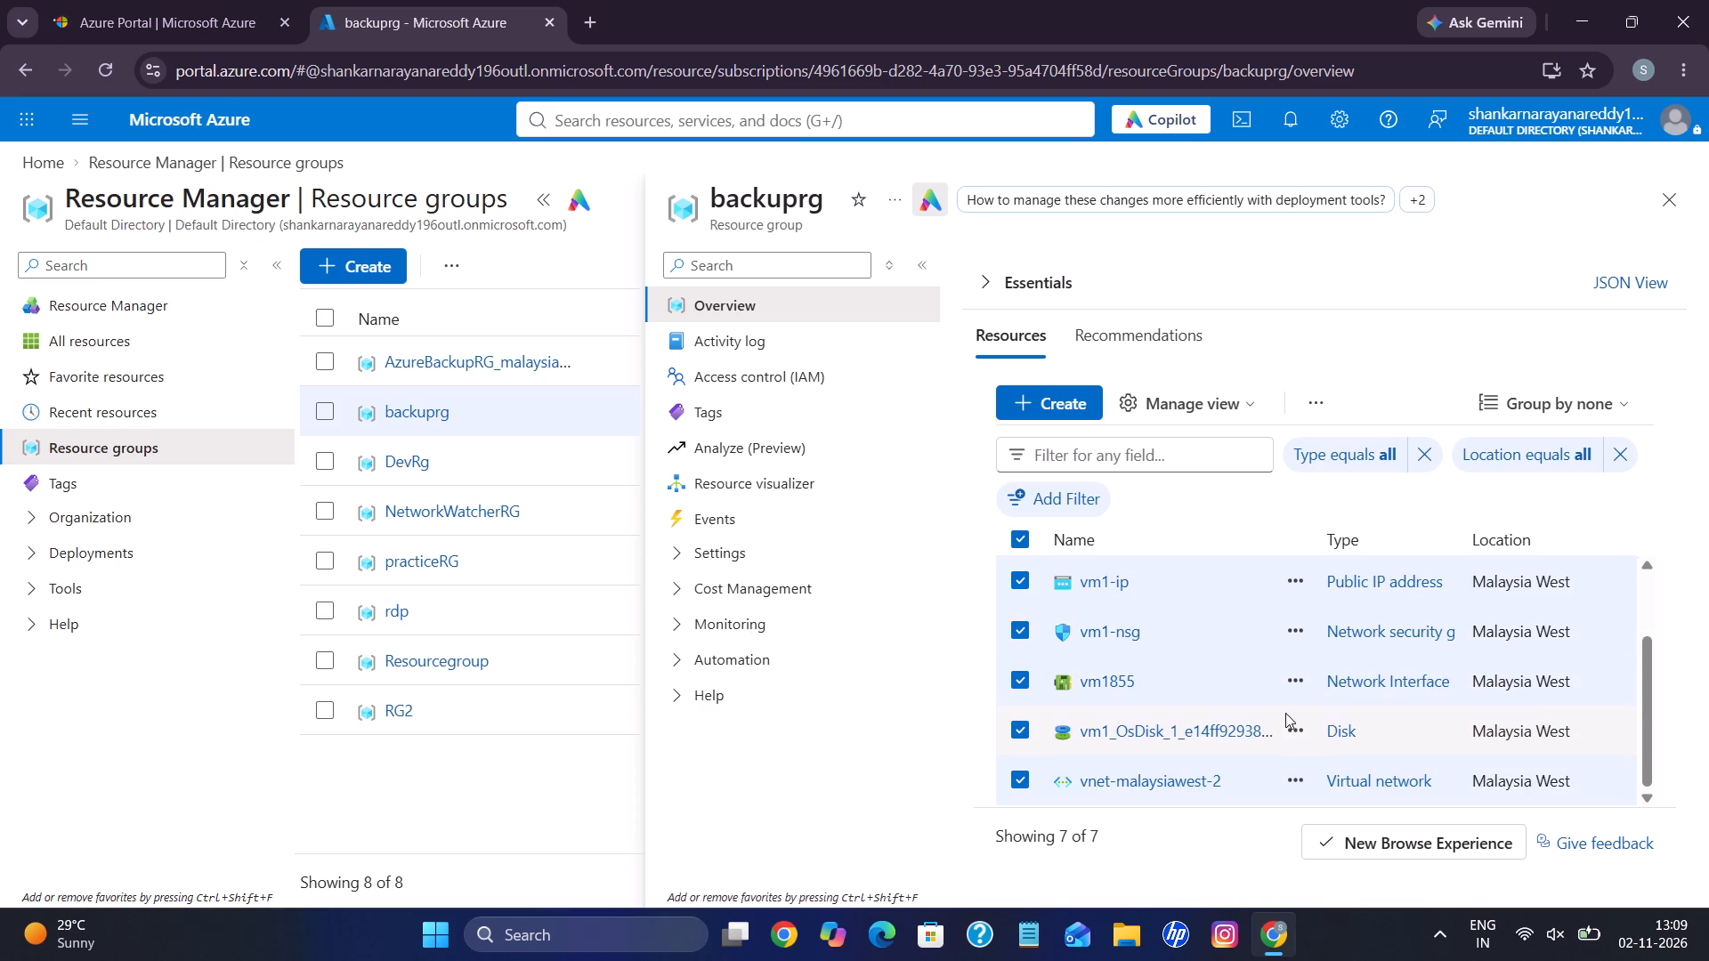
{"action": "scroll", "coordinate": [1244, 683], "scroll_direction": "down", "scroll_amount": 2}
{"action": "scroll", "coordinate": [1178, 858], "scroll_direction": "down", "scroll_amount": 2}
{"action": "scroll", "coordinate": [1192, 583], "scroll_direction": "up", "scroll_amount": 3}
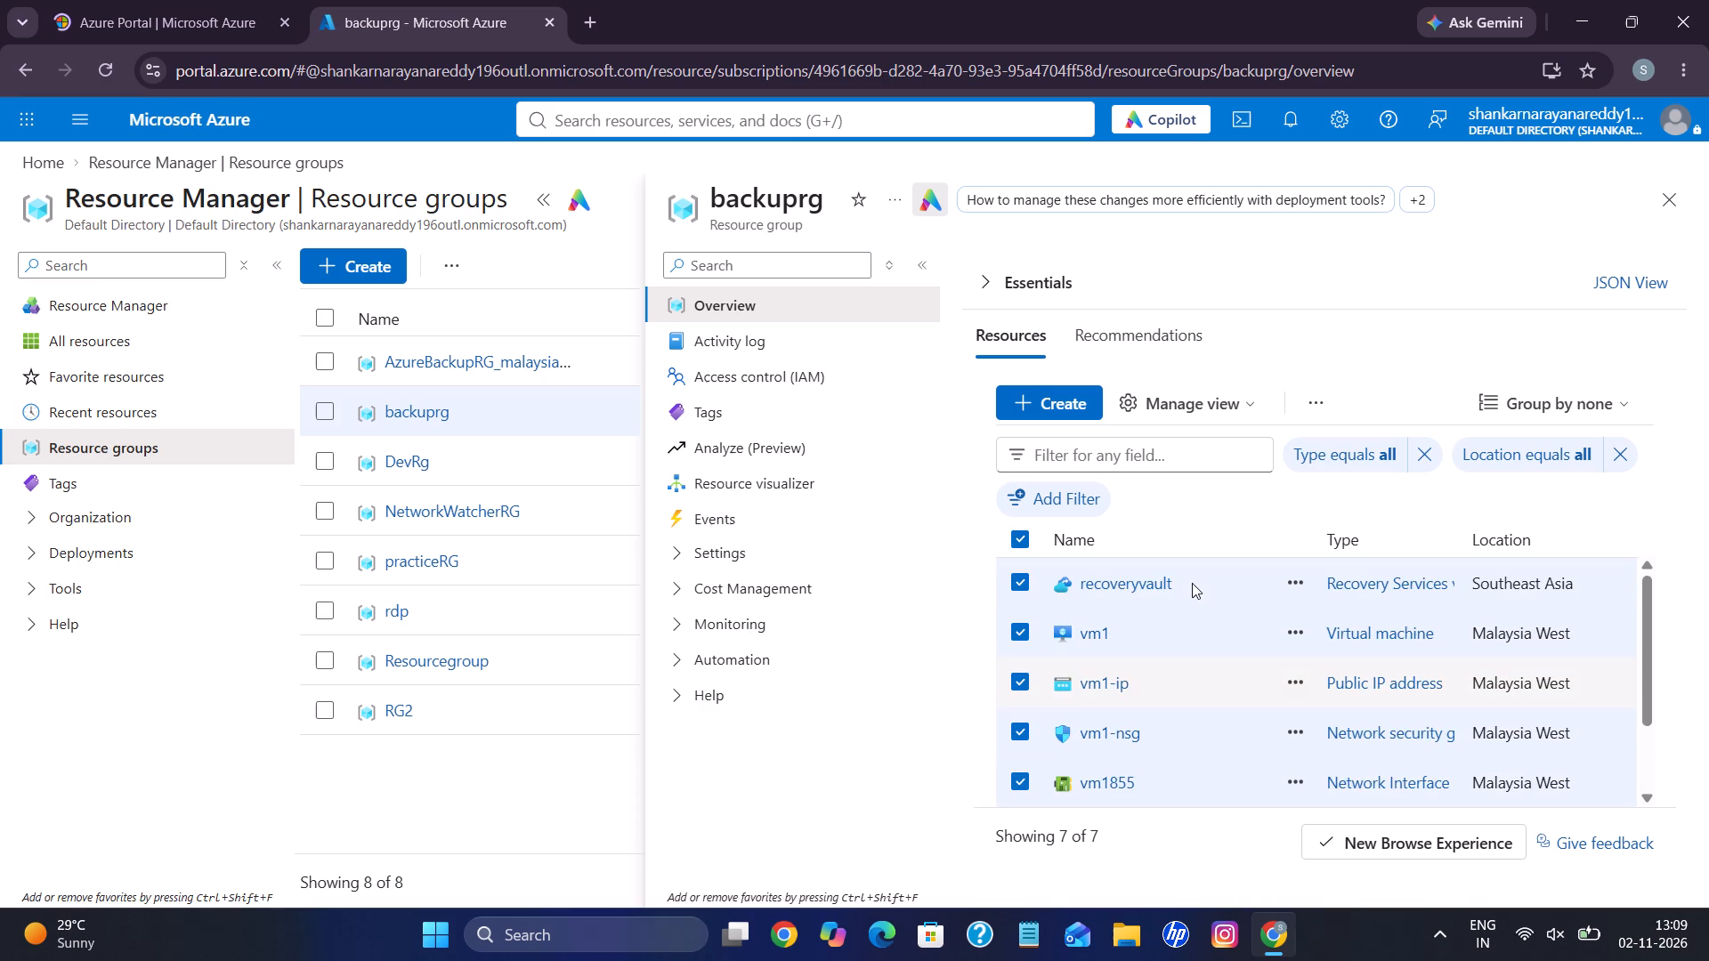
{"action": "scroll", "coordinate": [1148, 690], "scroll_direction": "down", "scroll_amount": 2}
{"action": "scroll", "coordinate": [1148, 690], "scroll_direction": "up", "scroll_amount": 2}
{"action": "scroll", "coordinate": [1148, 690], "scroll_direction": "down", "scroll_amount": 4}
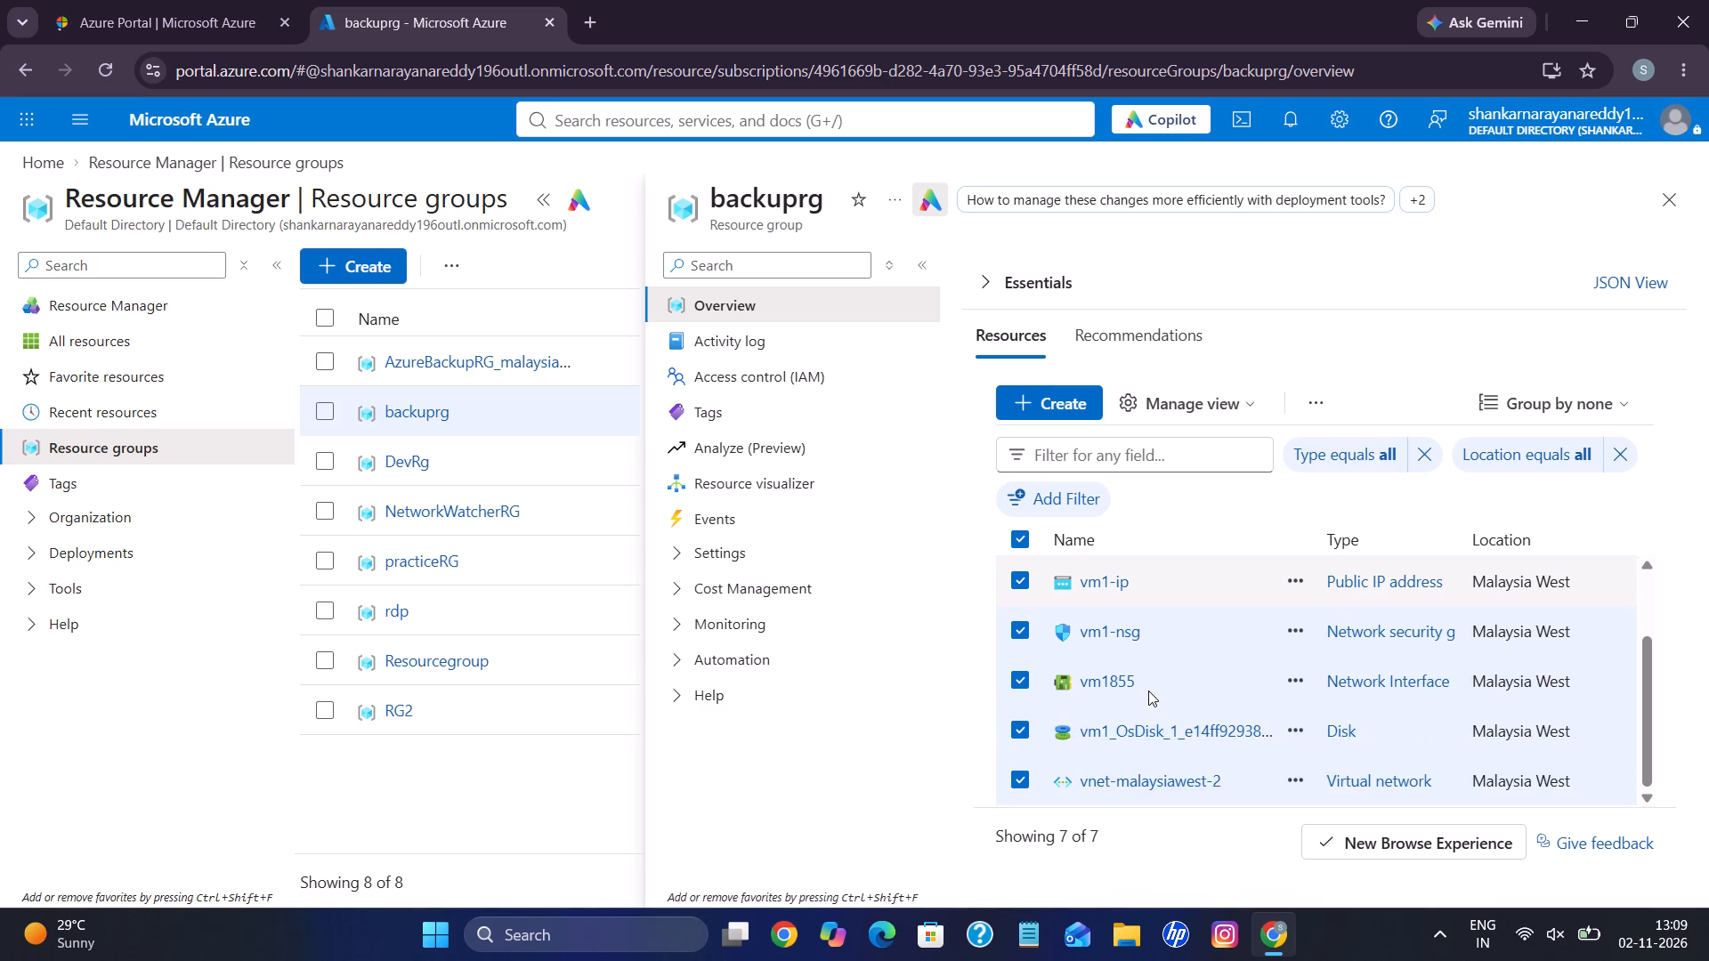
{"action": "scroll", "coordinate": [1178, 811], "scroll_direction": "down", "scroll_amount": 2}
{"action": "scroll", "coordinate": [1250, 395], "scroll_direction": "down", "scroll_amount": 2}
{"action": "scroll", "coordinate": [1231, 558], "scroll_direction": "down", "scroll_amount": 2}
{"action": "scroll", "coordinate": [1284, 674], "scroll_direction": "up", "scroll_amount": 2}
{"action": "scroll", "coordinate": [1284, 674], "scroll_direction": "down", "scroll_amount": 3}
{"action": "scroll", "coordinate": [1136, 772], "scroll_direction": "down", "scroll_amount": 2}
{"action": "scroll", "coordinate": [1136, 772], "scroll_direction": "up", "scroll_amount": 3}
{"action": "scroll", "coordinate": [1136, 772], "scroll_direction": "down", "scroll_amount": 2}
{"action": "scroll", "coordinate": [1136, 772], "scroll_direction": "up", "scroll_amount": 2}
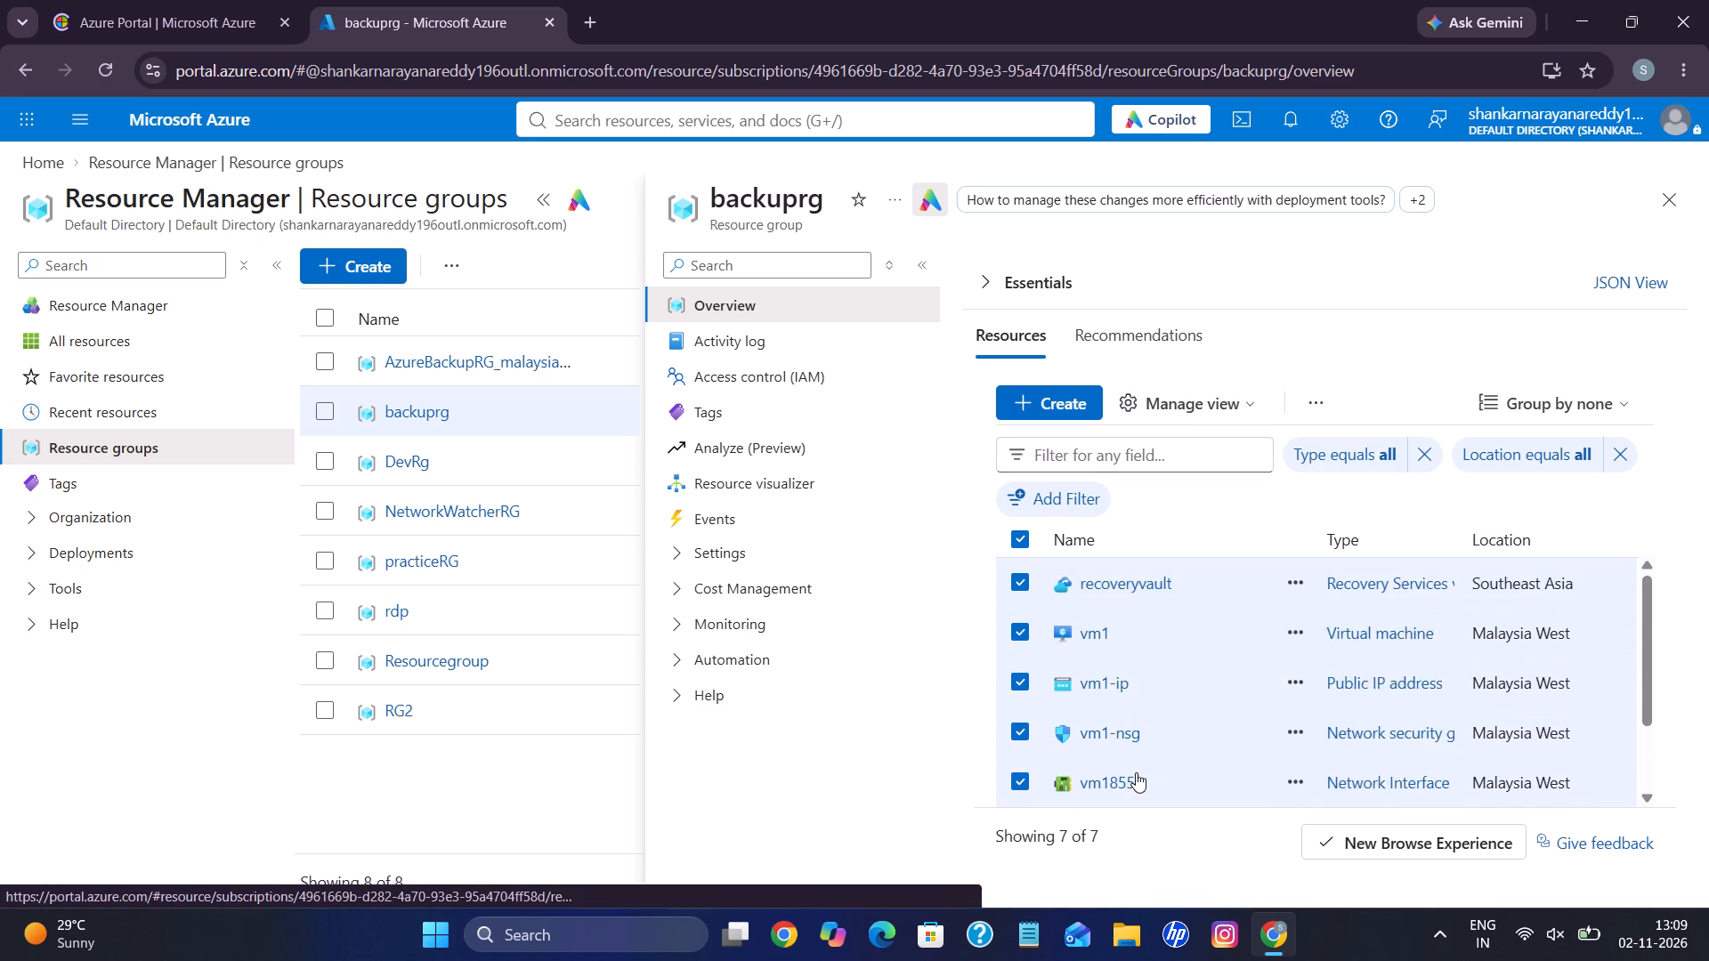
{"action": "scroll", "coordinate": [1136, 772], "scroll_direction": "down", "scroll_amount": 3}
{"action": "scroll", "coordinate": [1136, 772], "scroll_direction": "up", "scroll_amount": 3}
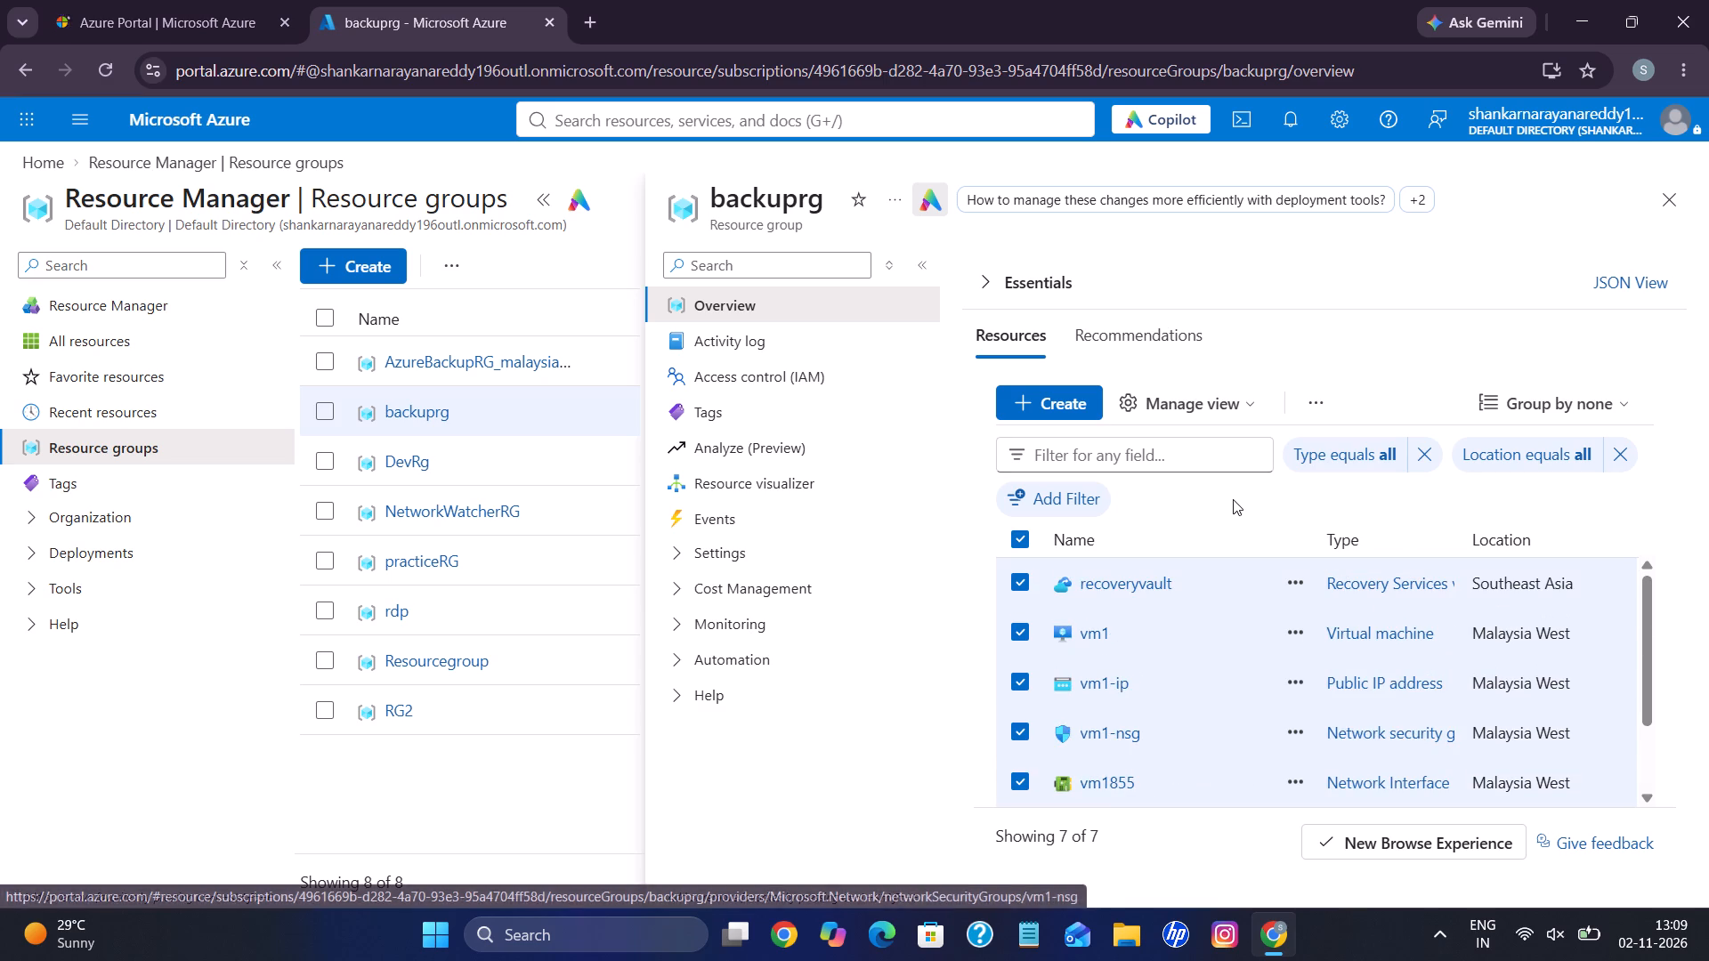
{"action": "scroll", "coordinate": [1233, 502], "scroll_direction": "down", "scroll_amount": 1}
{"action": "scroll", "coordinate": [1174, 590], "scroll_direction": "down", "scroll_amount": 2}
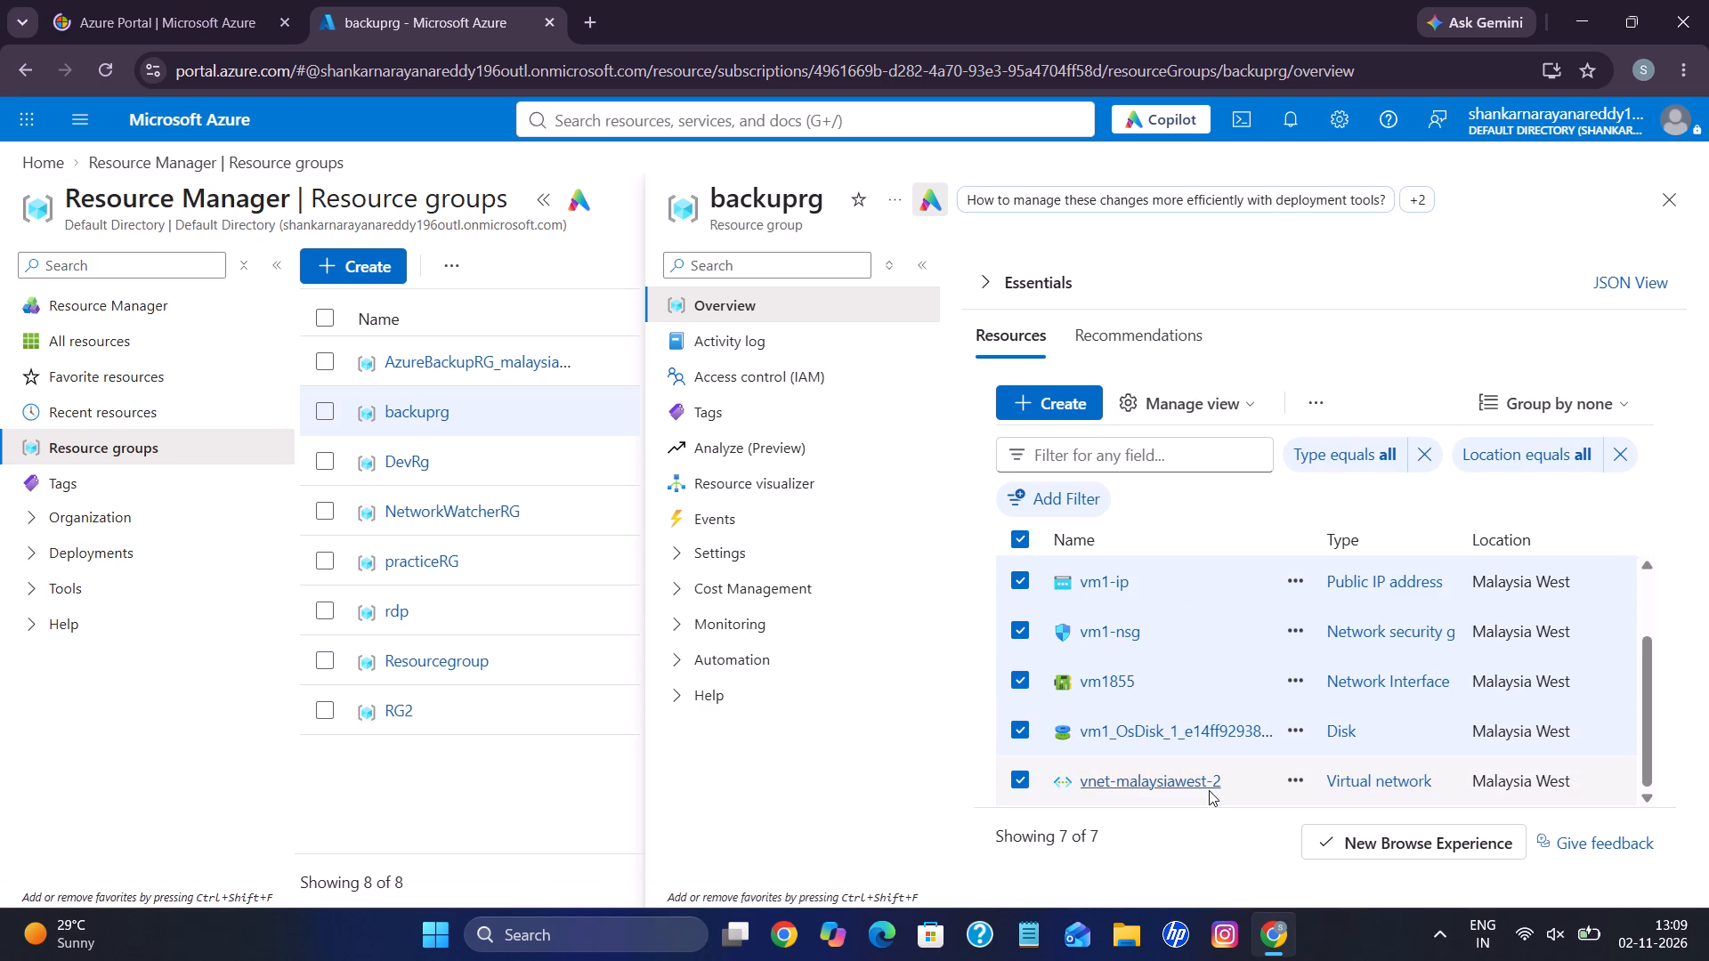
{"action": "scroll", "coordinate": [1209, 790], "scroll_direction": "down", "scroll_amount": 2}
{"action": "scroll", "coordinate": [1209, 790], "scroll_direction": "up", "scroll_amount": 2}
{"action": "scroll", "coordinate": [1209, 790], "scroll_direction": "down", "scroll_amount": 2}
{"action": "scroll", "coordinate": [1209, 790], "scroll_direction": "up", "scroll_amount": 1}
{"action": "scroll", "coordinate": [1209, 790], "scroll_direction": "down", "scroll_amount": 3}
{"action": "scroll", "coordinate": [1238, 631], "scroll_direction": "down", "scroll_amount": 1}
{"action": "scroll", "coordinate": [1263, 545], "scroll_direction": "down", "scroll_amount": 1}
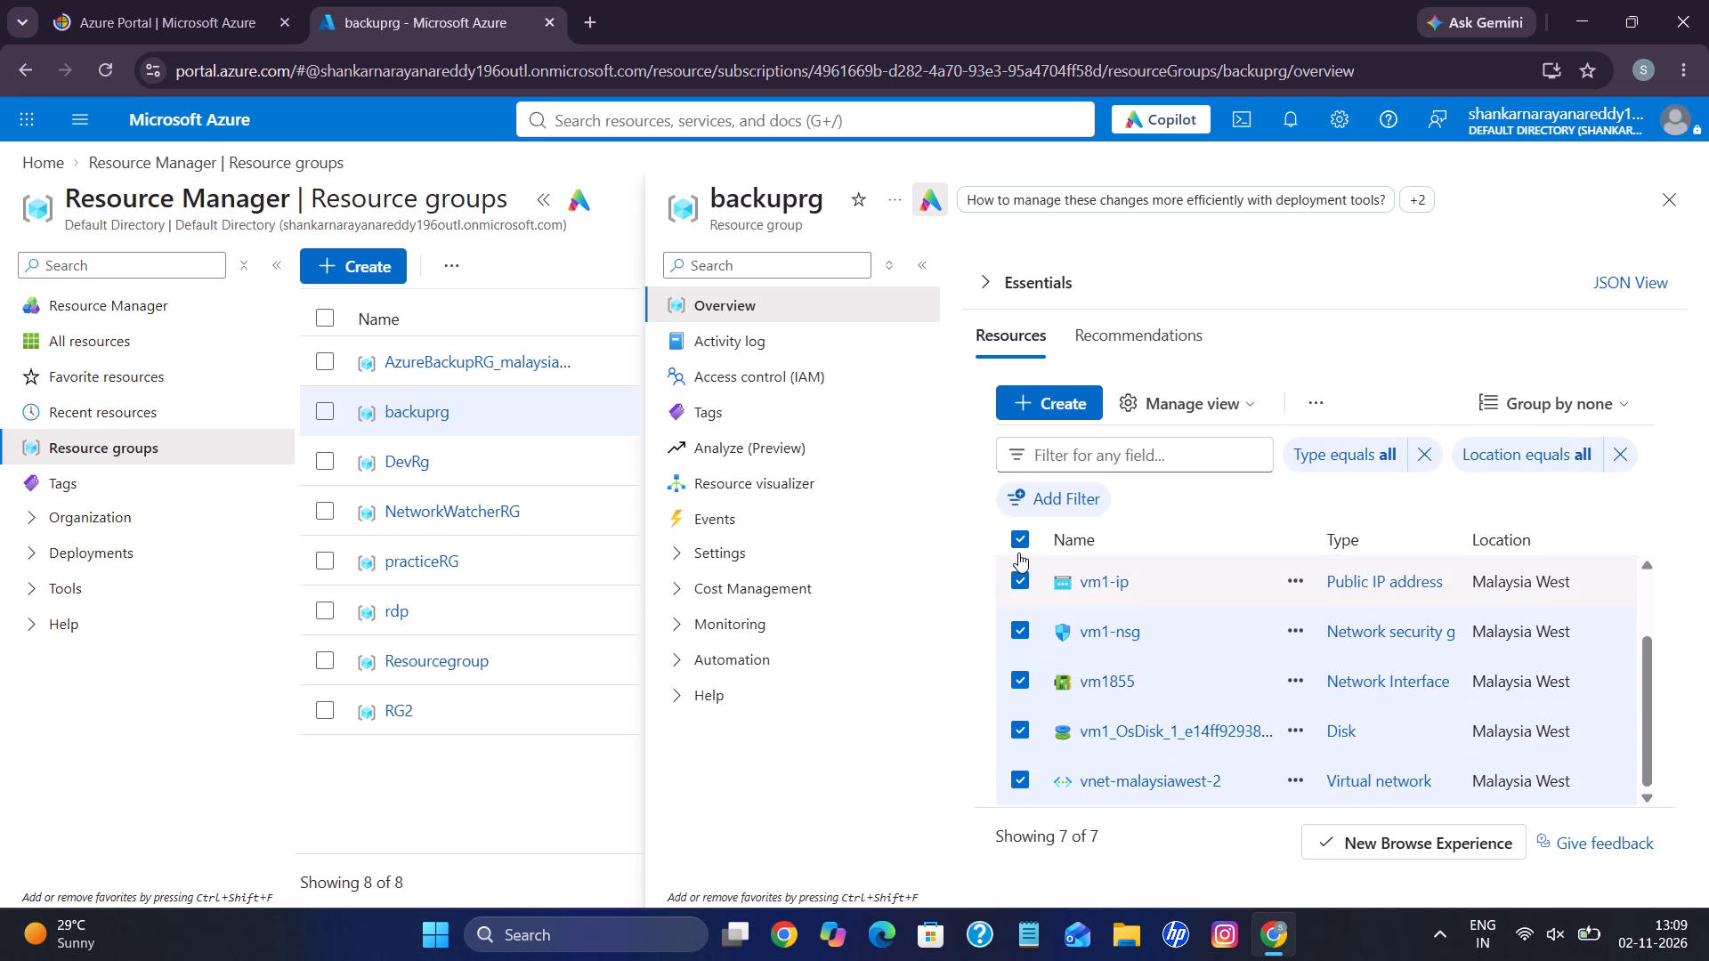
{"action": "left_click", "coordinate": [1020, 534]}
Select the backuprg resource group in the resource groups list.
{"action": "scroll", "coordinate": [1136, 633], "scroll_direction": "down", "scroll_amount": 2}
{"action": "scroll", "coordinate": [1136, 633], "scroll_direction": "up", "scroll_amount": 3}
{"action": "scroll", "coordinate": [1136, 633], "scroll_direction": "down", "scroll_amount": 3}
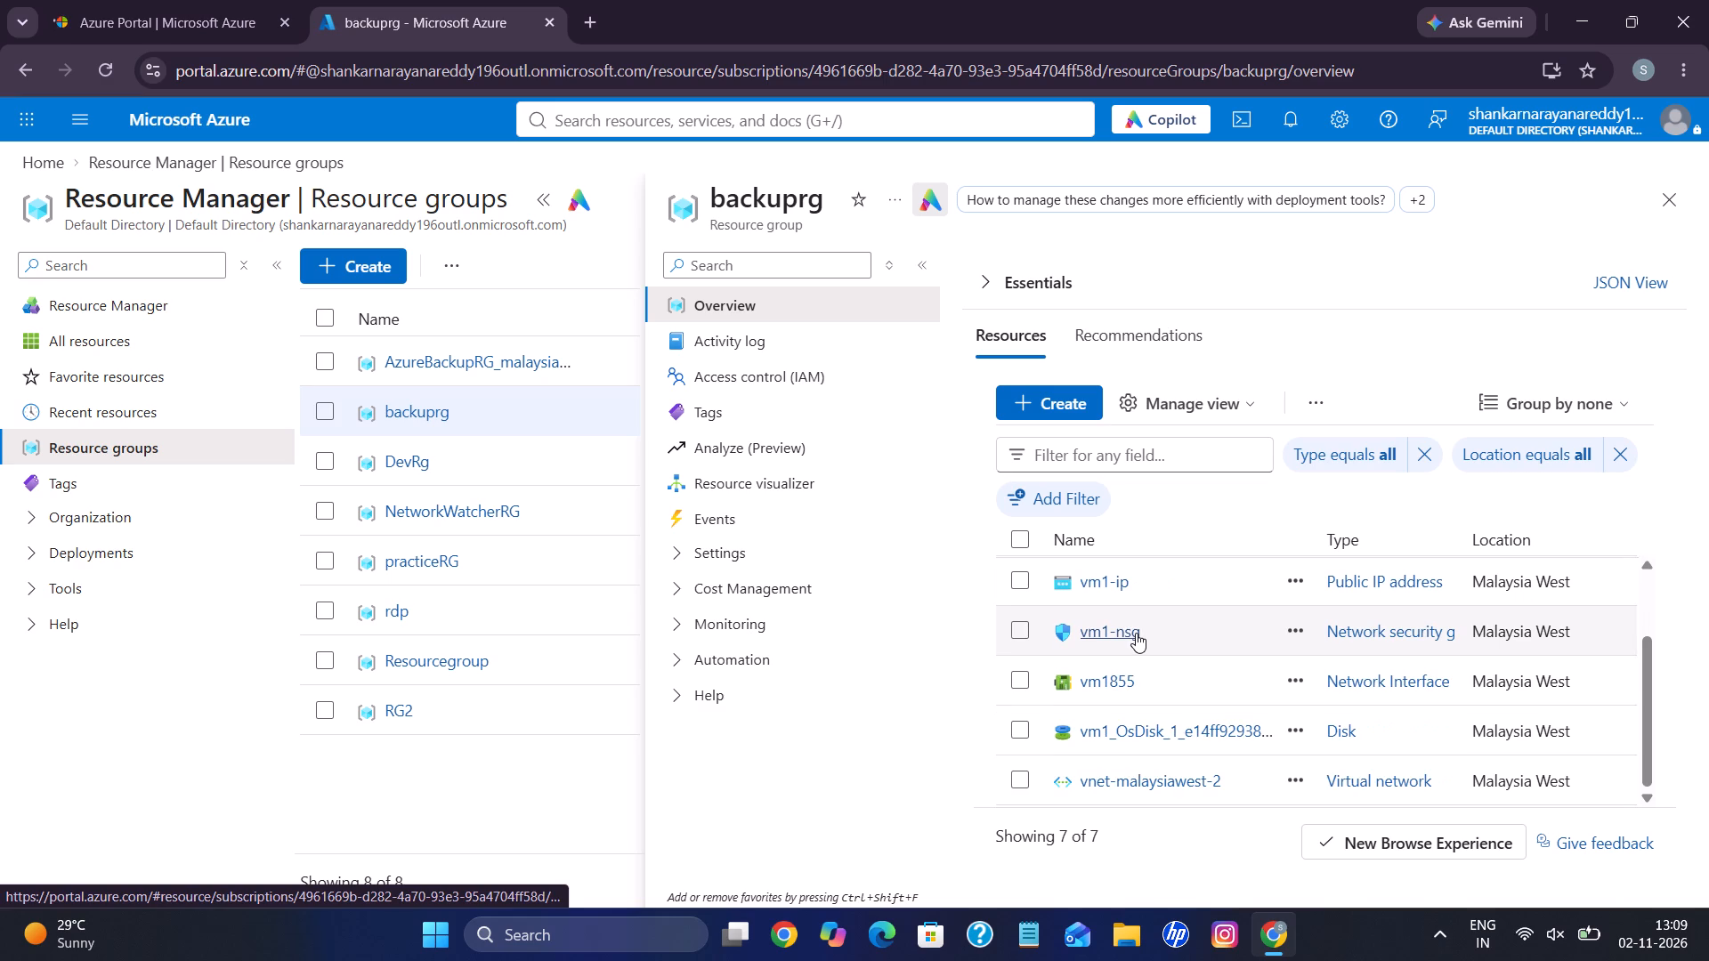
{"action": "scroll", "coordinate": [1216, 767], "scroll_direction": "down", "scroll_amount": 1}
{"action": "scroll", "coordinate": [1253, 860], "scroll_direction": "down", "scroll_amount": 2}
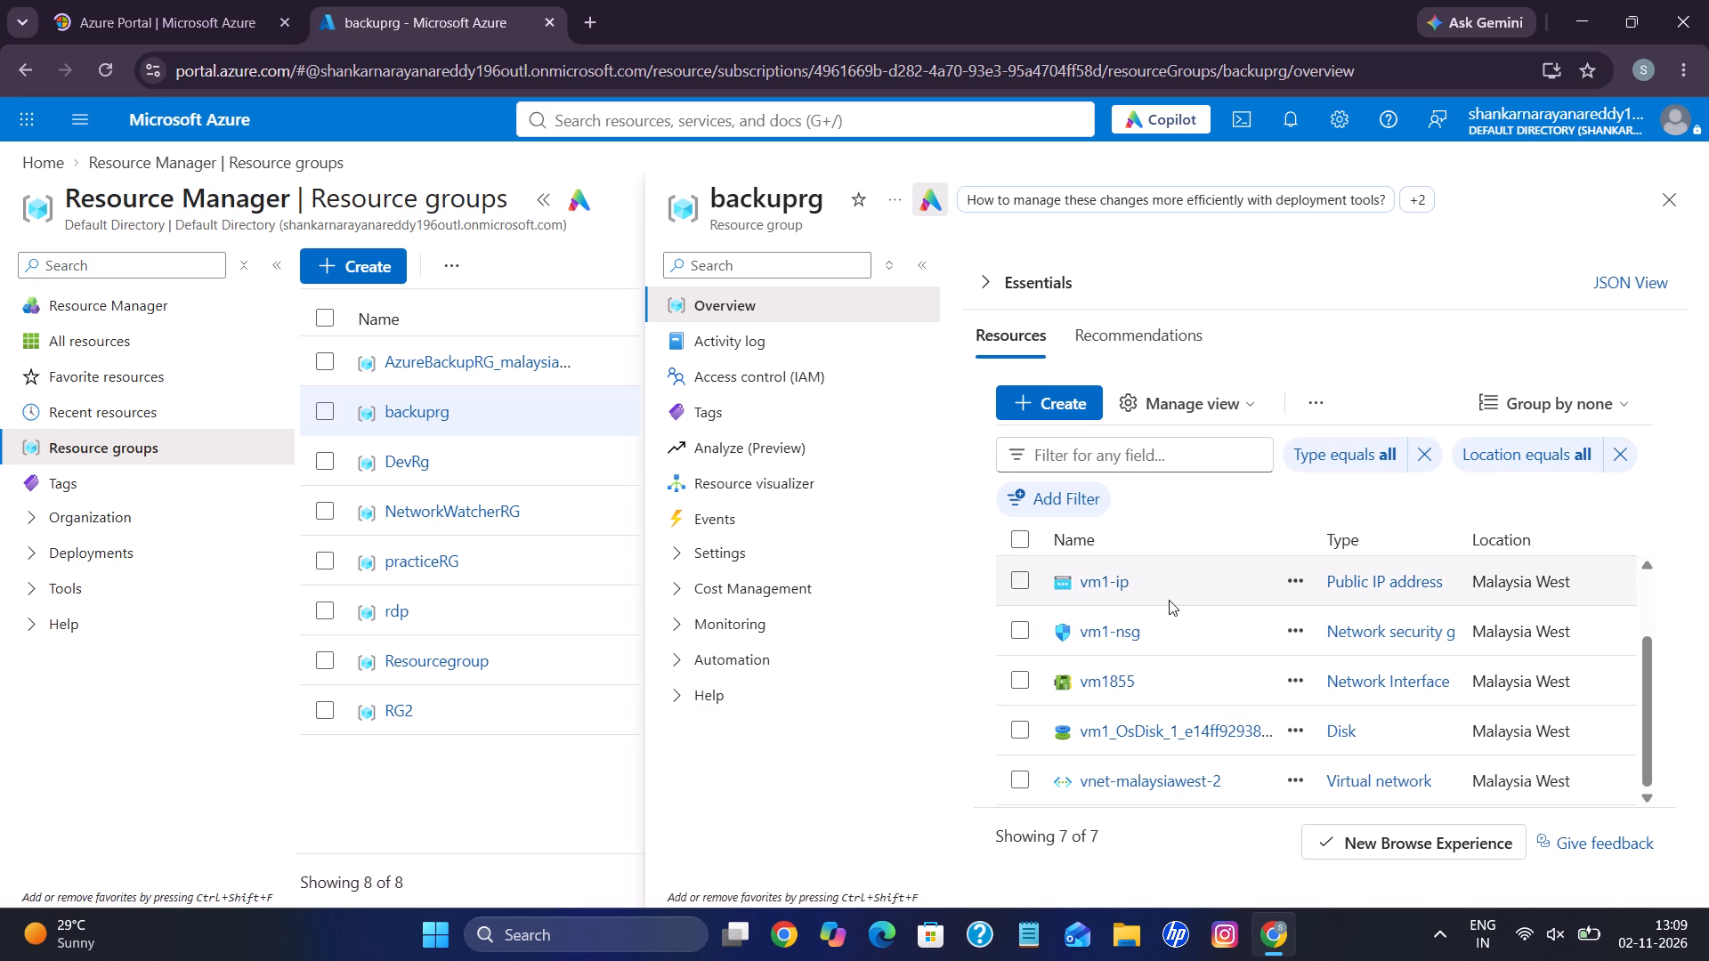
{"action": "left_click", "coordinate": [373, 417]}
Reopen the backuprg overview, look through its resources, and close the overview.
{"action": "left_click", "coordinate": [430, 405]}
{"action": "left_click", "coordinate": [430, 405]}
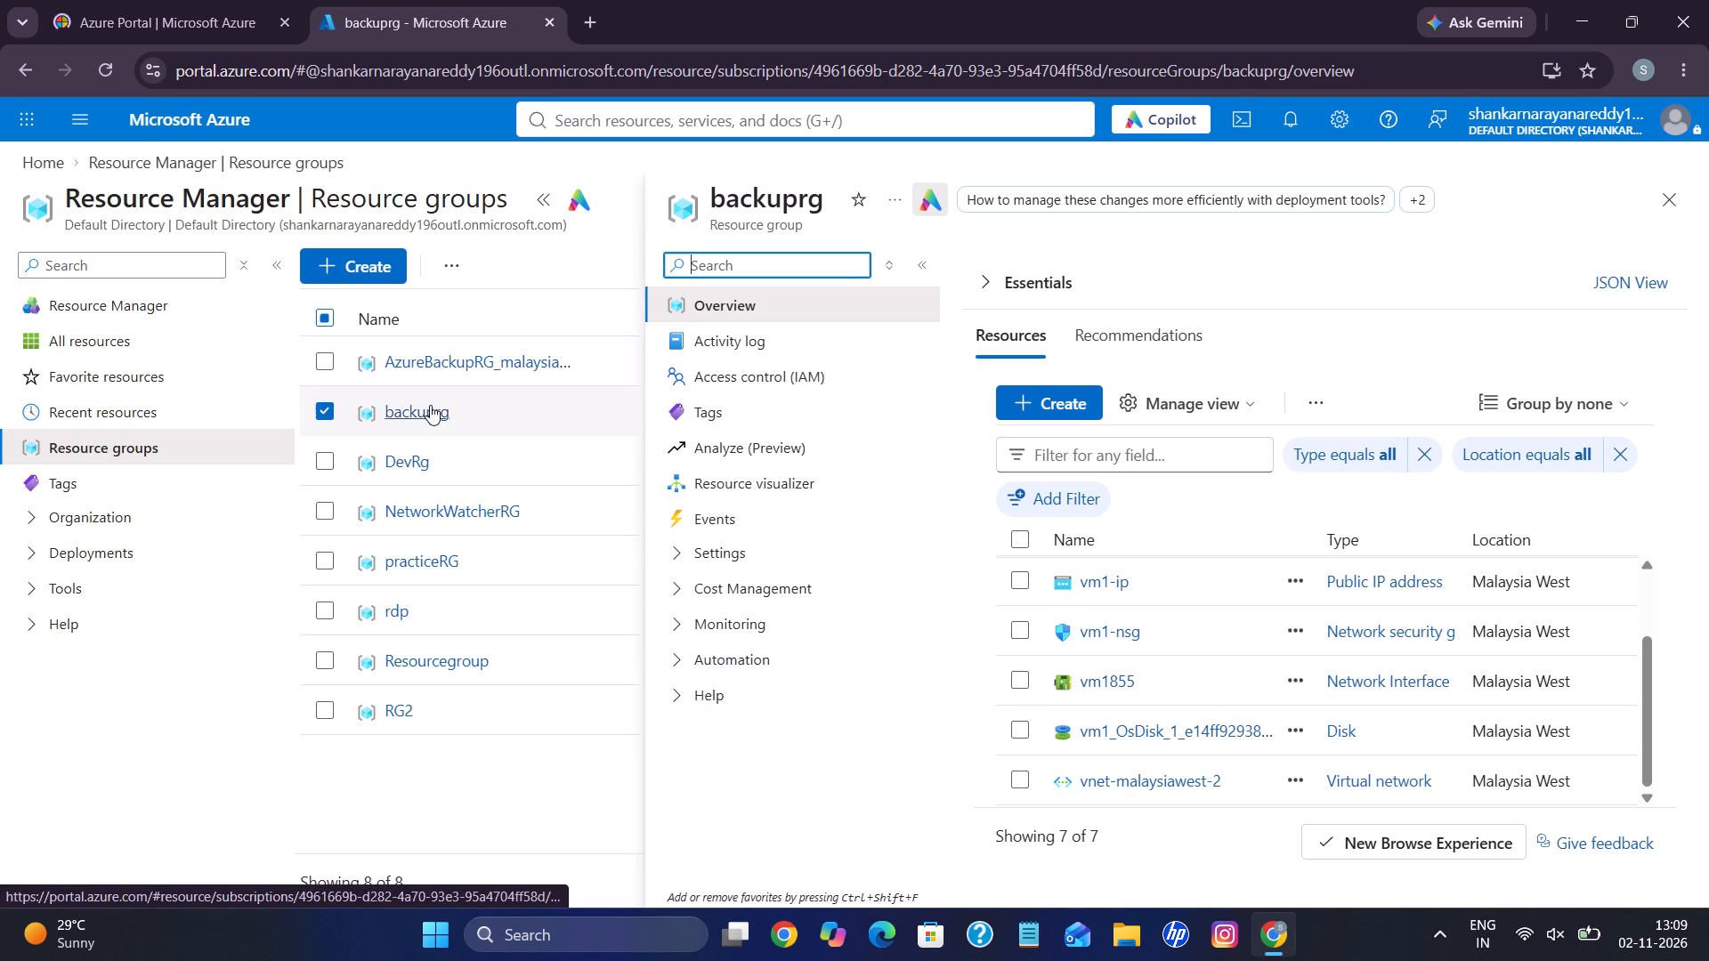
{"action": "left_click", "coordinate": [430, 405]}
{"action": "scroll", "coordinate": [1230, 642], "scroll_direction": "down", "scroll_amount": 3}
{"action": "scroll", "coordinate": [1230, 642], "scroll_direction": "up", "scroll_amount": 3}
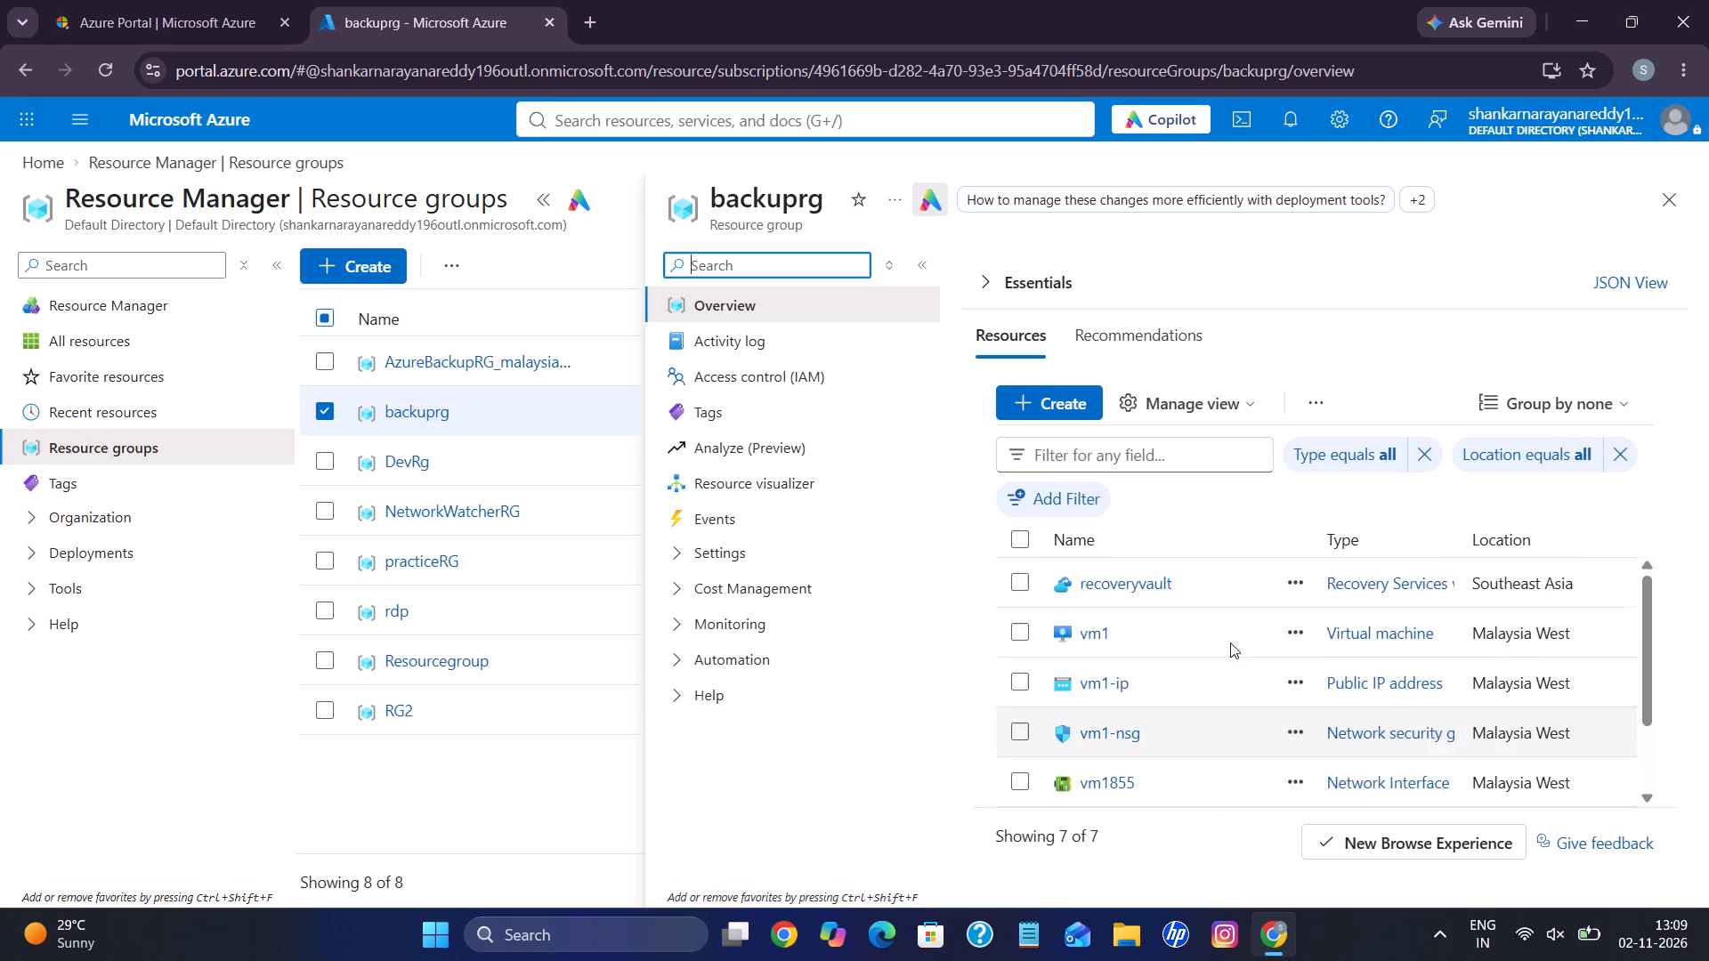
{"action": "scroll", "coordinate": [1230, 642], "scroll_direction": "down", "scroll_amount": 2}
{"action": "scroll", "coordinate": [1230, 642], "scroll_direction": "up", "scroll_amount": 2}
{"action": "left_click", "coordinate": [1681, 194]}
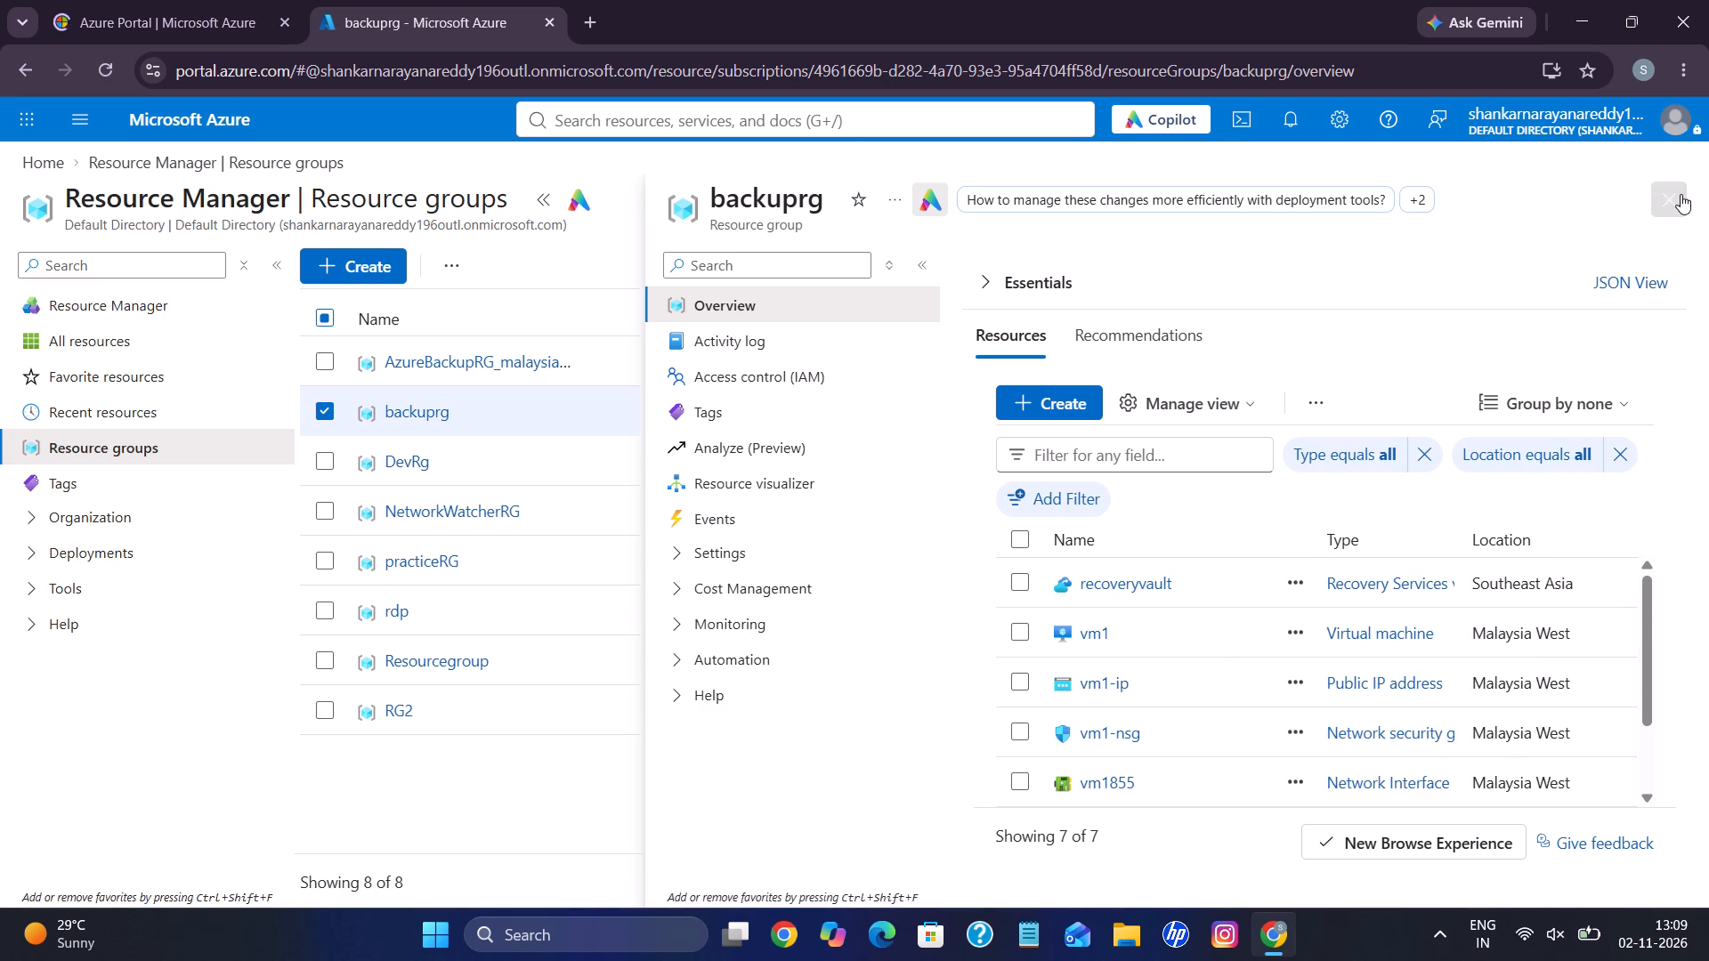
Open backuprg from the resource groups list again and look through its resources.
{"action": "left_click", "coordinate": [418, 448]}
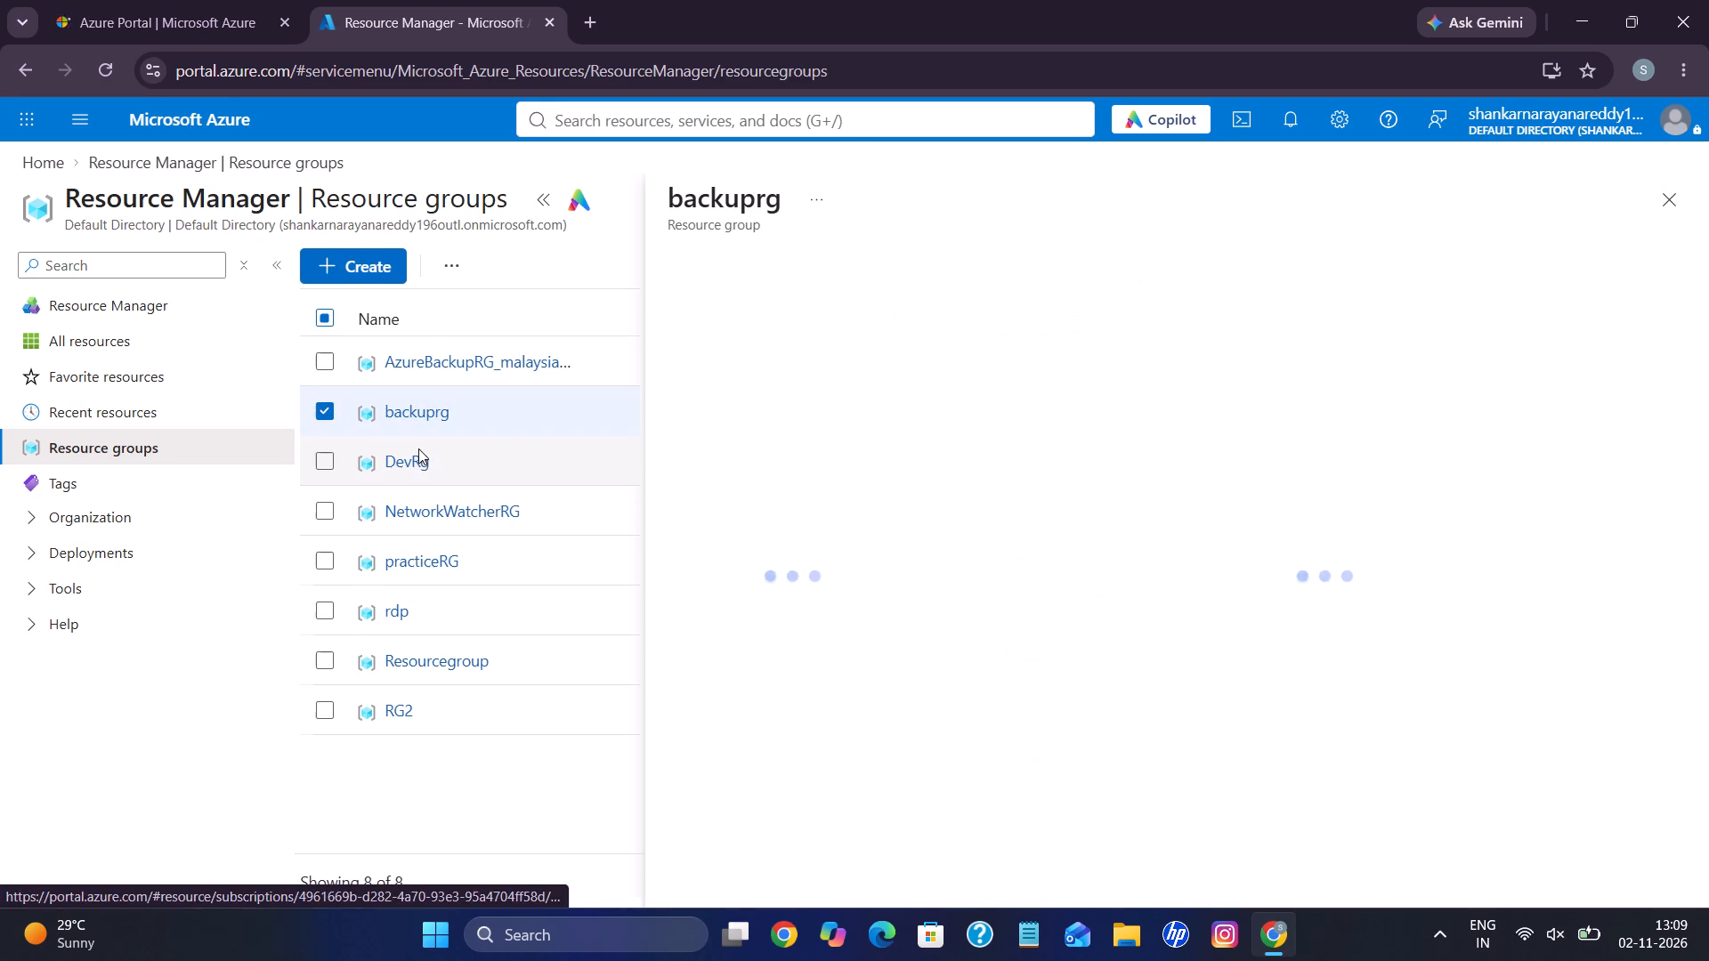
{"action": "scroll", "coordinate": [1131, 489], "scroll_direction": "down", "scroll_amount": 2}
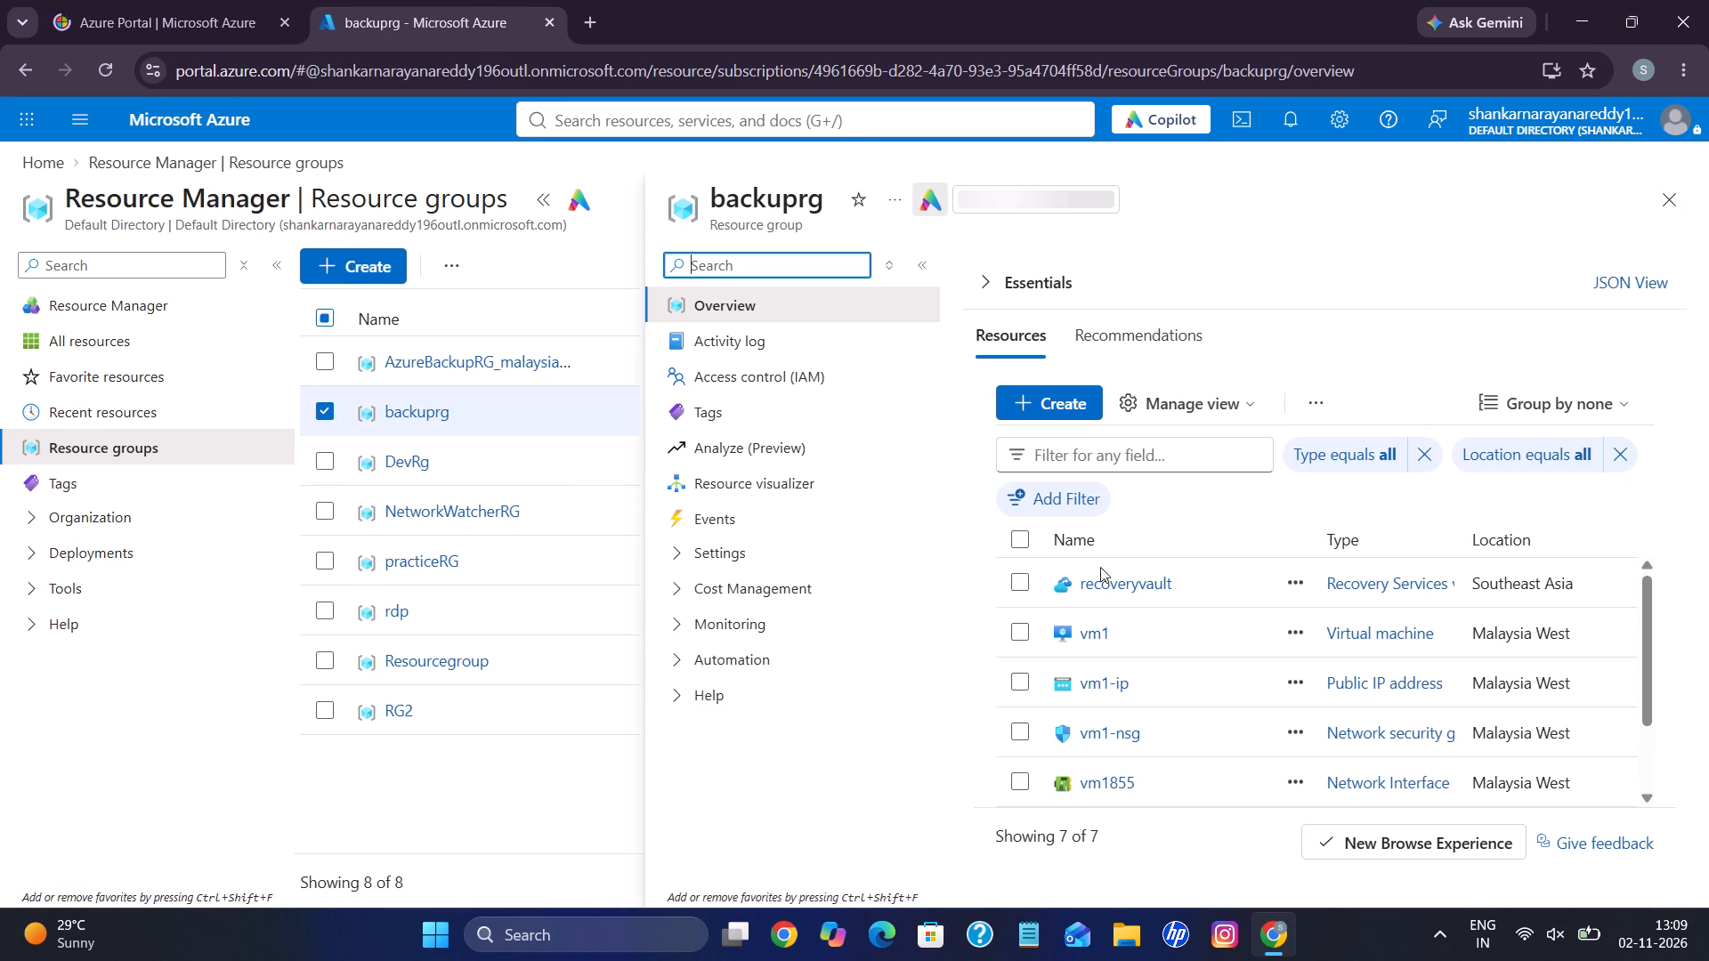
{"action": "scroll", "coordinate": [1050, 564], "scroll_direction": "down", "scroll_amount": 2}
{"action": "scroll", "coordinate": [1044, 605], "scroll_direction": "up", "scroll_amount": 1}
{"action": "scroll", "coordinate": [1044, 605], "scroll_direction": "down", "scroll_amount": 2}
{"action": "scroll", "coordinate": [1044, 605], "scroll_direction": "up", "scroll_amount": 2}
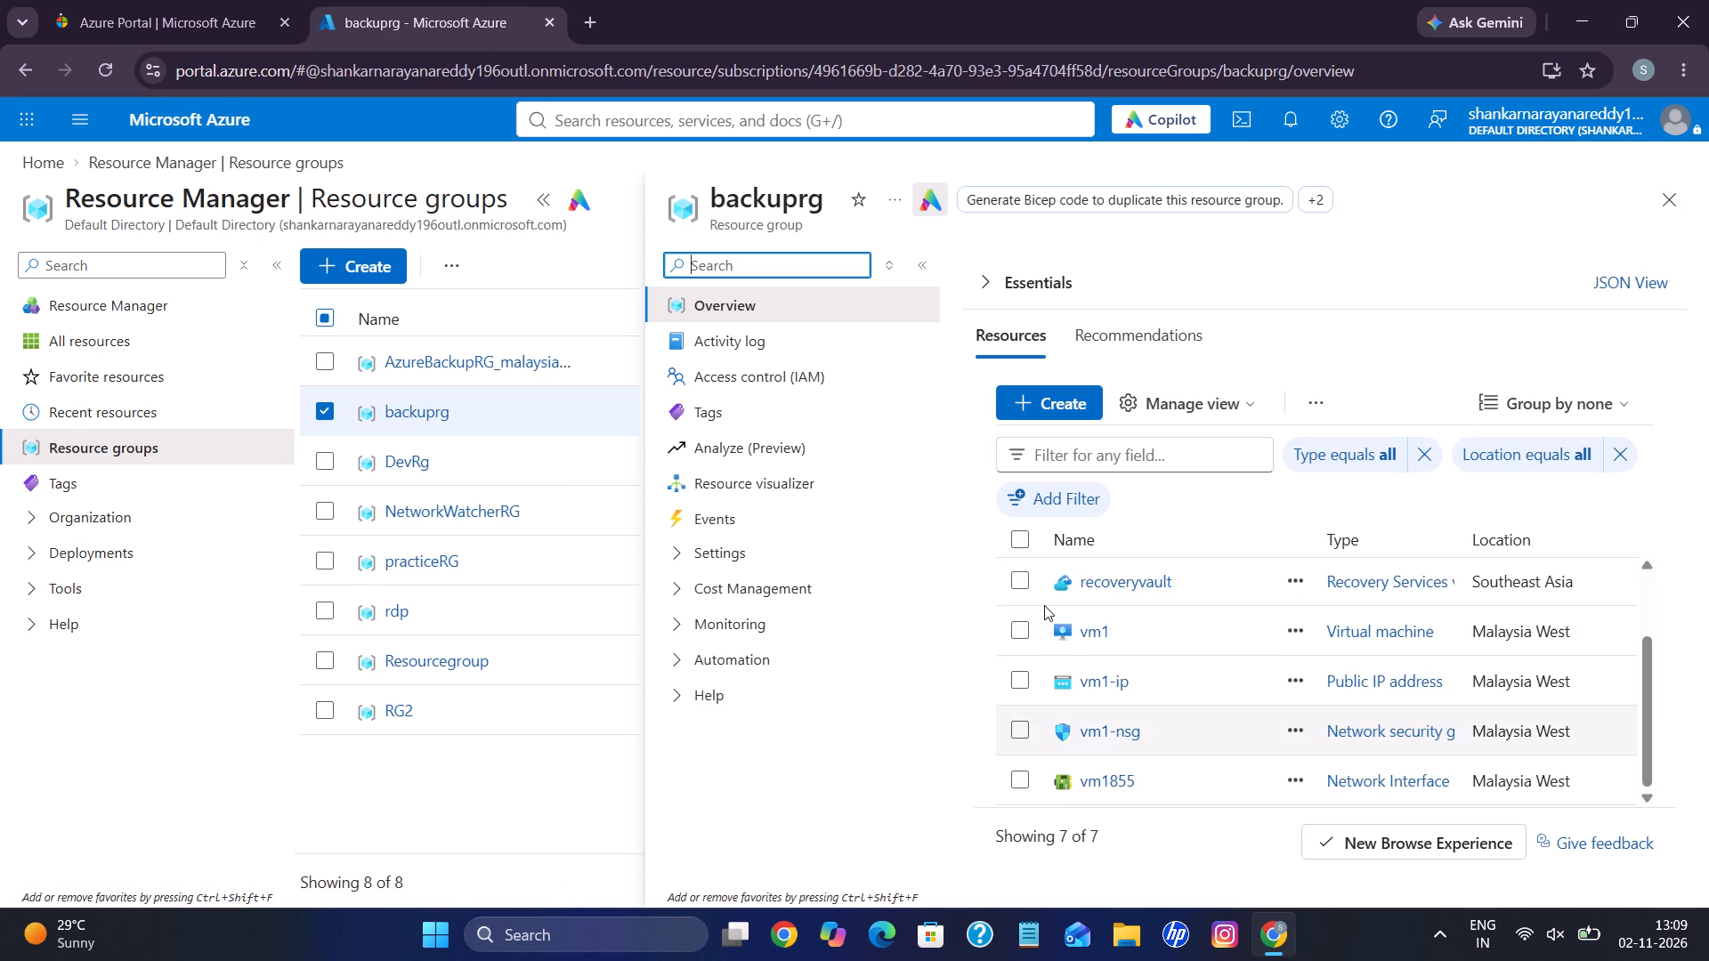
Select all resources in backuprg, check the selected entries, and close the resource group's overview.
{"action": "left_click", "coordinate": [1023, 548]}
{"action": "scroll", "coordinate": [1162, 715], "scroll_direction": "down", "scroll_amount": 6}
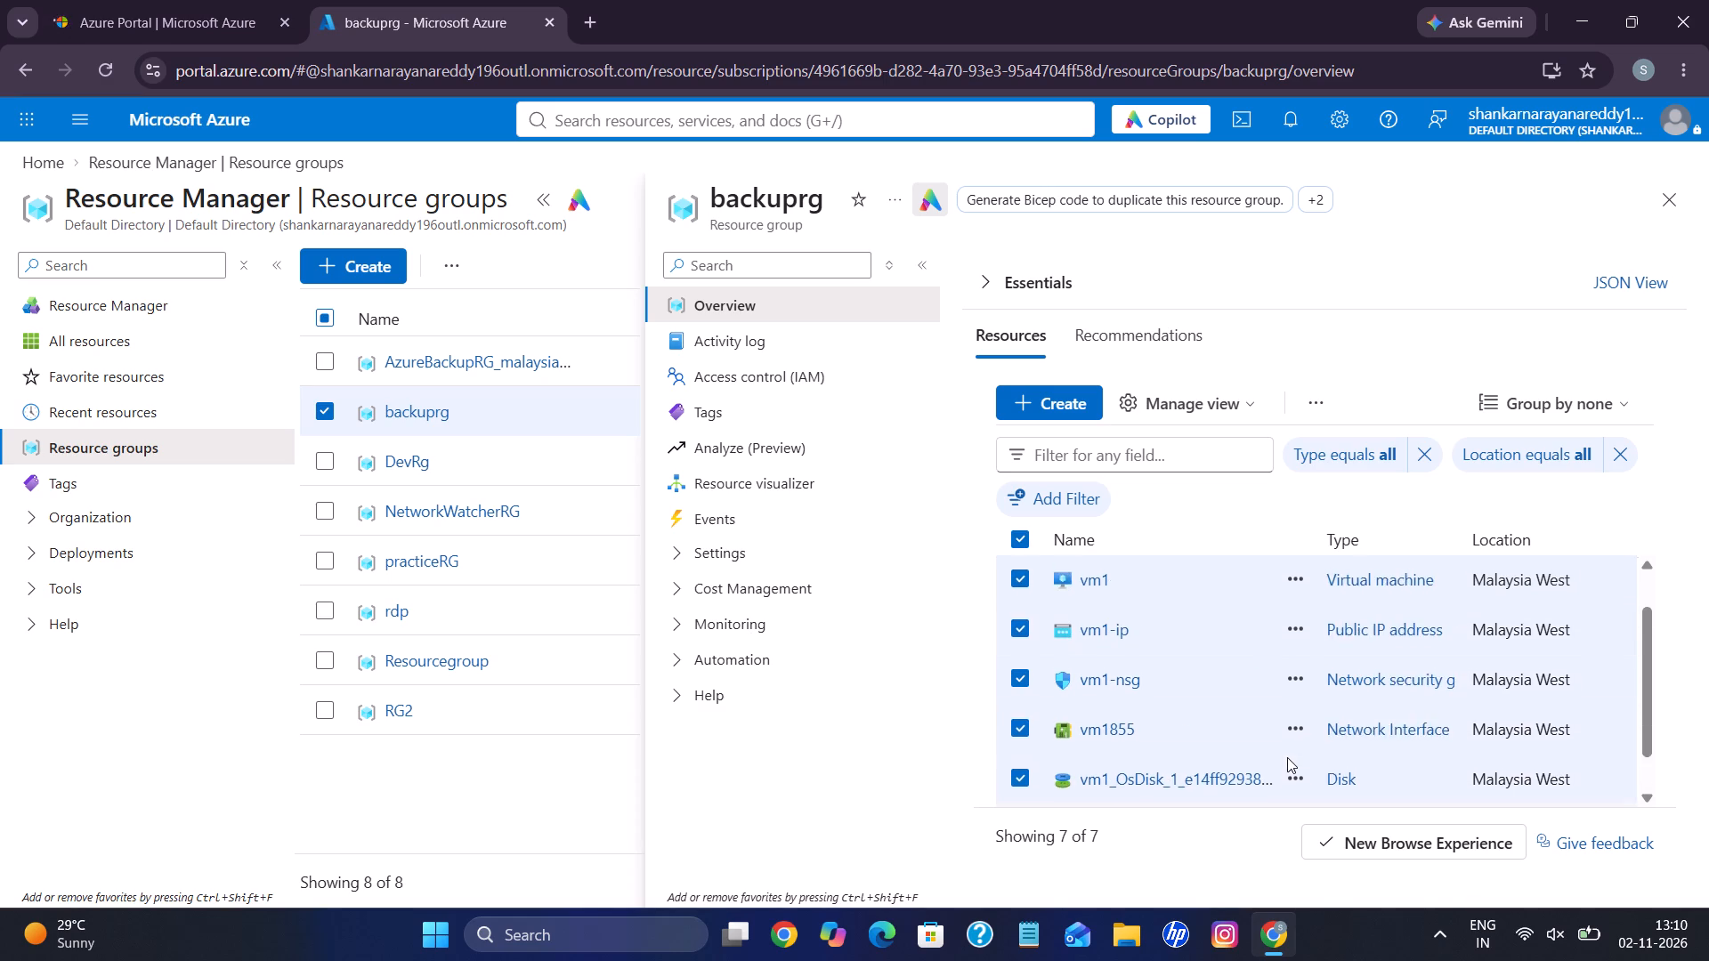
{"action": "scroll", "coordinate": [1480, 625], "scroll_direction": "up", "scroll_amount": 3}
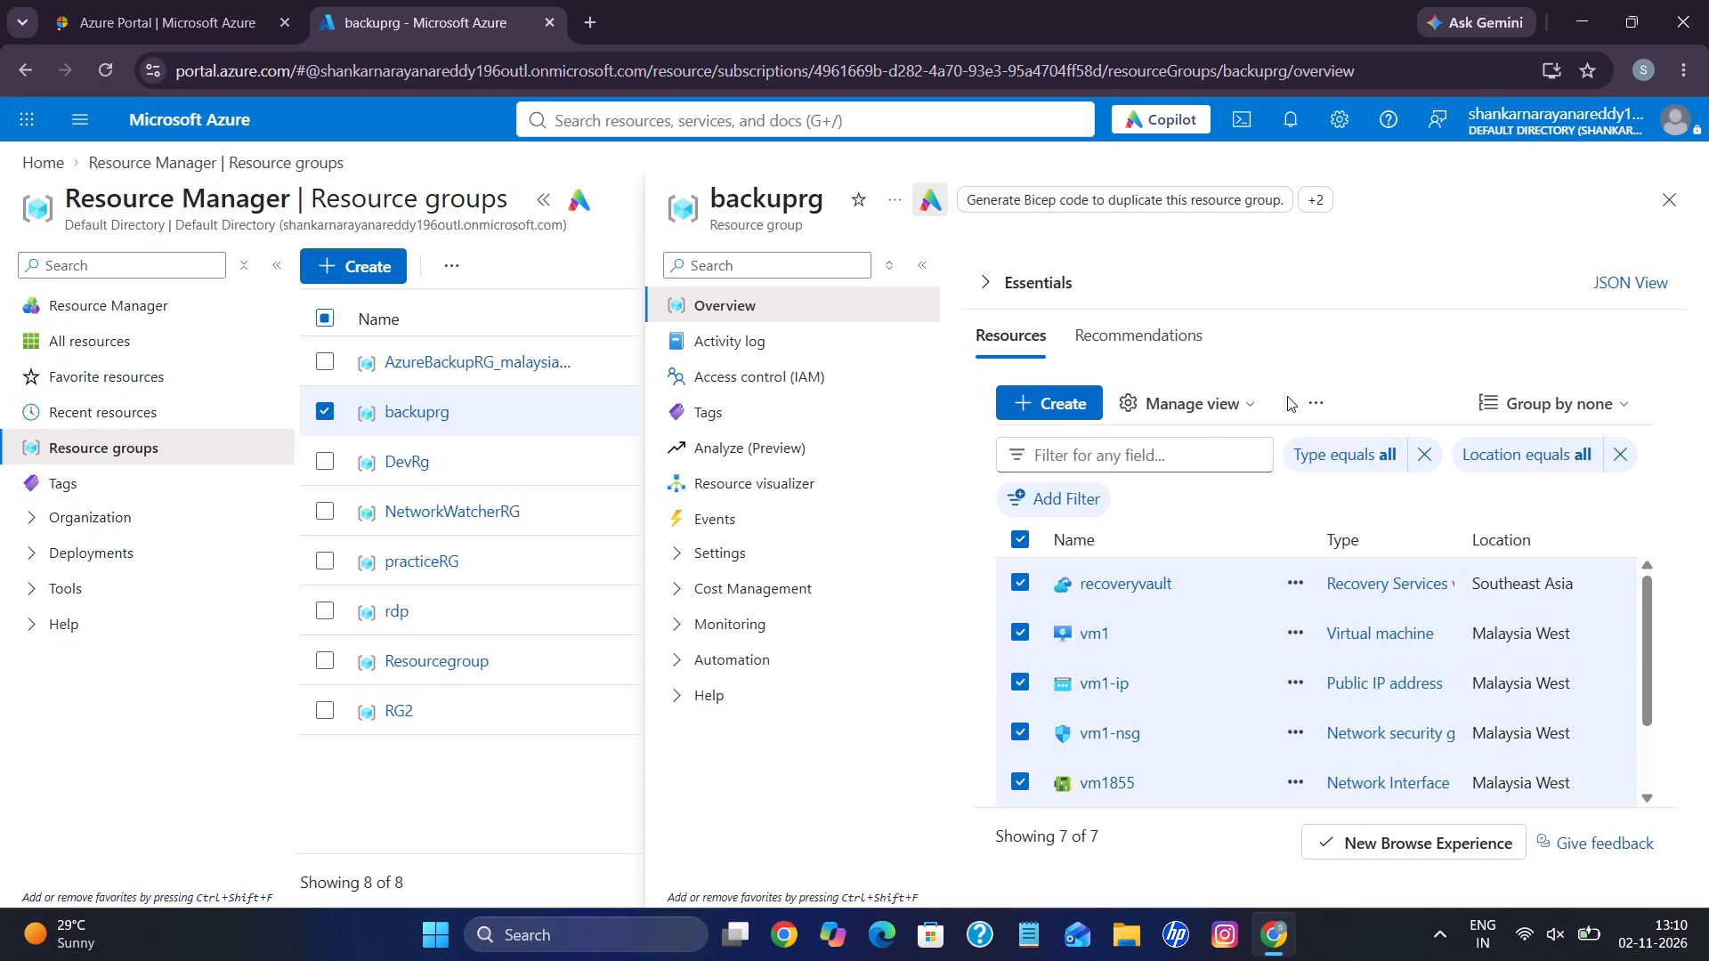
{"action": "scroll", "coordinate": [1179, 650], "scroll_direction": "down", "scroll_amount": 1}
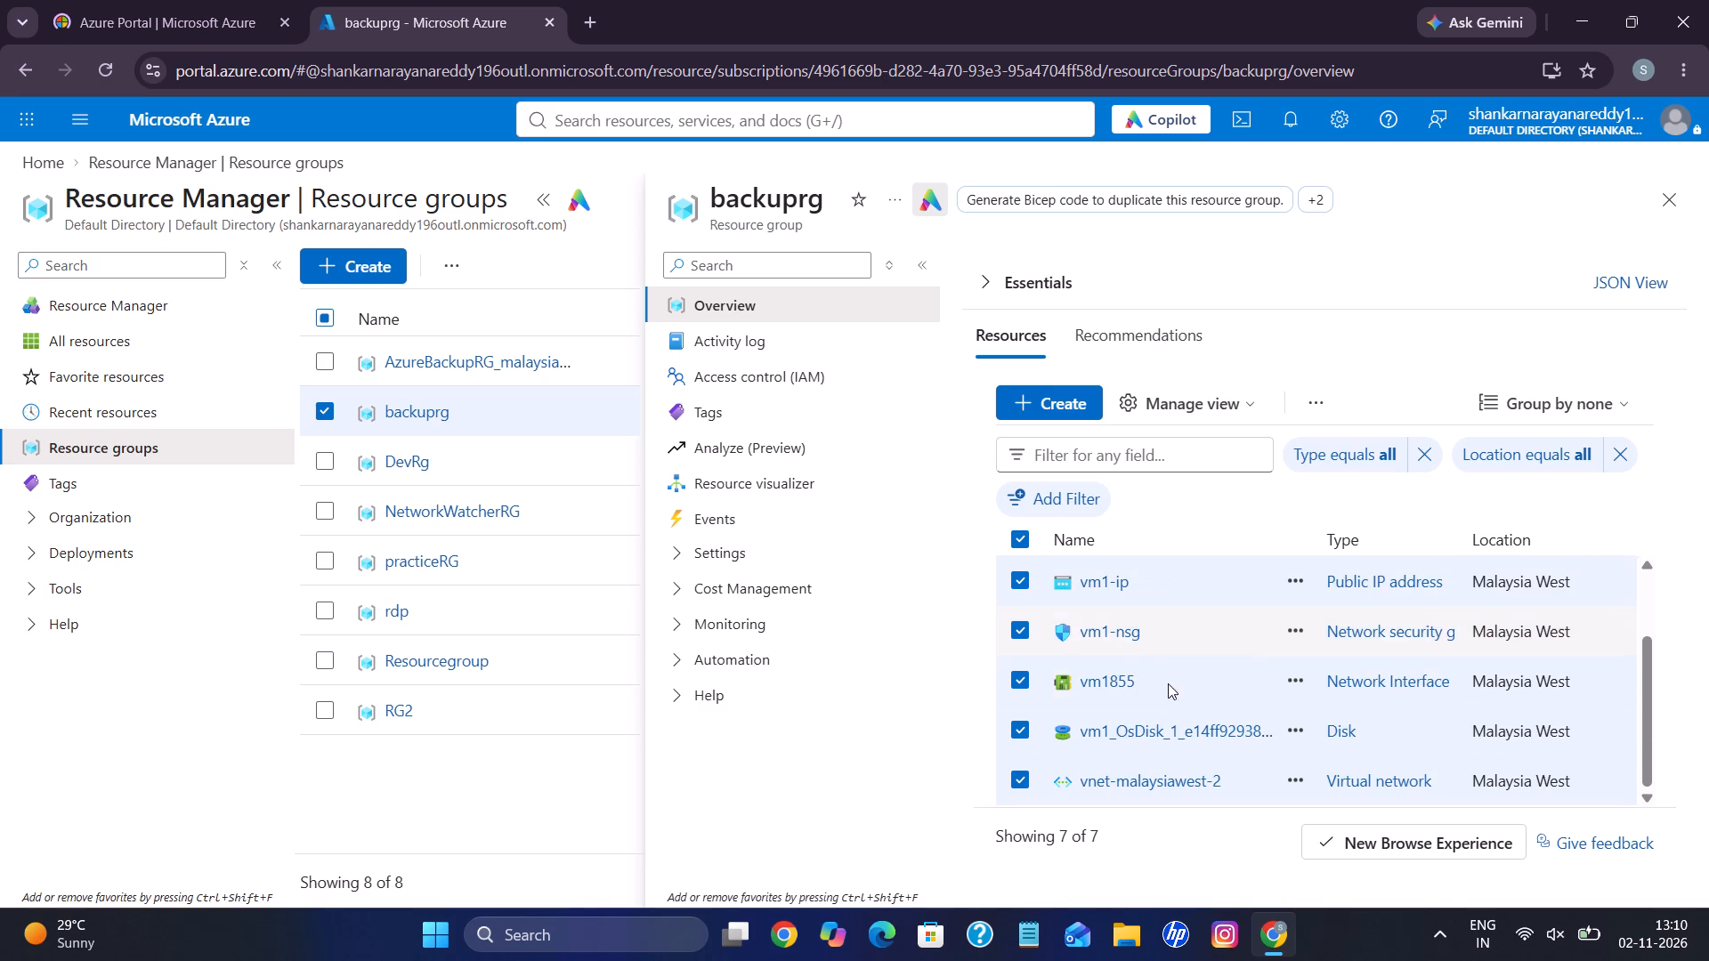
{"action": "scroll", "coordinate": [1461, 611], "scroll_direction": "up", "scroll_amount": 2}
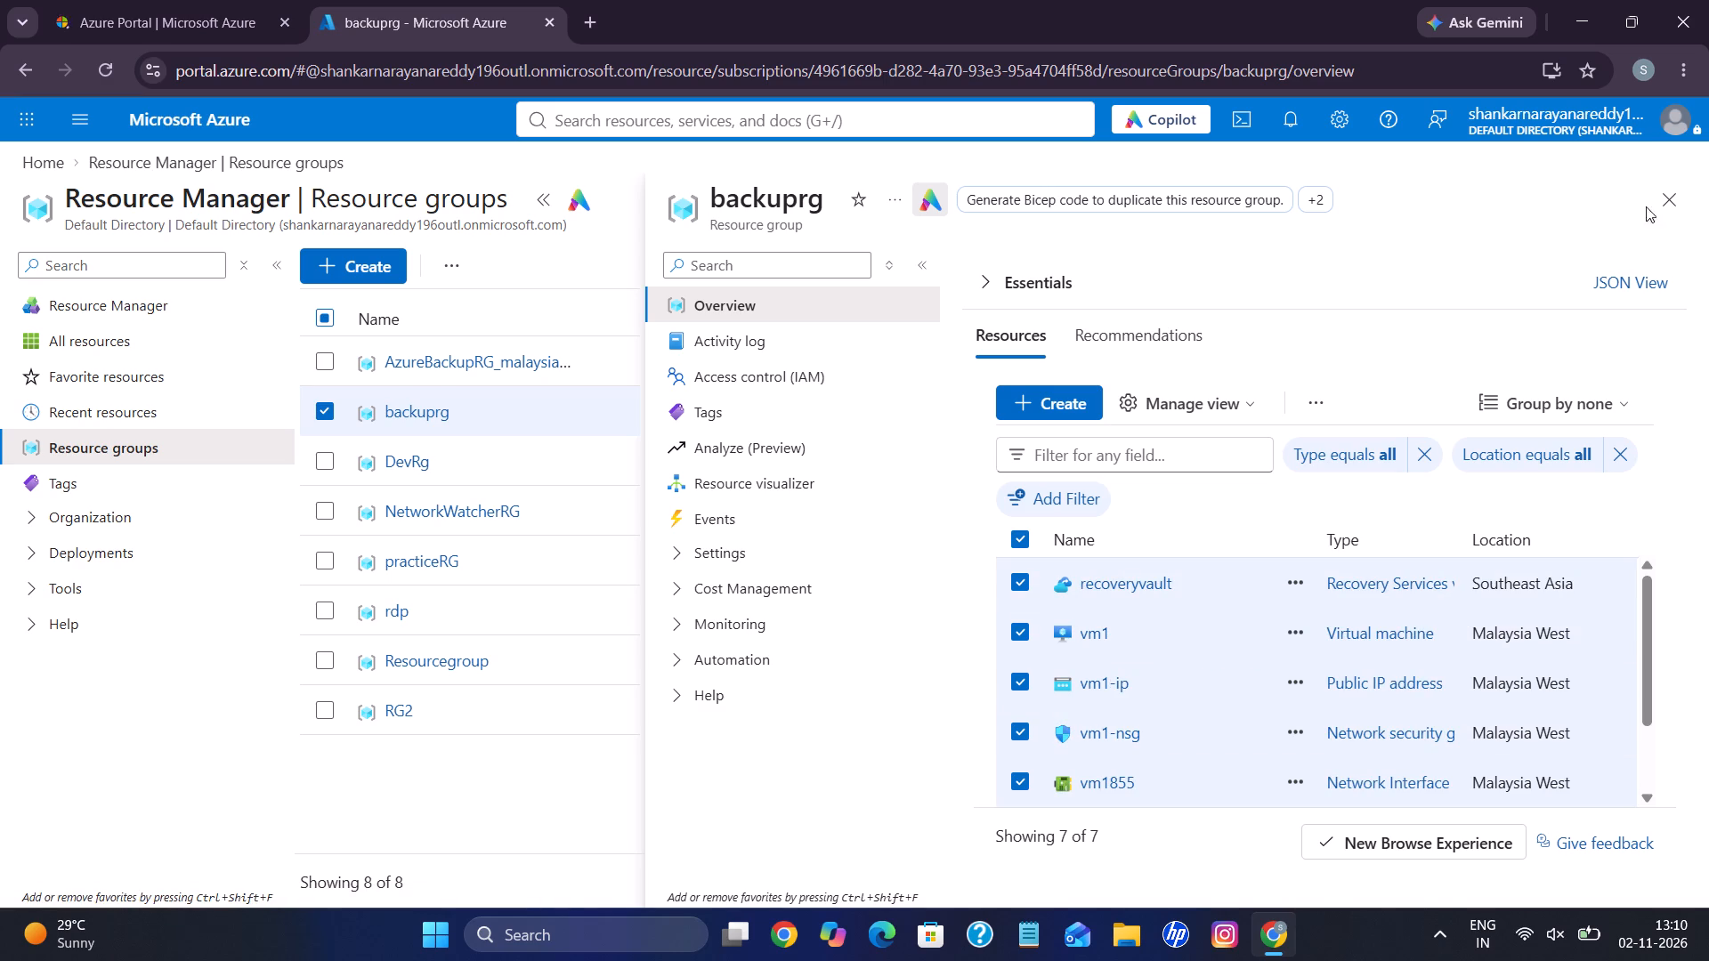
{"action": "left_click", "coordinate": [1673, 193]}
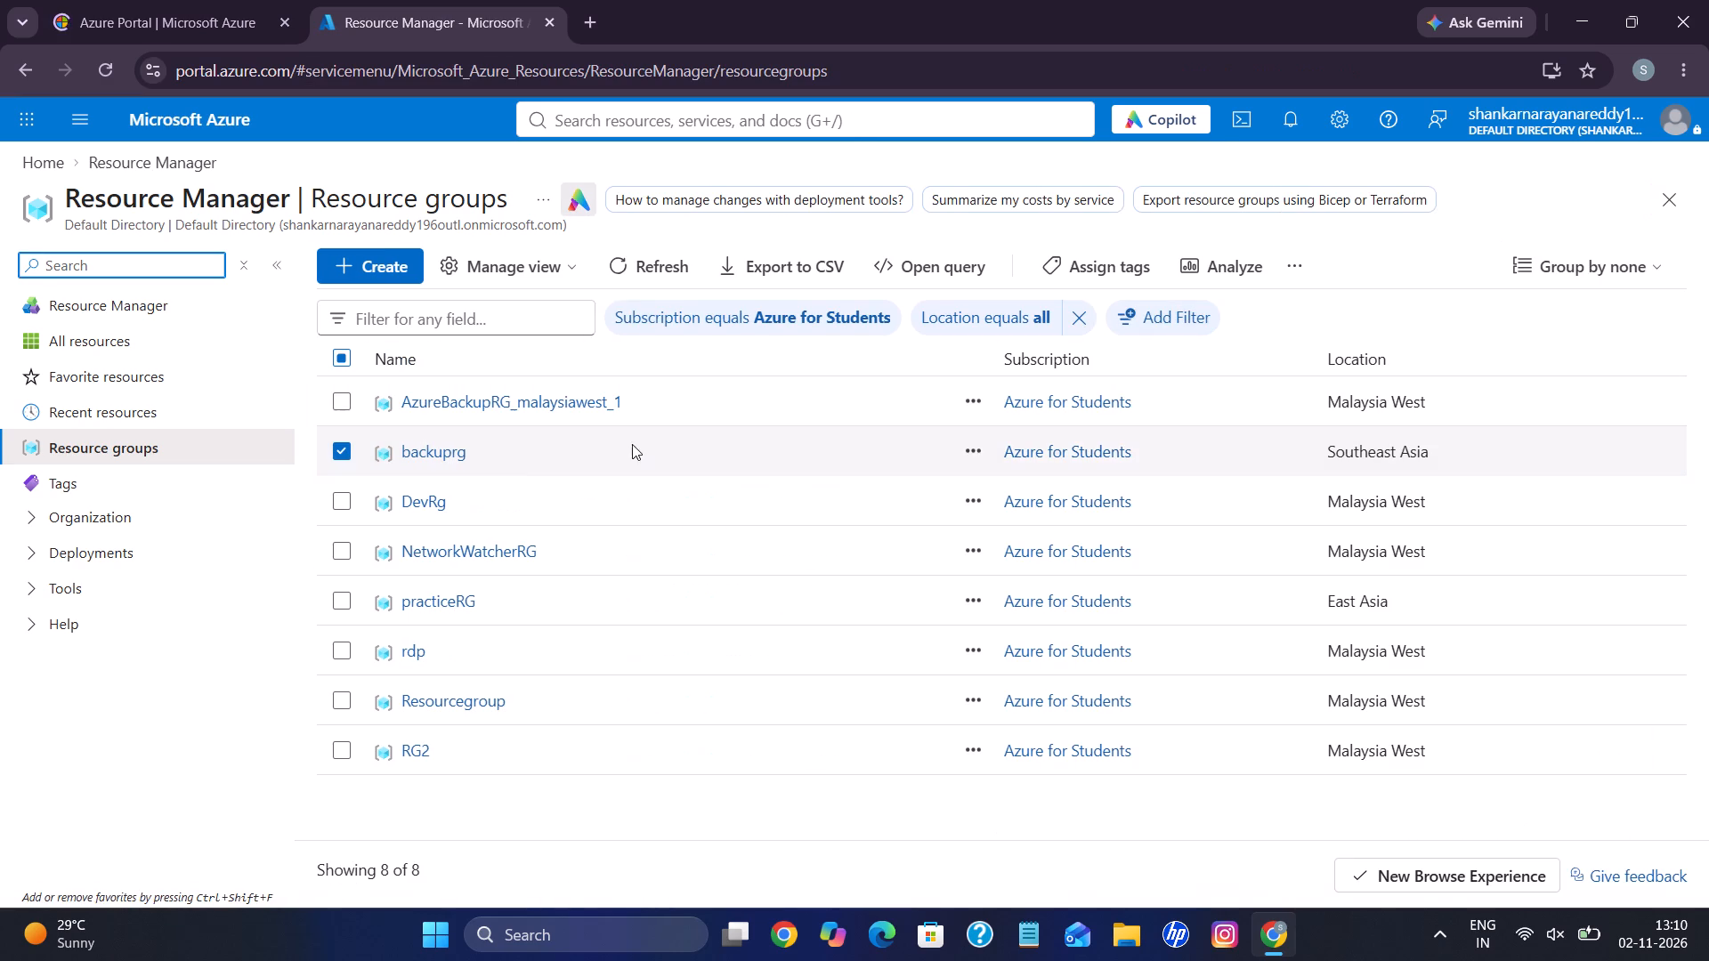
Open the backuprg resource group once more and examine its list of resources.
{"action": "right_click", "coordinate": [427, 450]}
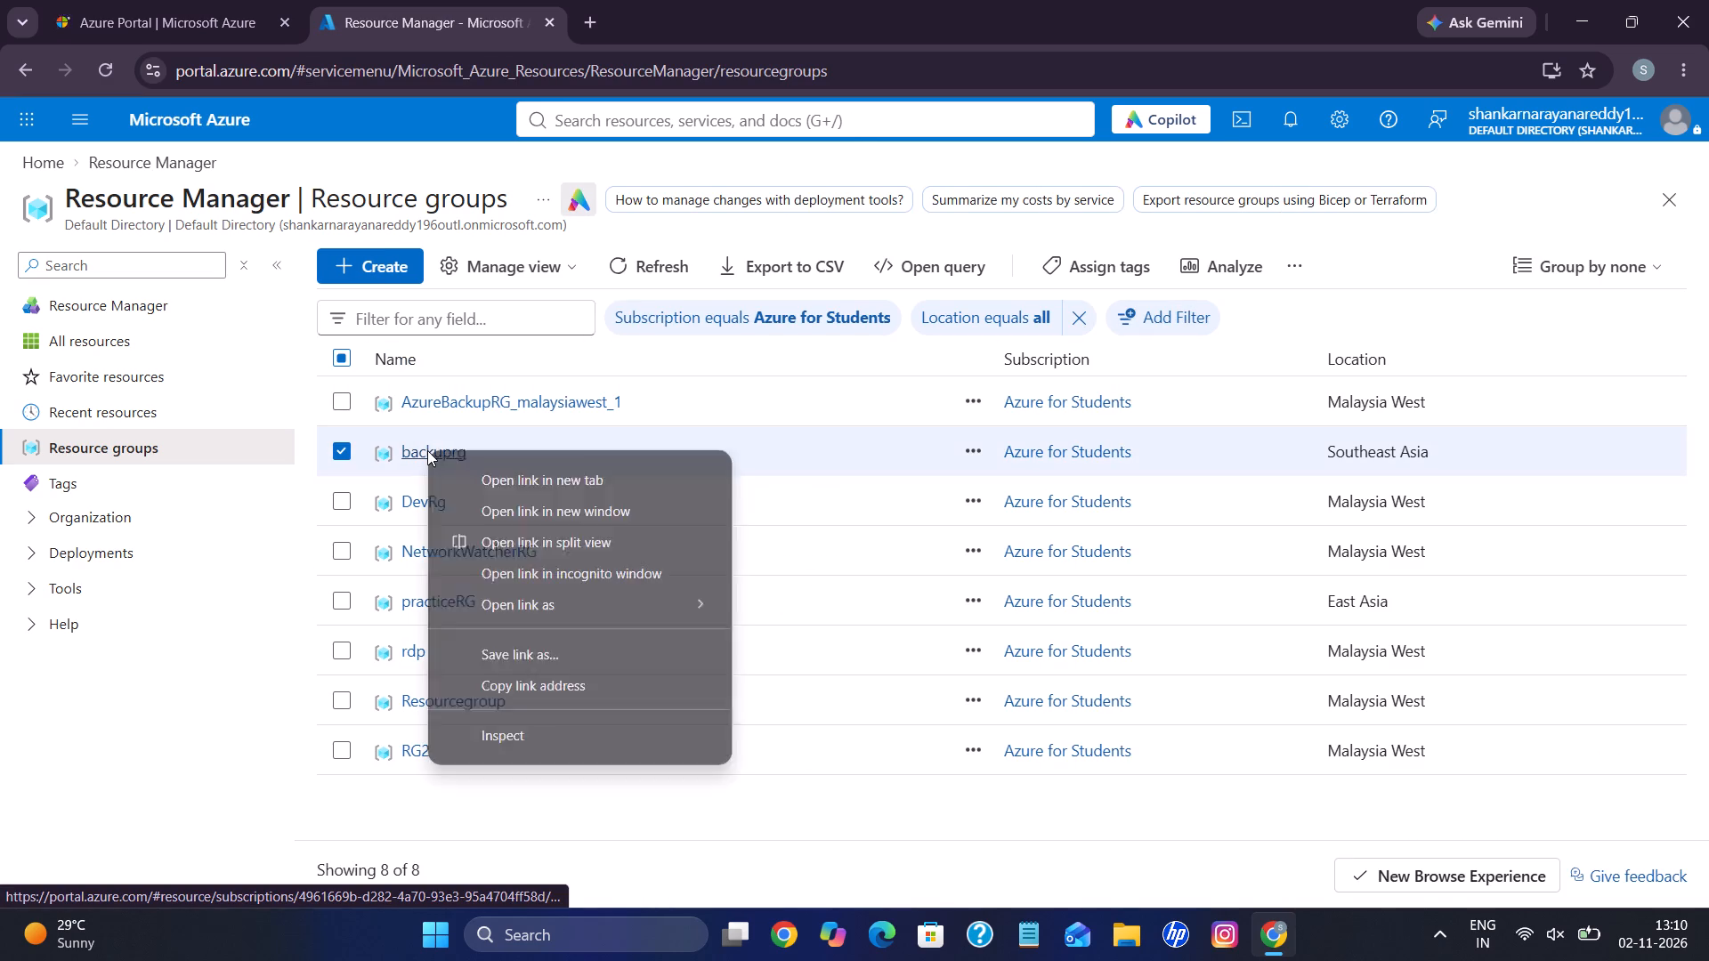
{"action": "left_click", "coordinate": [427, 450]}
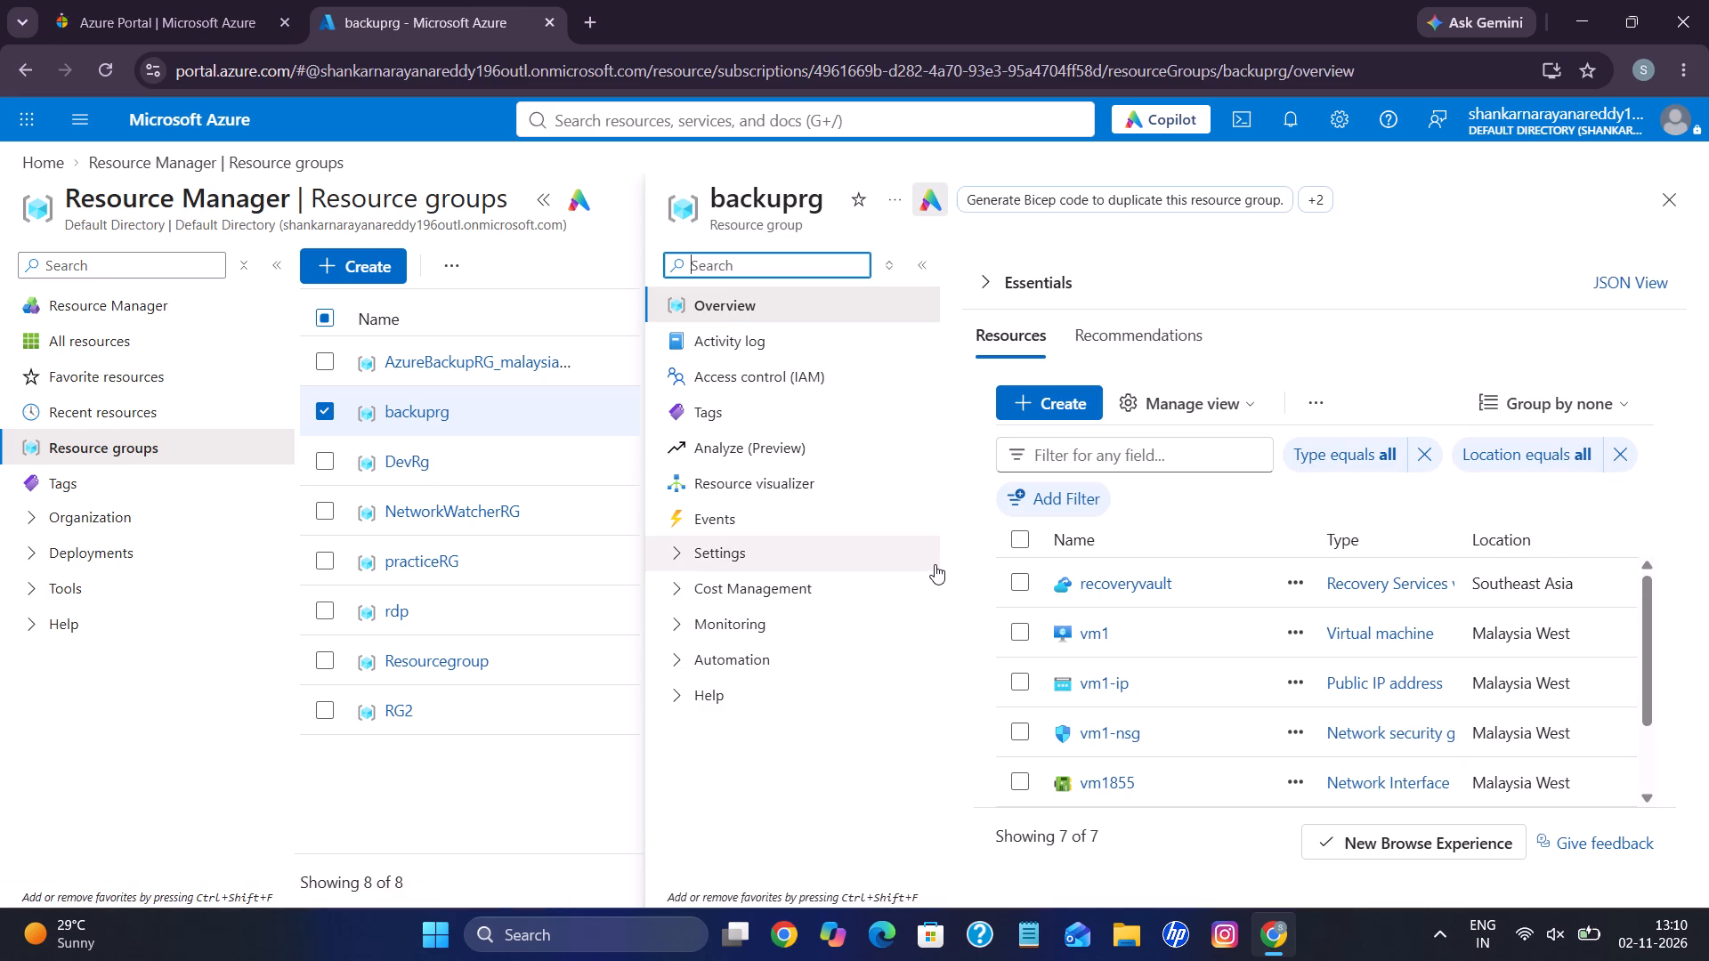
{"action": "scroll", "coordinate": [1170, 611], "scroll_direction": "down", "scroll_amount": 1}
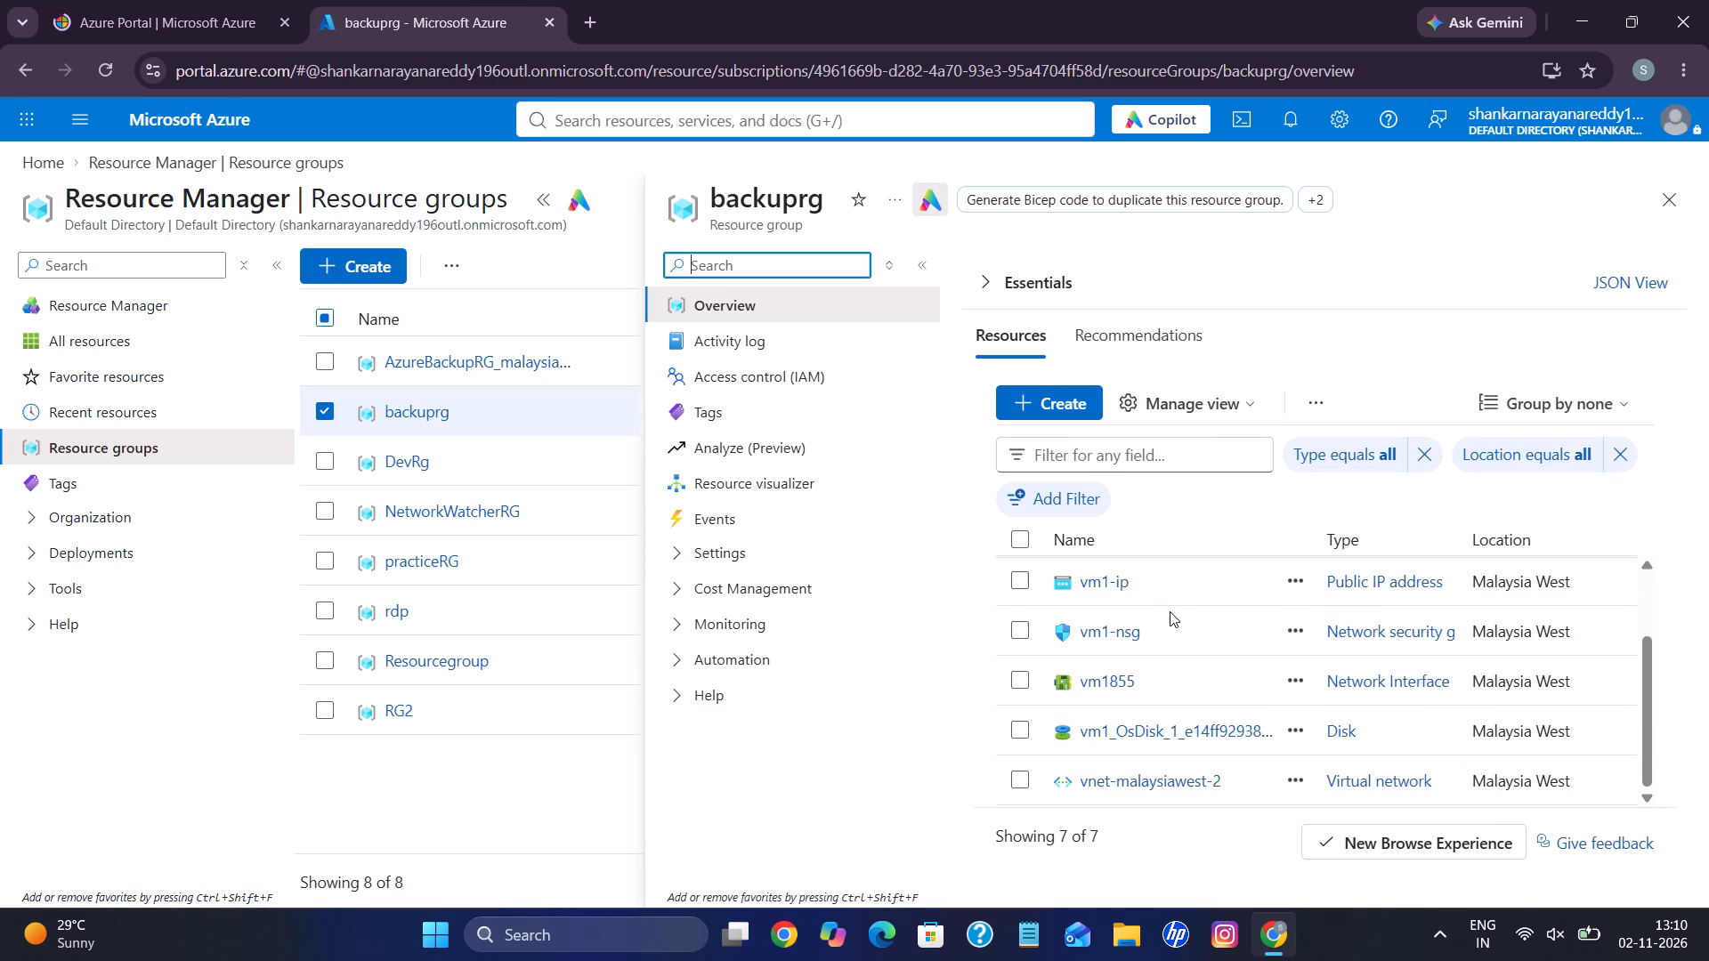
{"action": "scroll", "coordinate": [1170, 611], "scroll_direction": "up", "scroll_amount": 2}
{"action": "scroll", "coordinate": [1170, 611], "scroll_direction": "down", "scroll_amount": 2}
{"action": "scroll", "coordinate": [1170, 611], "scroll_direction": "up", "scroll_amount": 2}
{"action": "scroll", "coordinate": [1170, 611], "scroll_direction": "down", "scroll_amount": 1}
{"action": "scroll", "coordinate": [1132, 611], "scroll_direction": "up", "scroll_amount": 2}
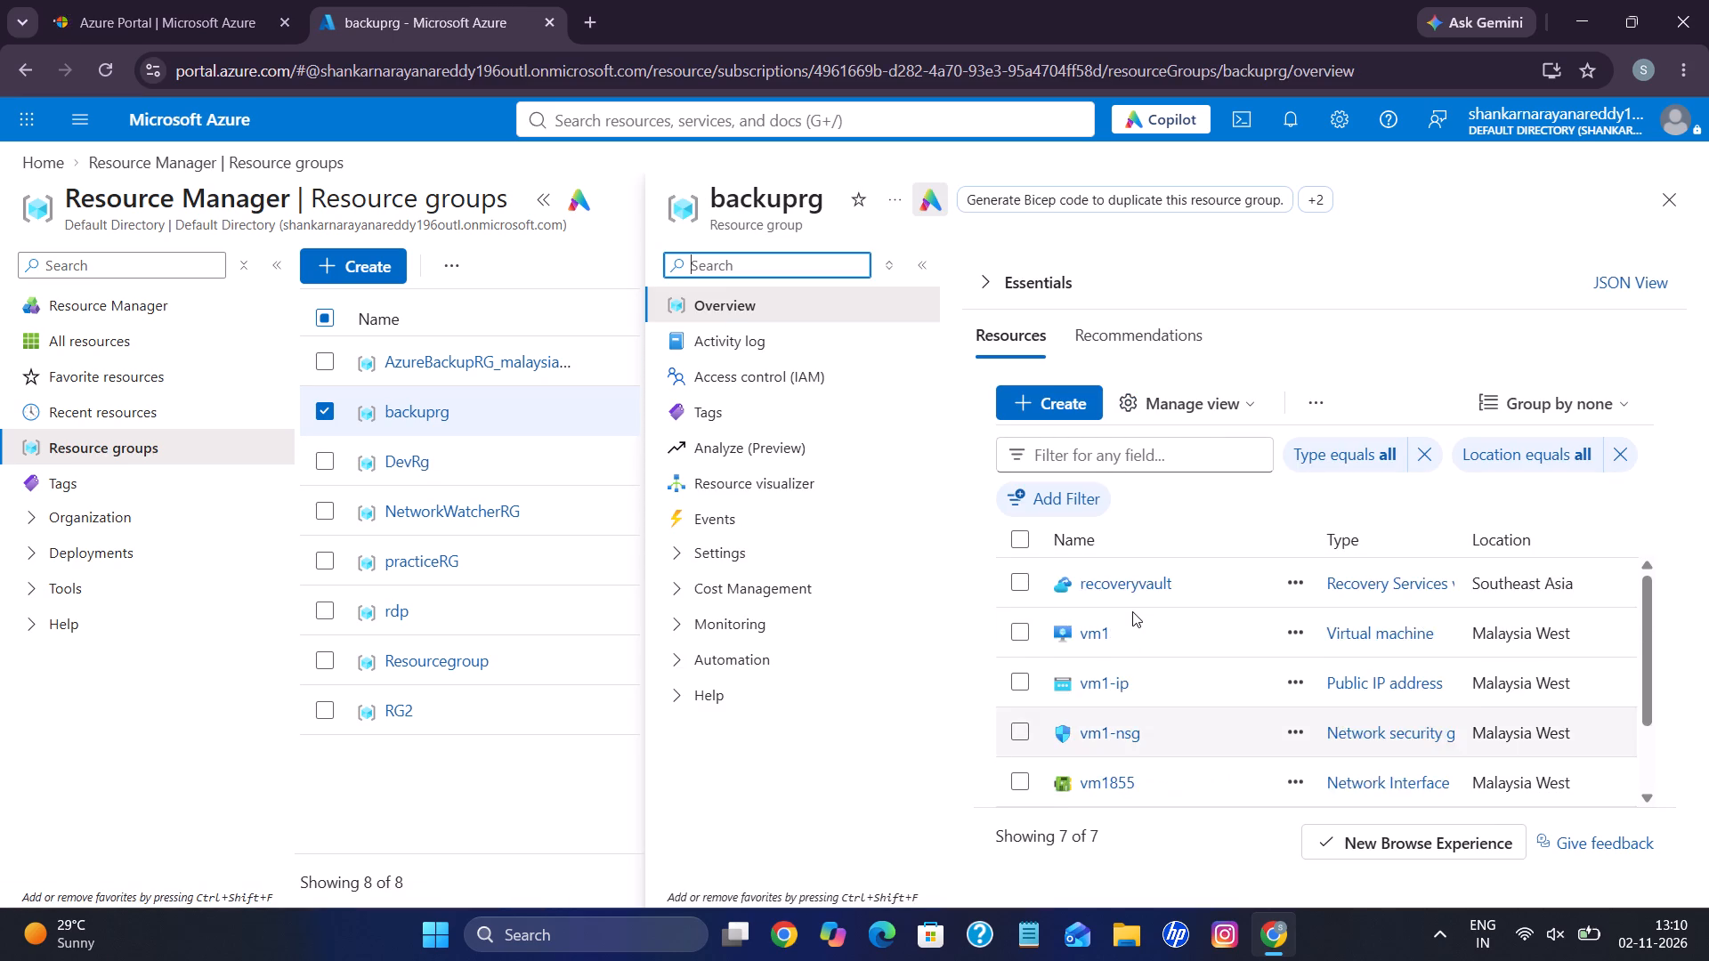
{"action": "scroll", "coordinate": [1132, 611], "scroll_direction": "down", "scroll_amount": 2}
{"action": "scroll", "coordinate": [1132, 611], "scroll_direction": "up", "scroll_amount": 2}
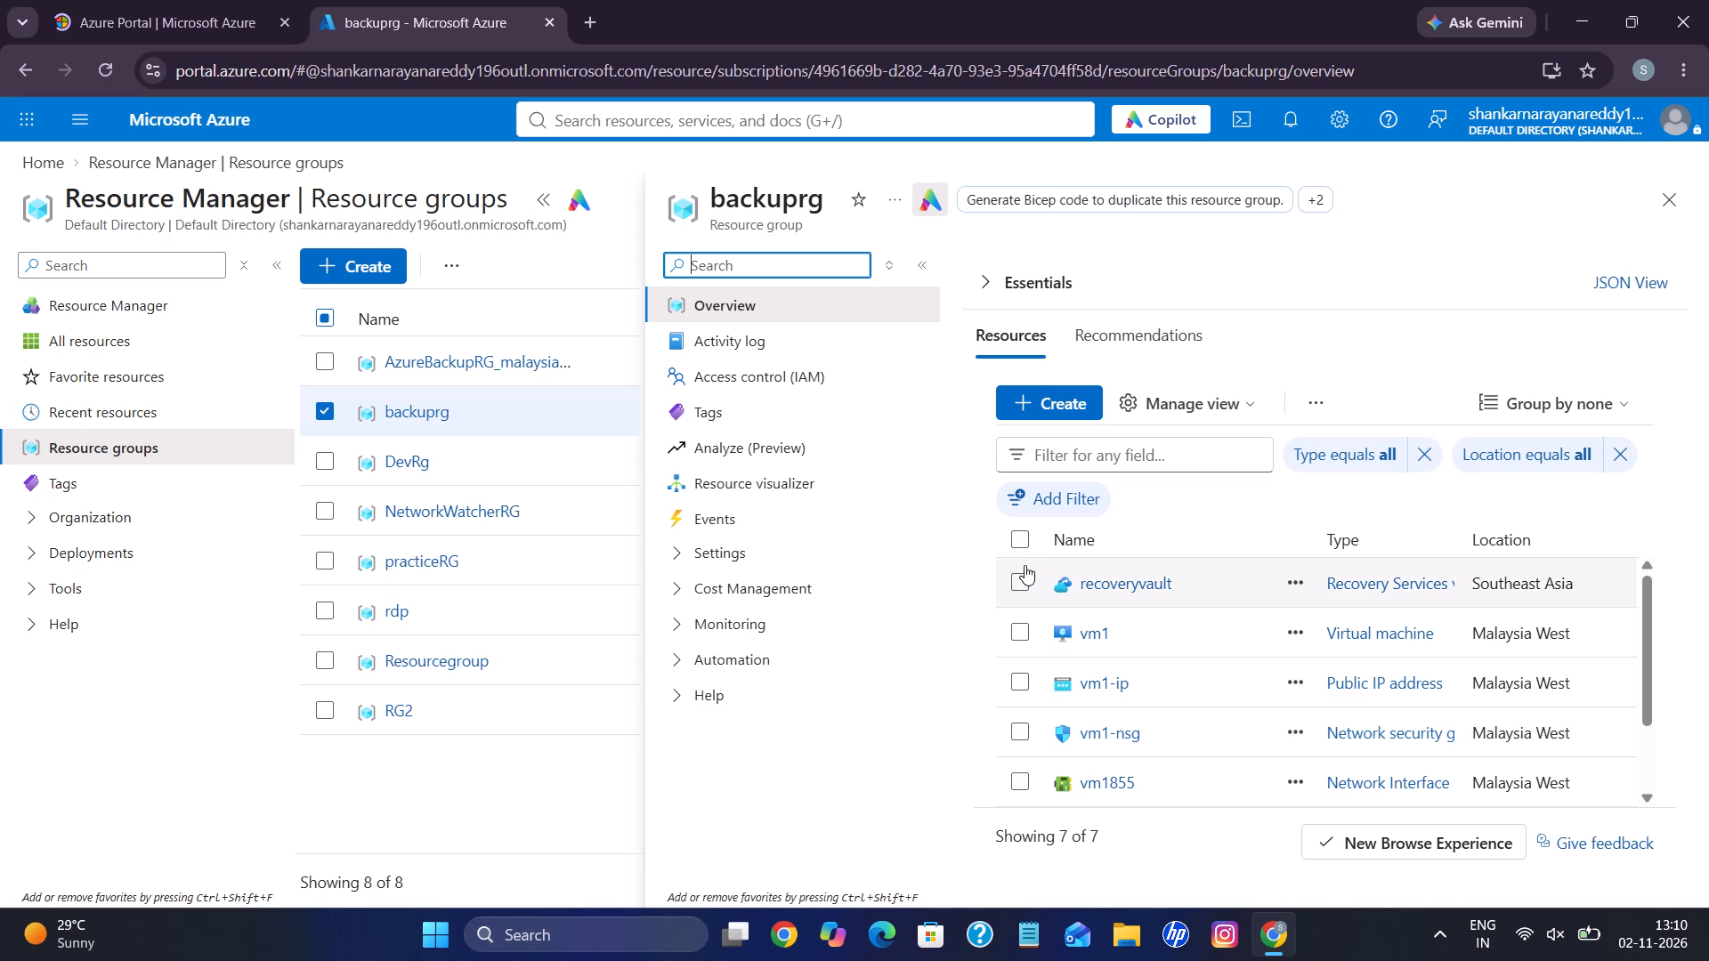
Delete all resources in the backuprg resource group, entering "delete" to confirm the permanent deletion.
{"action": "left_click", "coordinate": [1020, 537]}
{"action": "scroll", "coordinate": [1138, 641], "scroll_direction": "down", "scroll_amount": 3}
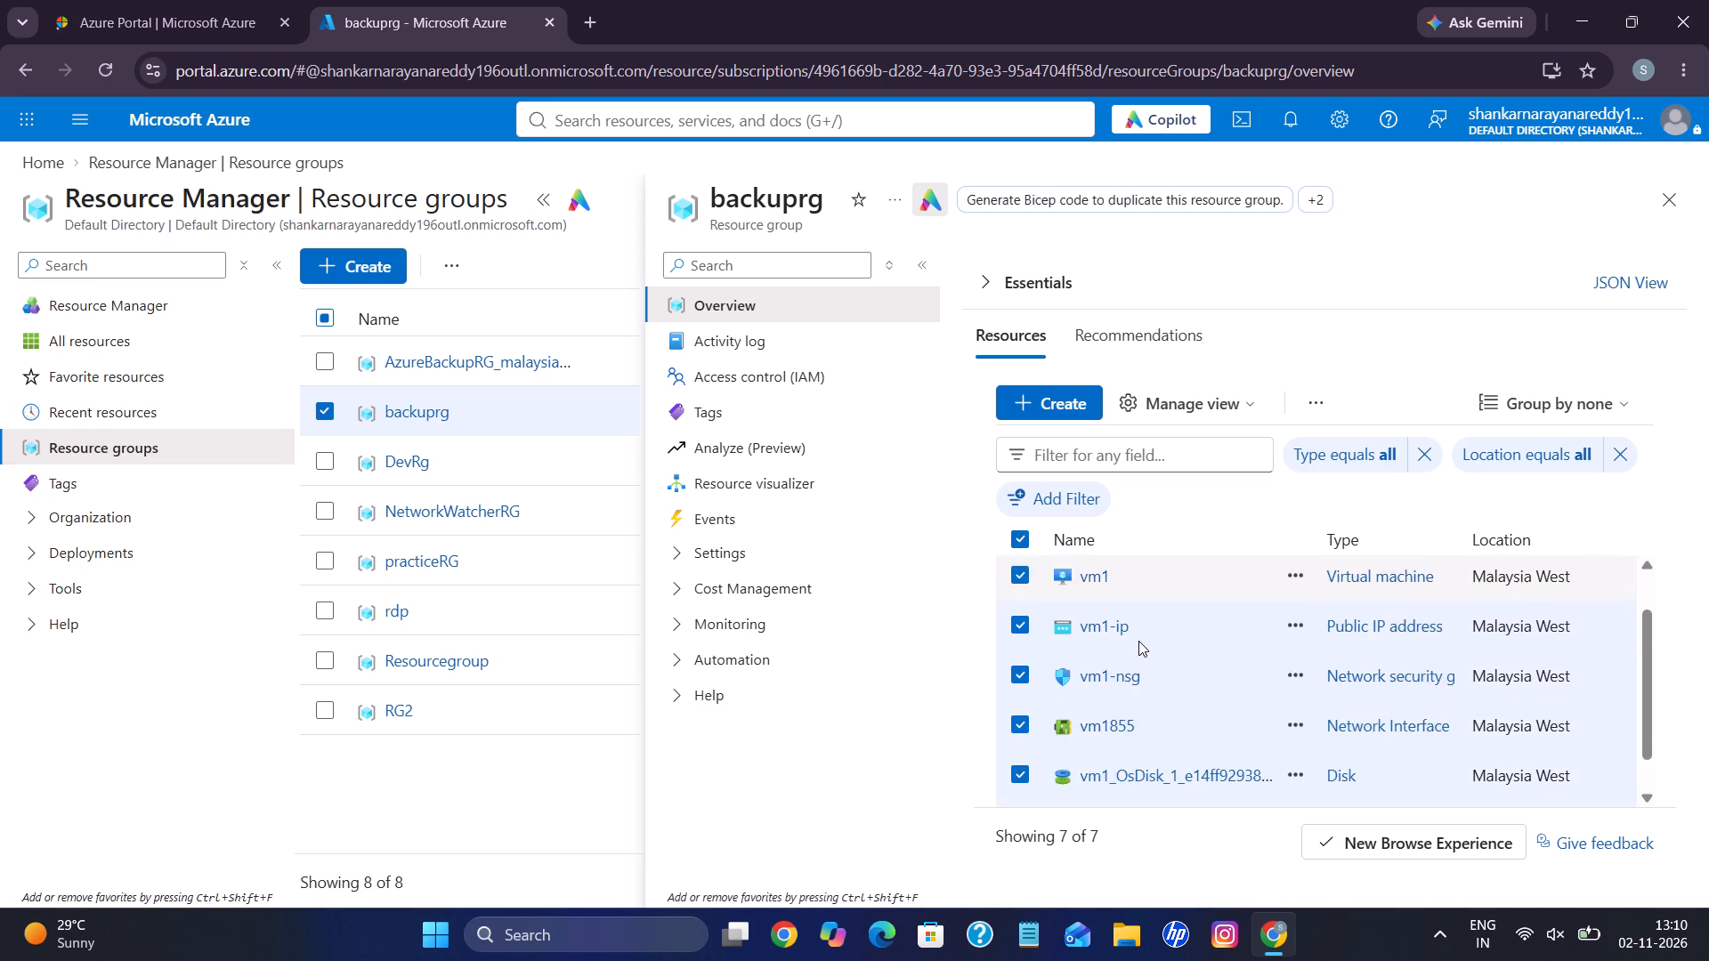
{"action": "scroll", "coordinate": [1138, 641], "scroll_direction": "down", "scroll_amount": 1}
{"action": "scroll", "coordinate": [1138, 641], "scroll_direction": "up", "scroll_amount": 3}
{"action": "scroll", "coordinate": [1138, 641], "scroll_direction": "down", "scroll_amount": 2}
{"action": "scroll", "coordinate": [1138, 641], "scroll_direction": "up", "scroll_amount": 2}
{"action": "scroll", "coordinate": [1138, 641], "scroll_direction": "down", "scroll_amount": 1}
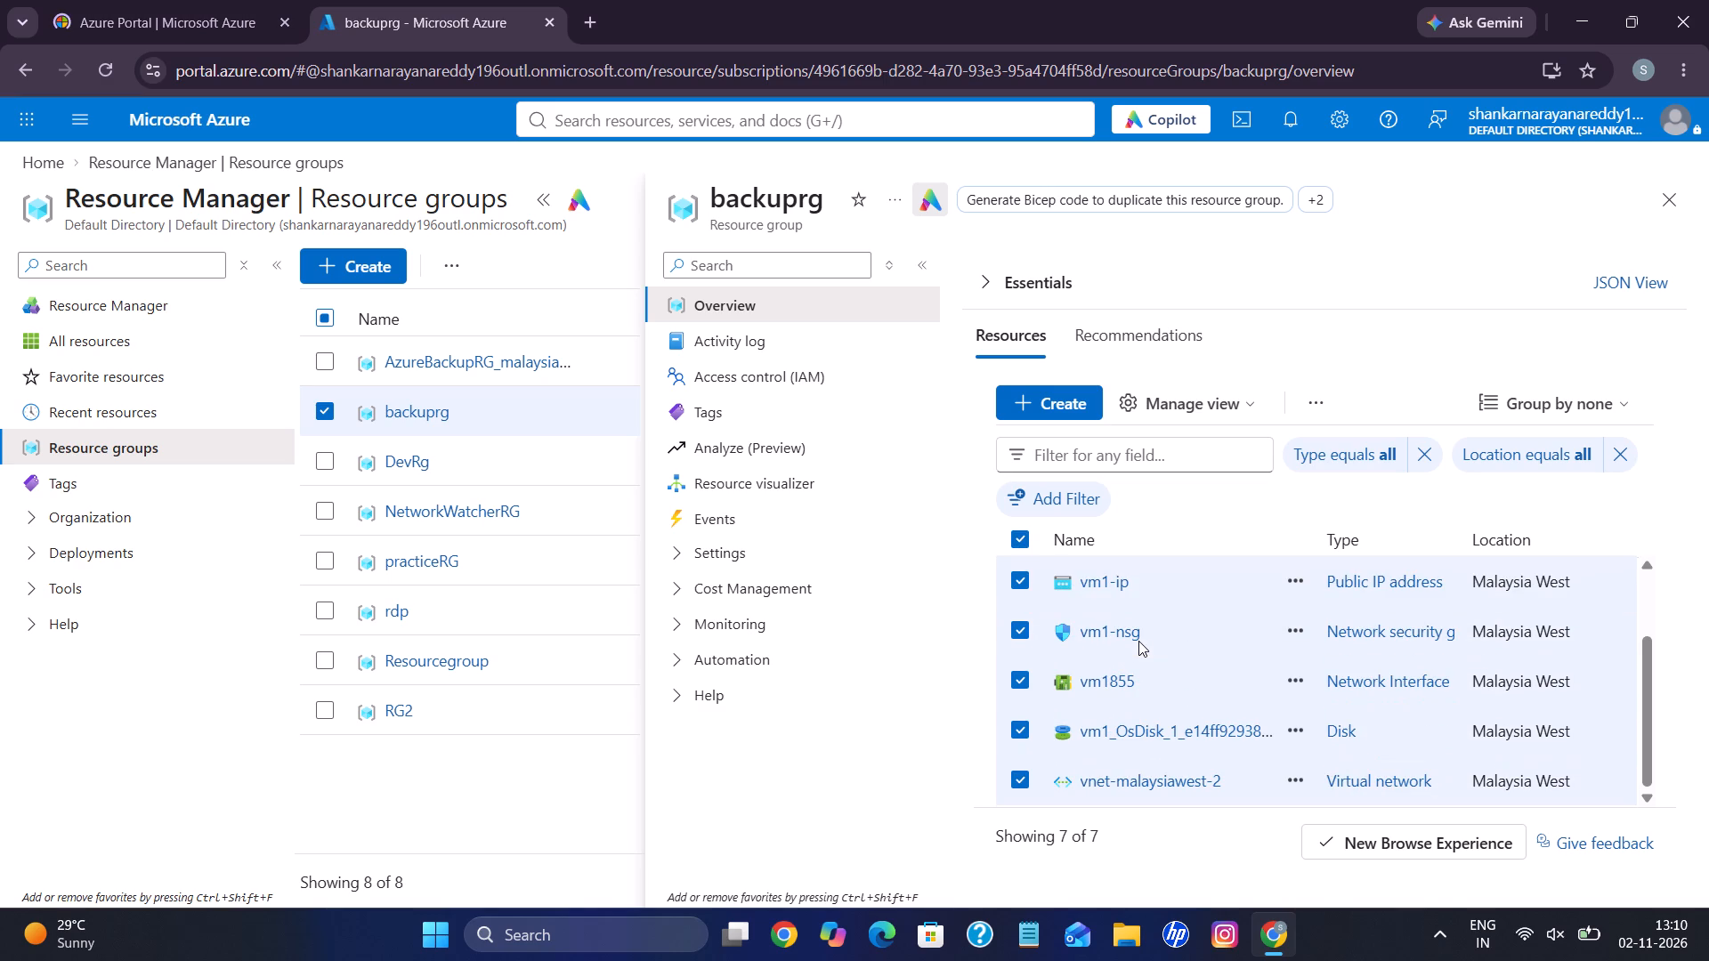
{"action": "left_click", "coordinate": [1320, 413]}
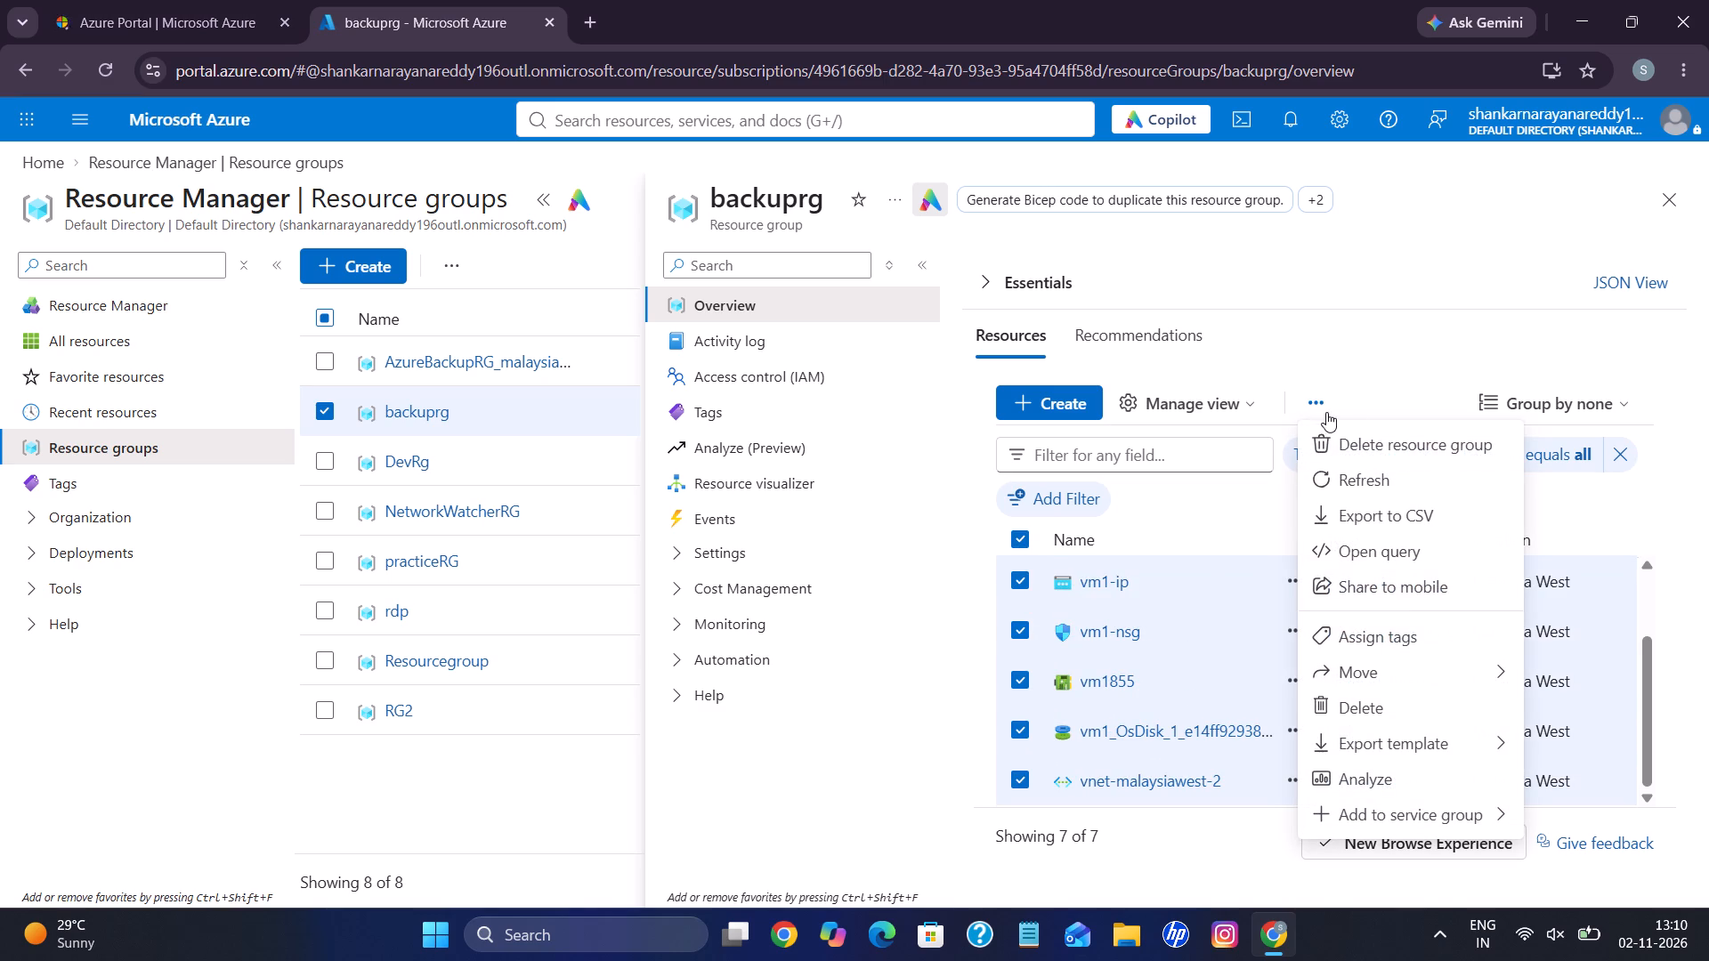
{"action": "left_click", "coordinate": [1375, 705]}
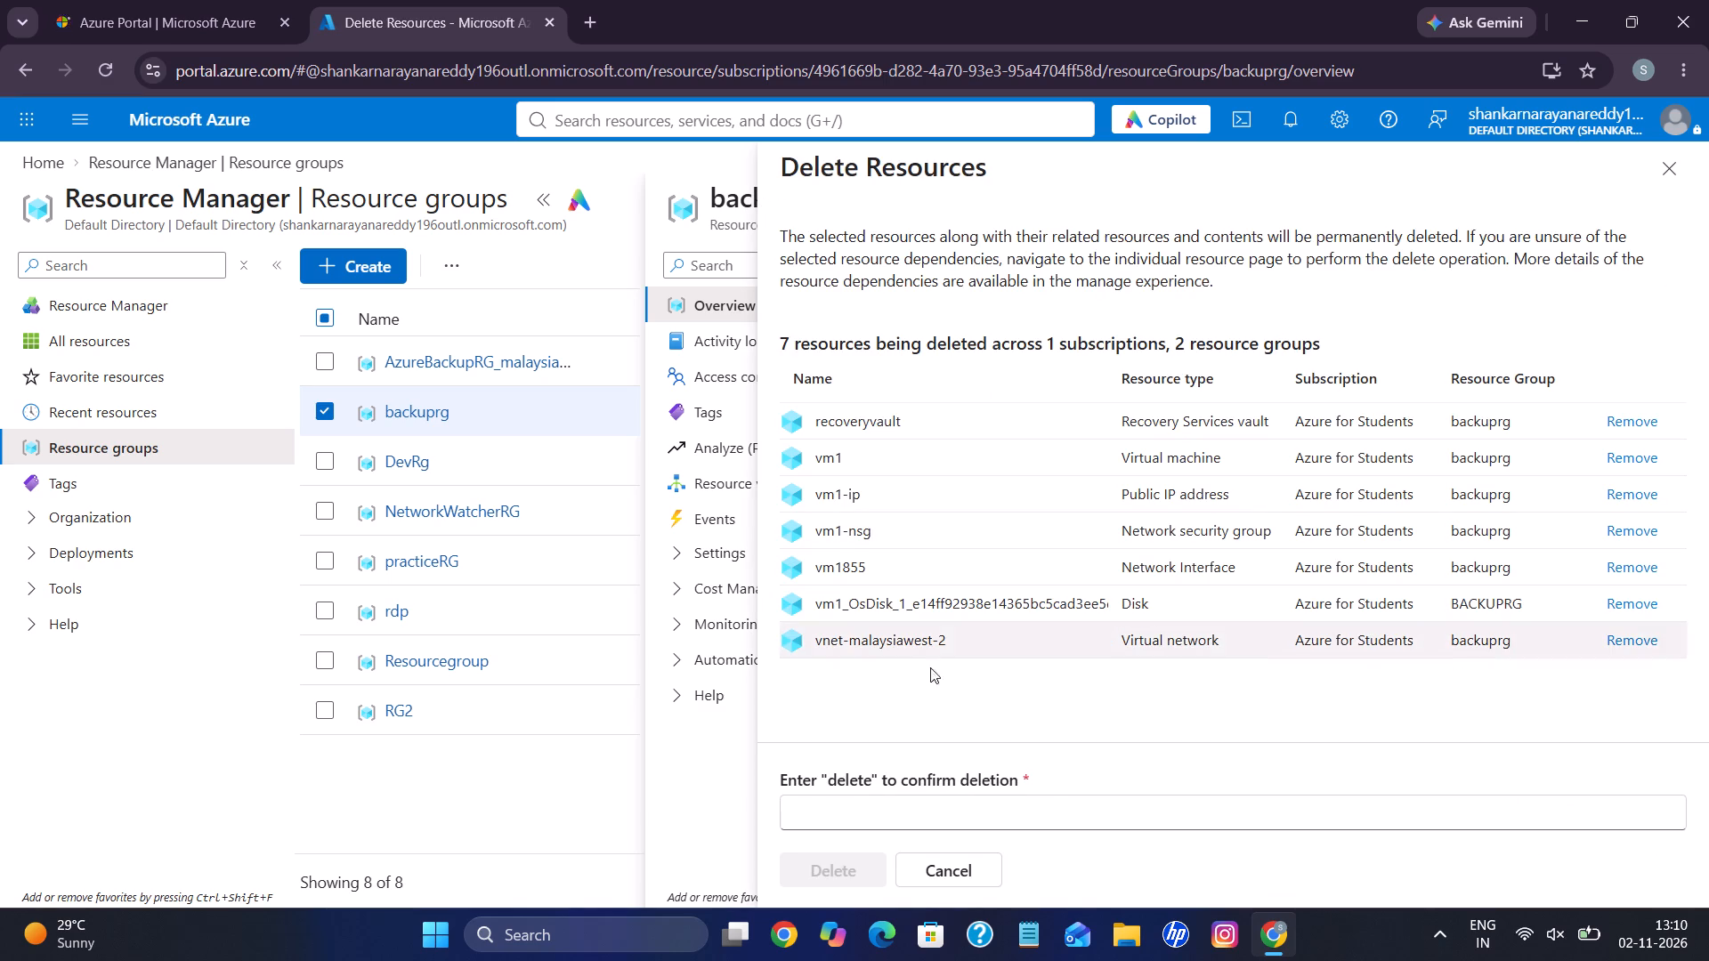
{"action": "left_click", "coordinate": [854, 819]}
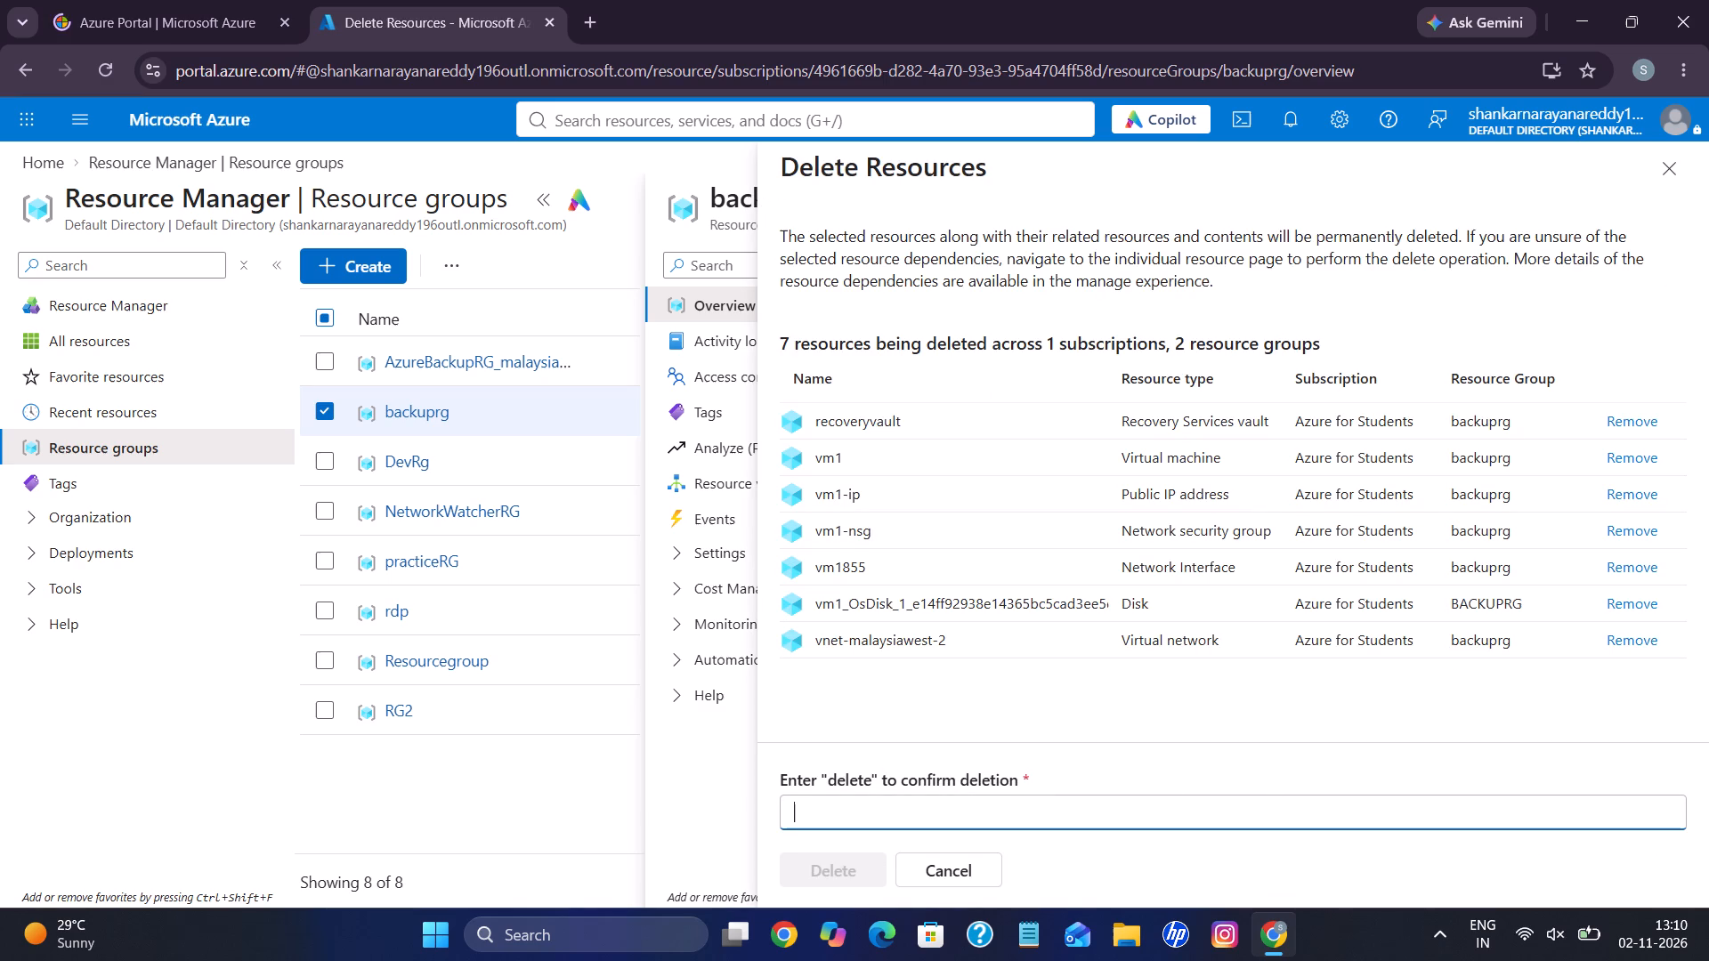
{"action": "type", "text": "delete"}
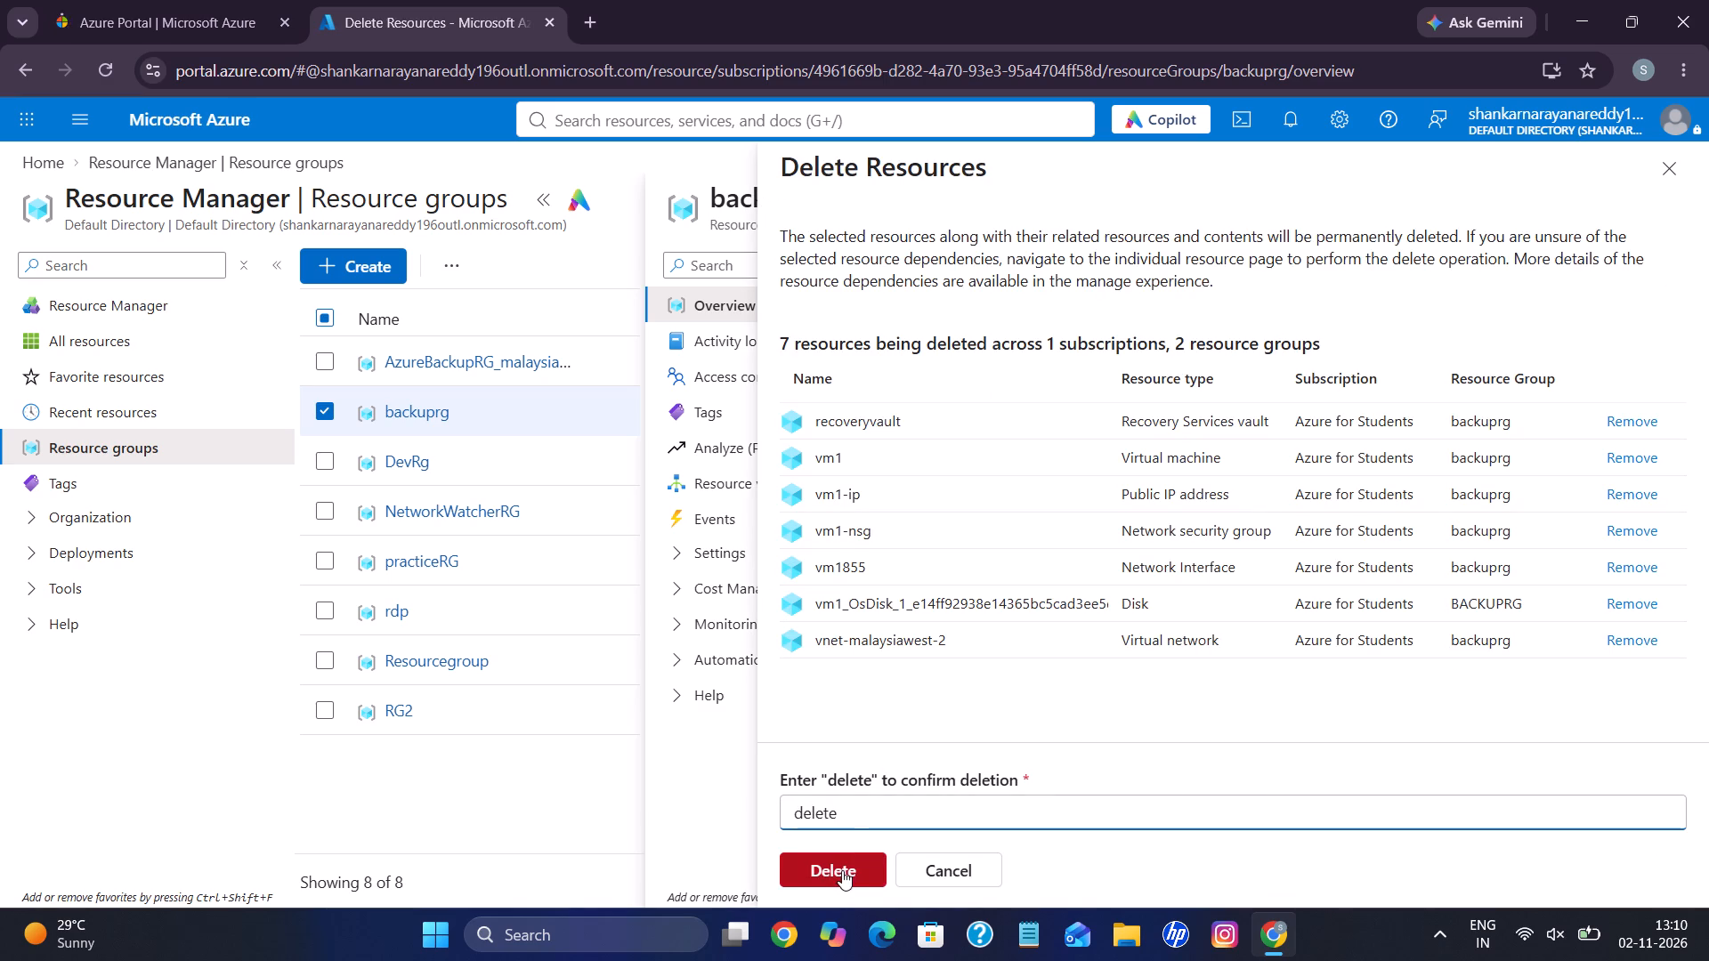
{"action": "left_click", "coordinate": [842, 871]}
{"action": "left_click", "coordinate": [1227, 610]}
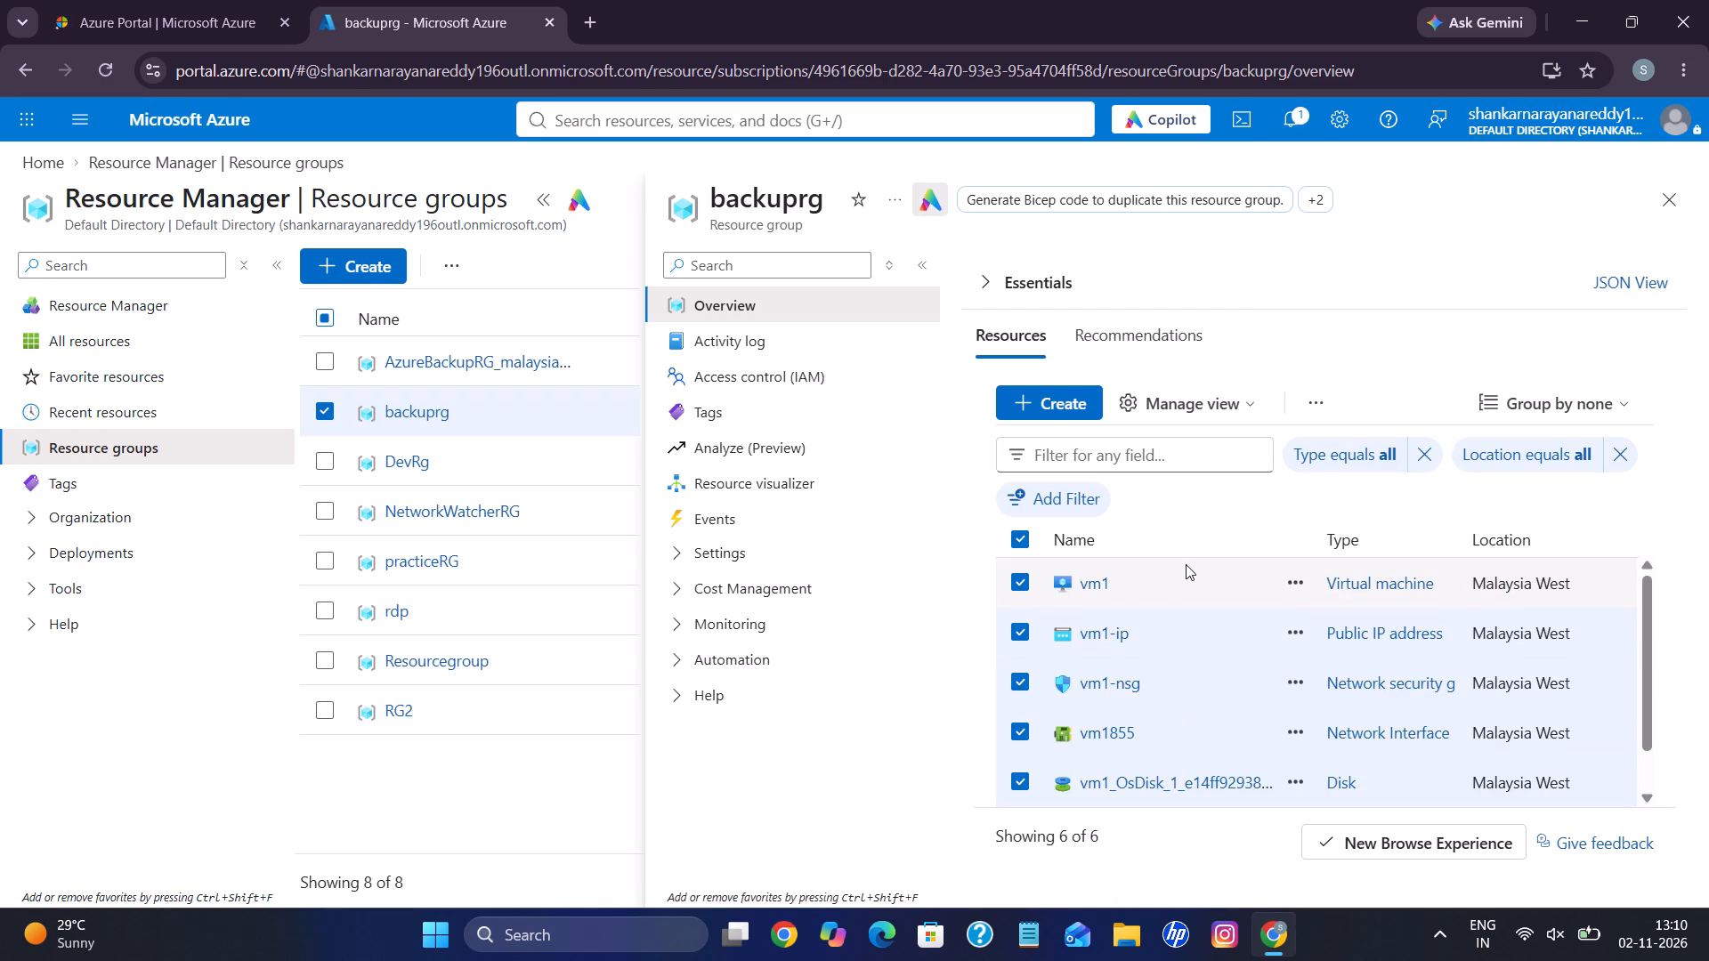
Look through the backuprg resource list to follow the progress of the deletion.
{"action": "scroll", "coordinate": [1186, 564], "scroll_direction": "up", "scroll_amount": 1}
{"action": "scroll", "coordinate": [1186, 564], "scroll_direction": "down", "scroll_amount": 1}
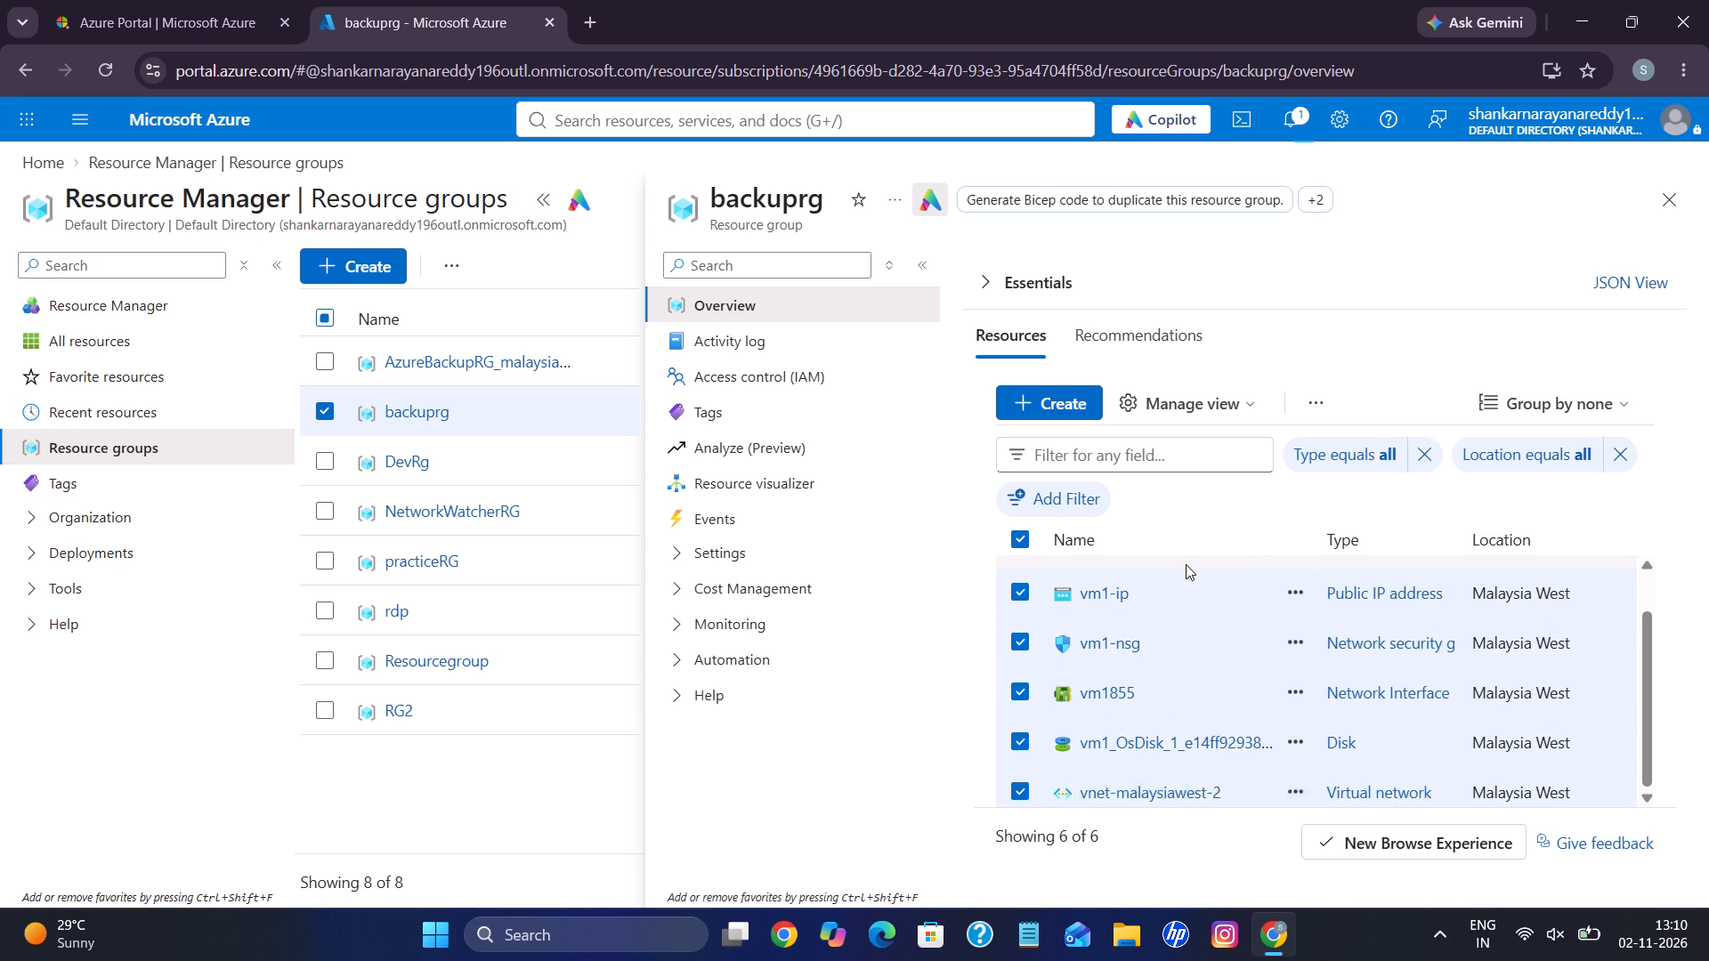
{"action": "scroll", "coordinate": [1186, 564], "scroll_direction": "down", "scroll_amount": 1}
{"action": "scroll", "coordinate": [1186, 564], "scroll_direction": "up", "scroll_amount": 2}
{"action": "scroll", "coordinate": [1186, 564], "scroll_direction": "down", "scroll_amount": 2}
{"action": "scroll", "coordinate": [1186, 564], "scroll_direction": "up", "scroll_amount": 2}
{"action": "scroll", "coordinate": [1186, 564], "scroll_direction": "down", "scroll_amount": 2}
{"action": "scroll", "coordinate": [1186, 564], "scroll_direction": "up", "scroll_amount": 2}
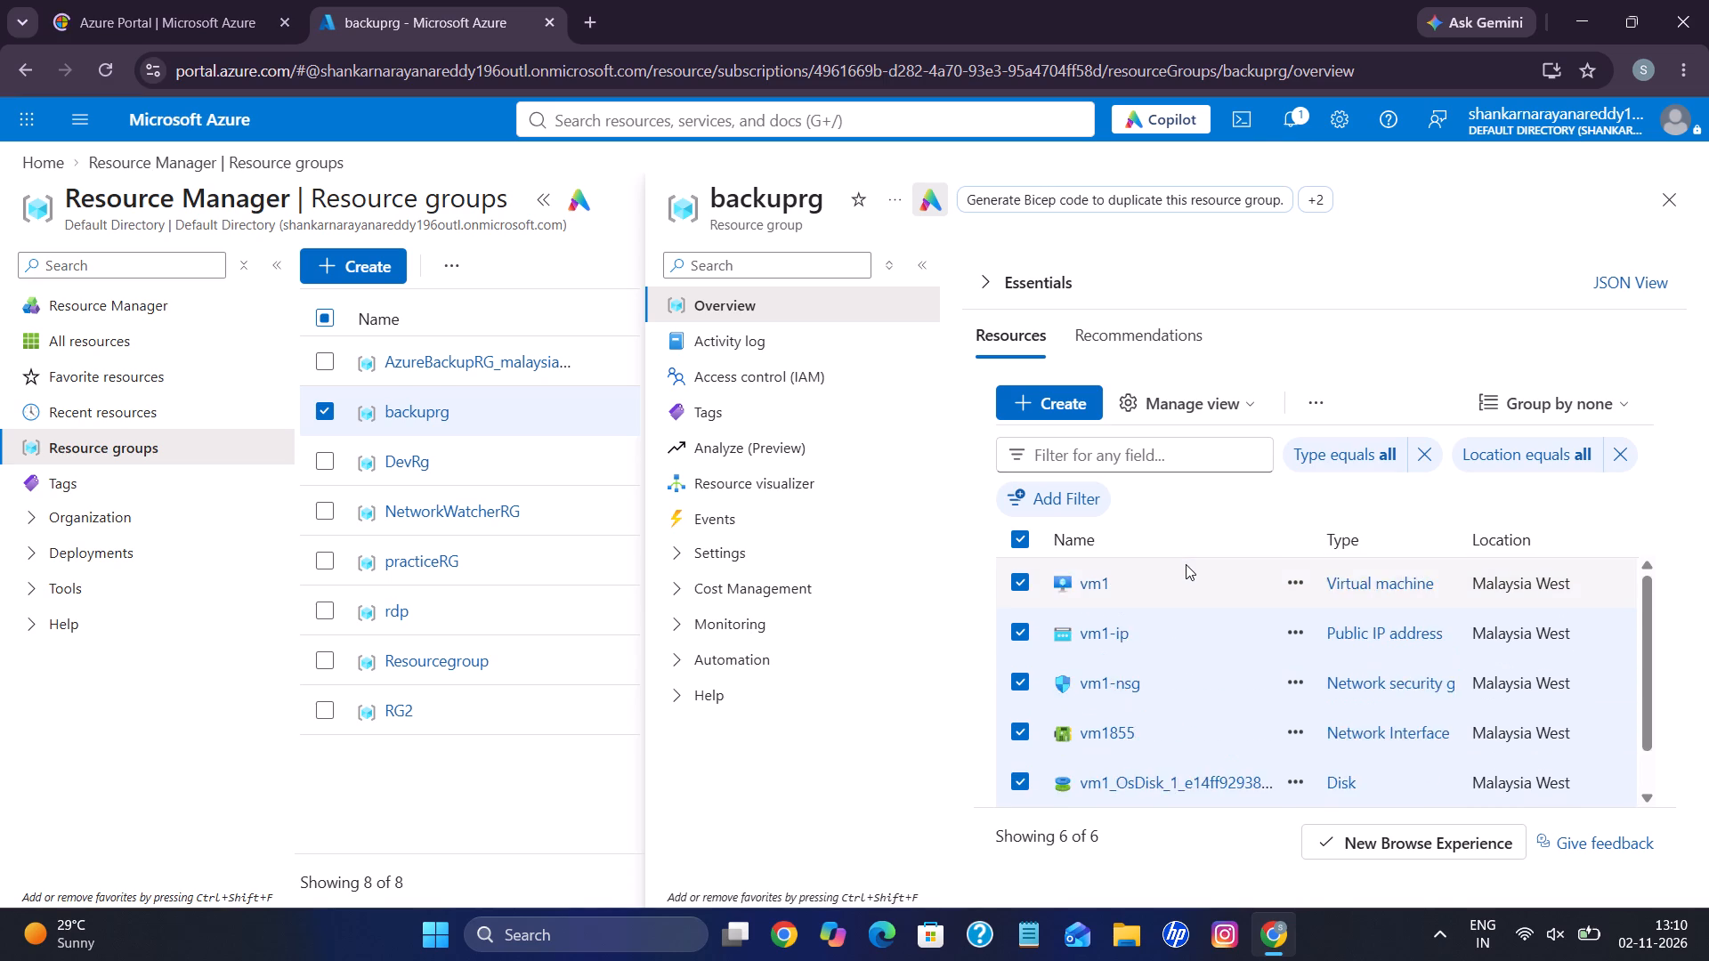
{"action": "scroll", "coordinate": [1186, 564], "scroll_direction": "up", "scroll_amount": 1}
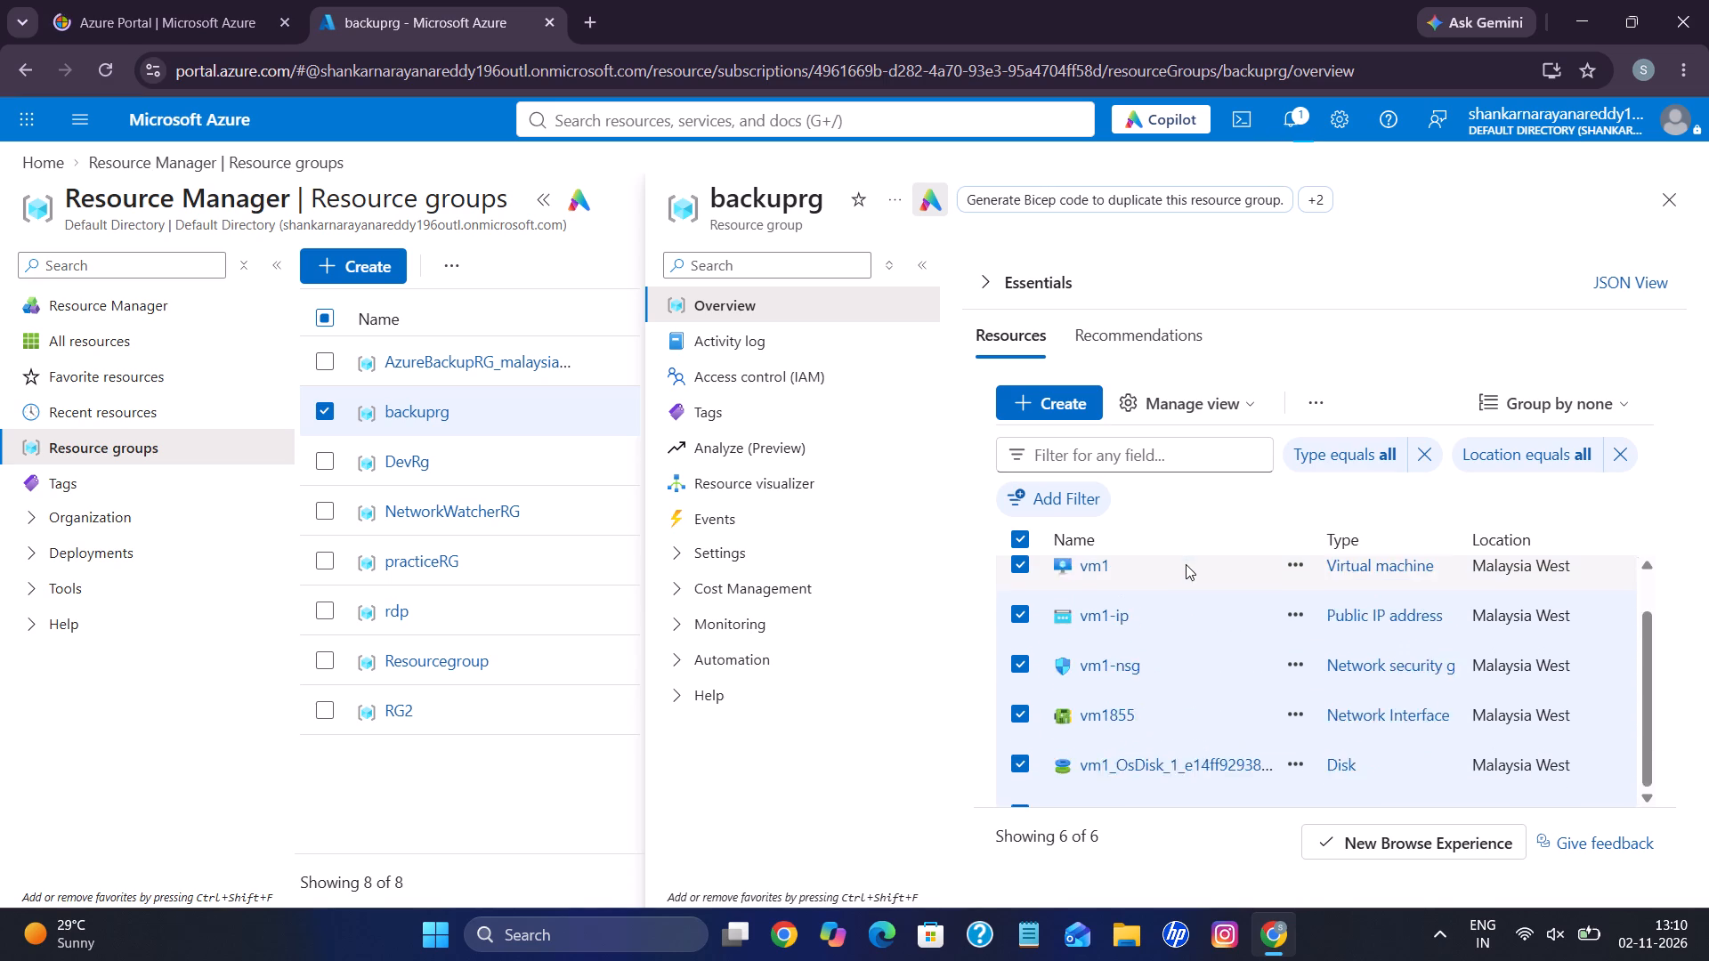
{"action": "scroll", "coordinate": [1186, 564], "scroll_direction": "down", "scroll_amount": 1}
{"action": "scroll", "coordinate": [1186, 564], "scroll_direction": "up", "scroll_amount": 1}
{"action": "scroll", "coordinate": [1186, 564], "scroll_direction": "down", "scroll_amount": 1}
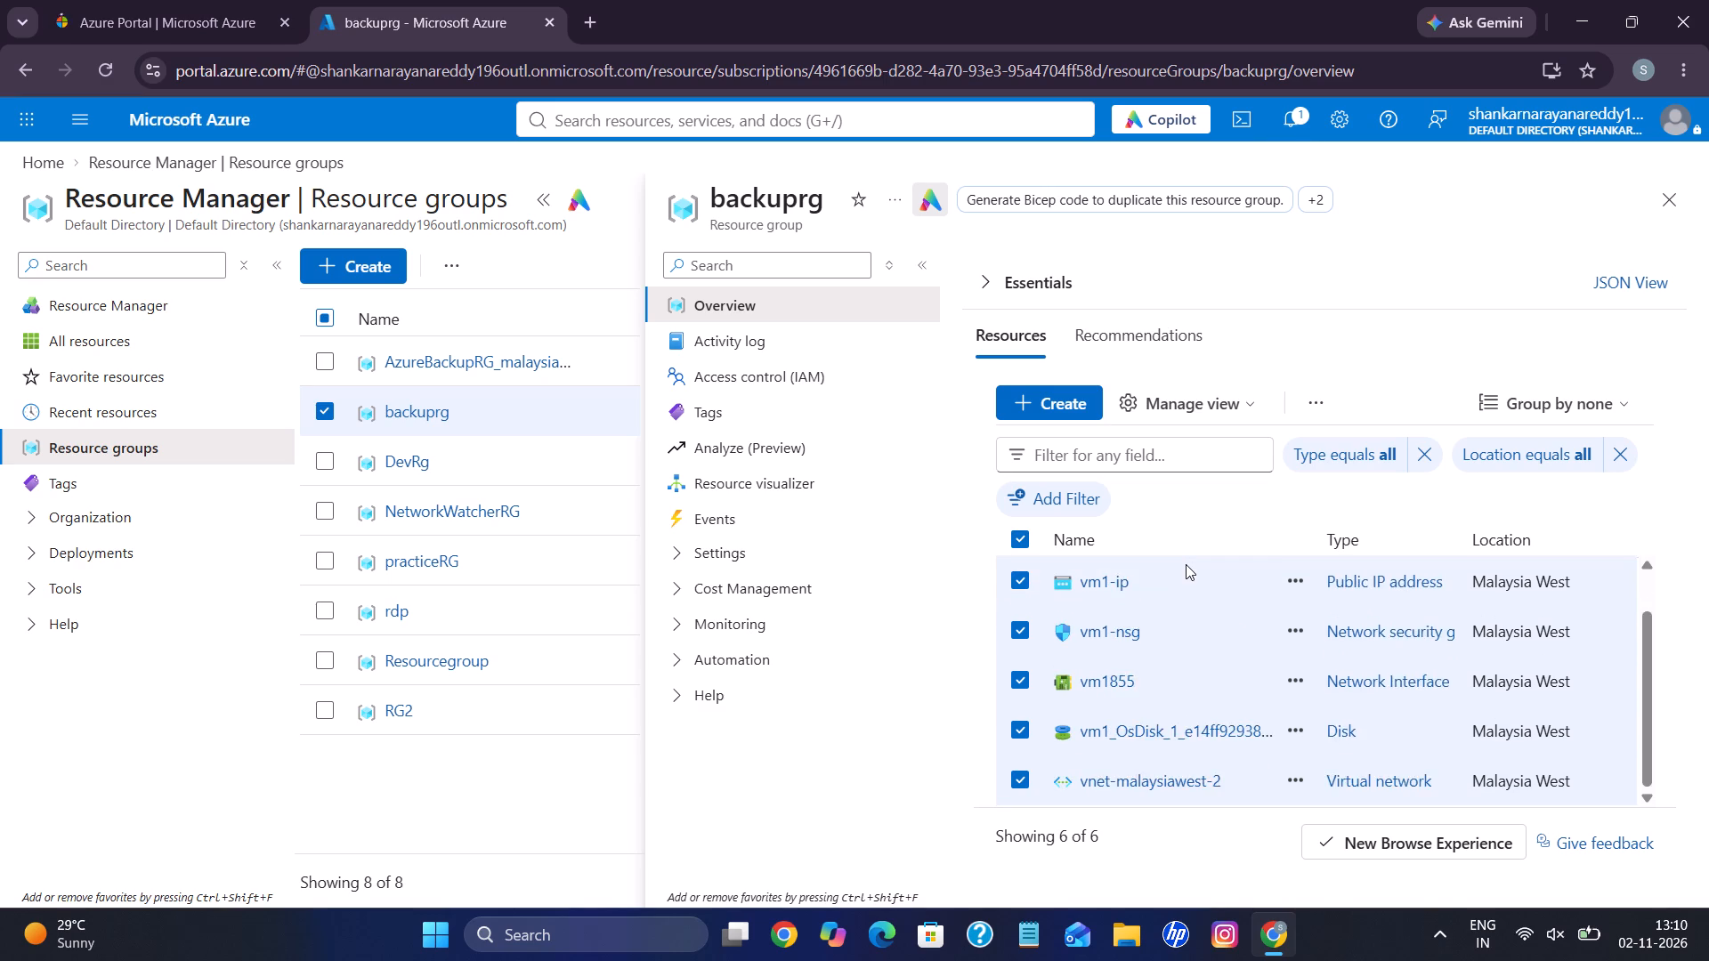
{"action": "scroll", "coordinate": [1186, 564], "scroll_direction": "up", "scroll_amount": 1}
{"action": "scroll", "coordinate": [1186, 564], "scroll_direction": "down", "scroll_amount": 1}
{"action": "scroll", "coordinate": [1186, 564], "scroll_direction": "up", "scroll_amount": 1}
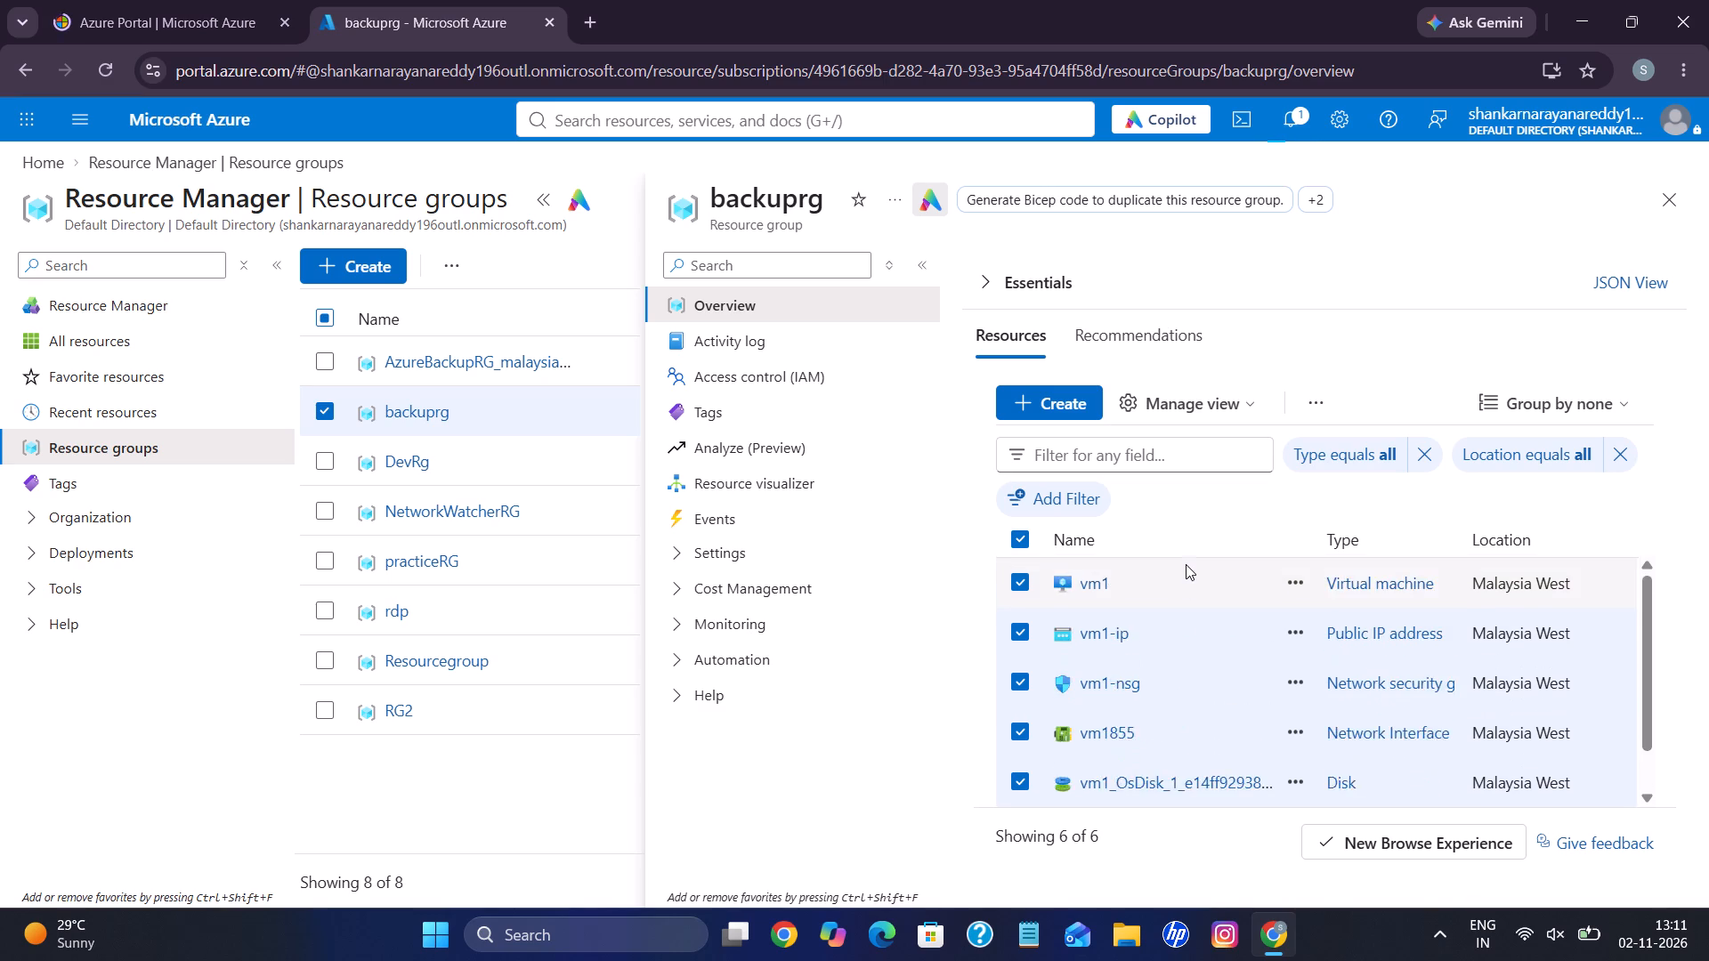
{"action": "scroll", "coordinate": [1186, 564], "scroll_direction": "down", "scroll_amount": 1}
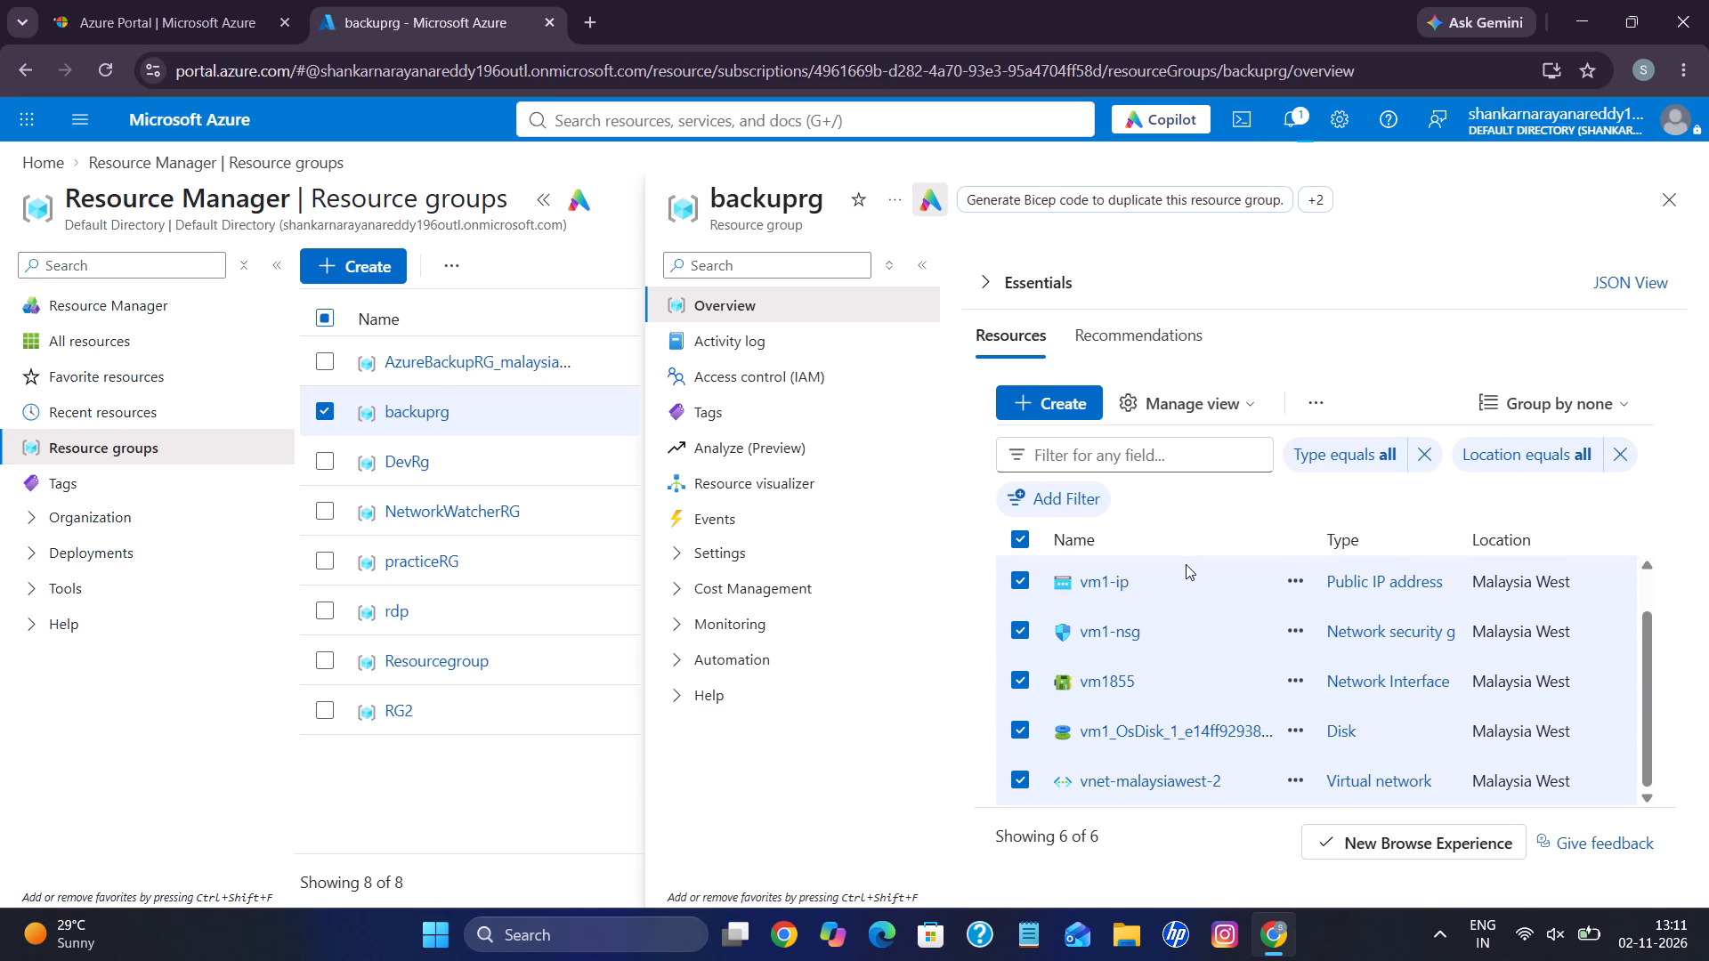
{"action": "scroll", "coordinate": [1181, 670], "scroll_direction": "down", "scroll_amount": 3}
{"action": "scroll", "coordinate": [1181, 670], "scroll_direction": "up", "scroll_amount": 1}
{"action": "scroll", "coordinate": [1181, 670], "scroll_direction": "down", "scroll_amount": 1}
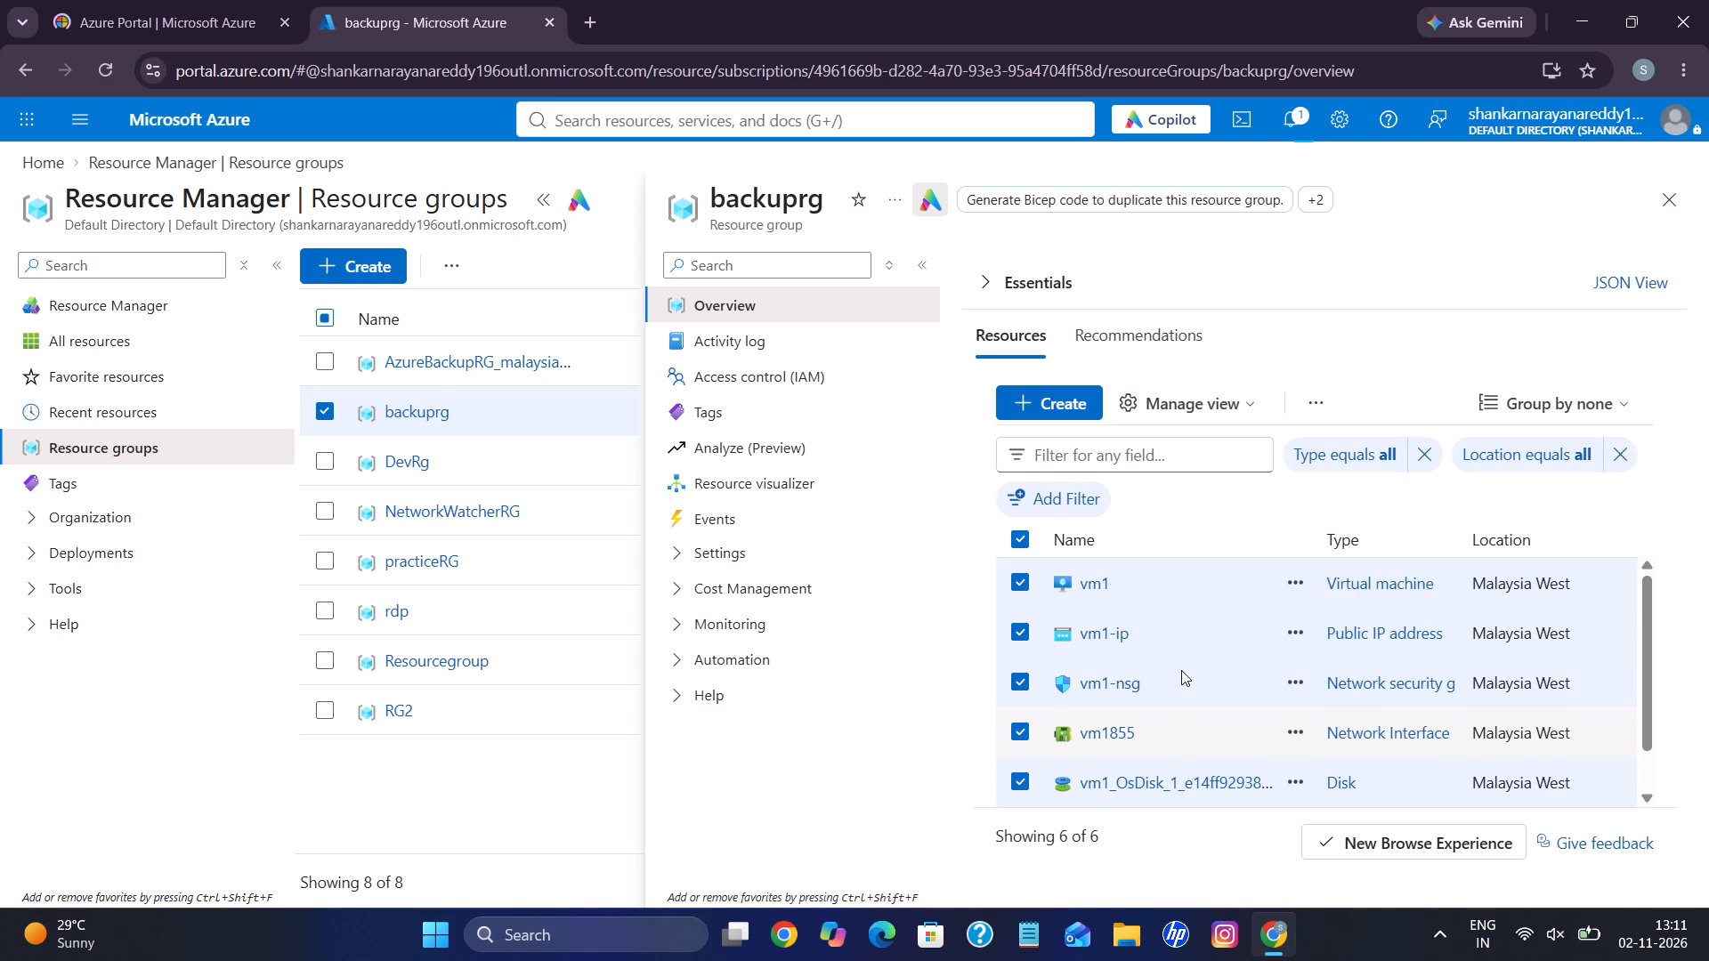
{"action": "scroll", "coordinate": [1181, 670], "scroll_direction": "down", "scroll_amount": 2}
{"action": "scroll", "coordinate": [1181, 670], "scroll_direction": "up", "scroll_amount": 2}
{"action": "scroll", "coordinate": [1181, 670], "scroll_direction": "down", "scroll_amount": 1}
{"action": "scroll", "coordinate": [1181, 670], "scroll_direction": "up", "scroll_amount": 2}
{"action": "scroll", "coordinate": [1181, 670], "scroll_direction": "down", "scroll_amount": 1}
{"action": "scroll", "coordinate": [1181, 670], "scroll_direction": "up", "scroll_amount": 1}
{"action": "scroll", "coordinate": [1181, 670], "scroll_direction": "down", "scroll_amount": 1}
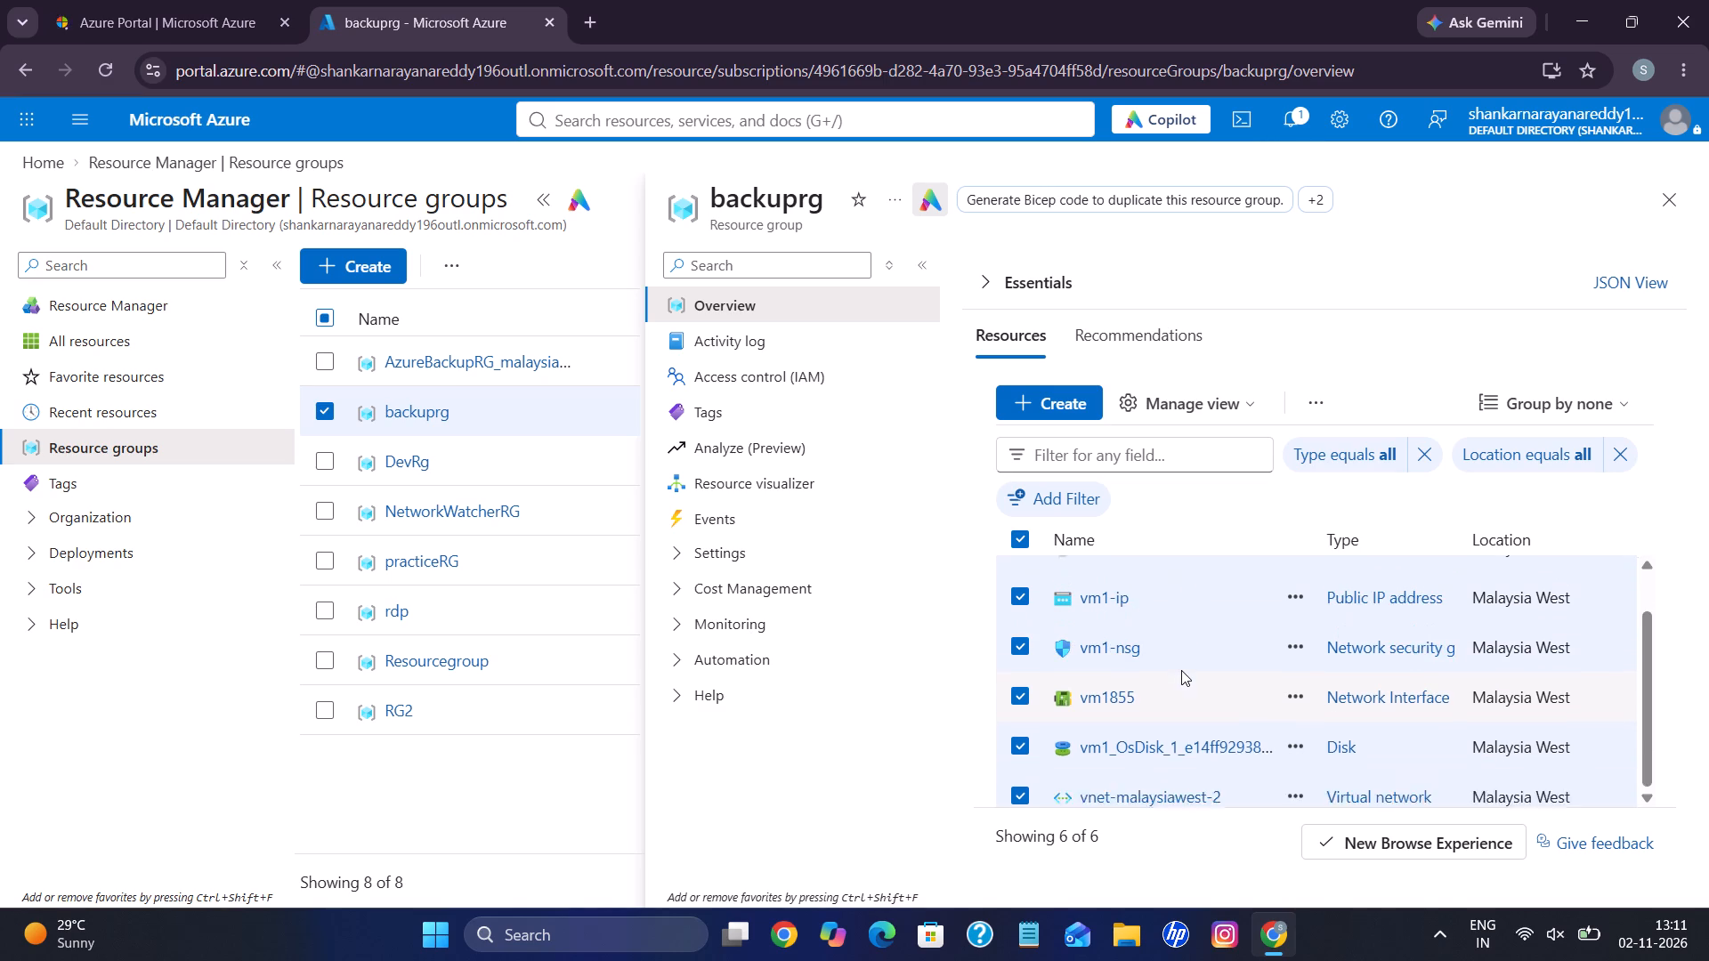
{"action": "scroll", "coordinate": [1181, 670], "scroll_direction": "down", "scroll_amount": 1}
{"action": "scroll", "coordinate": [1181, 670], "scroll_direction": "up", "scroll_amount": 1}
{"action": "scroll", "coordinate": [1181, 670], "scroll_direction": "down", "scroll_amount": 3}
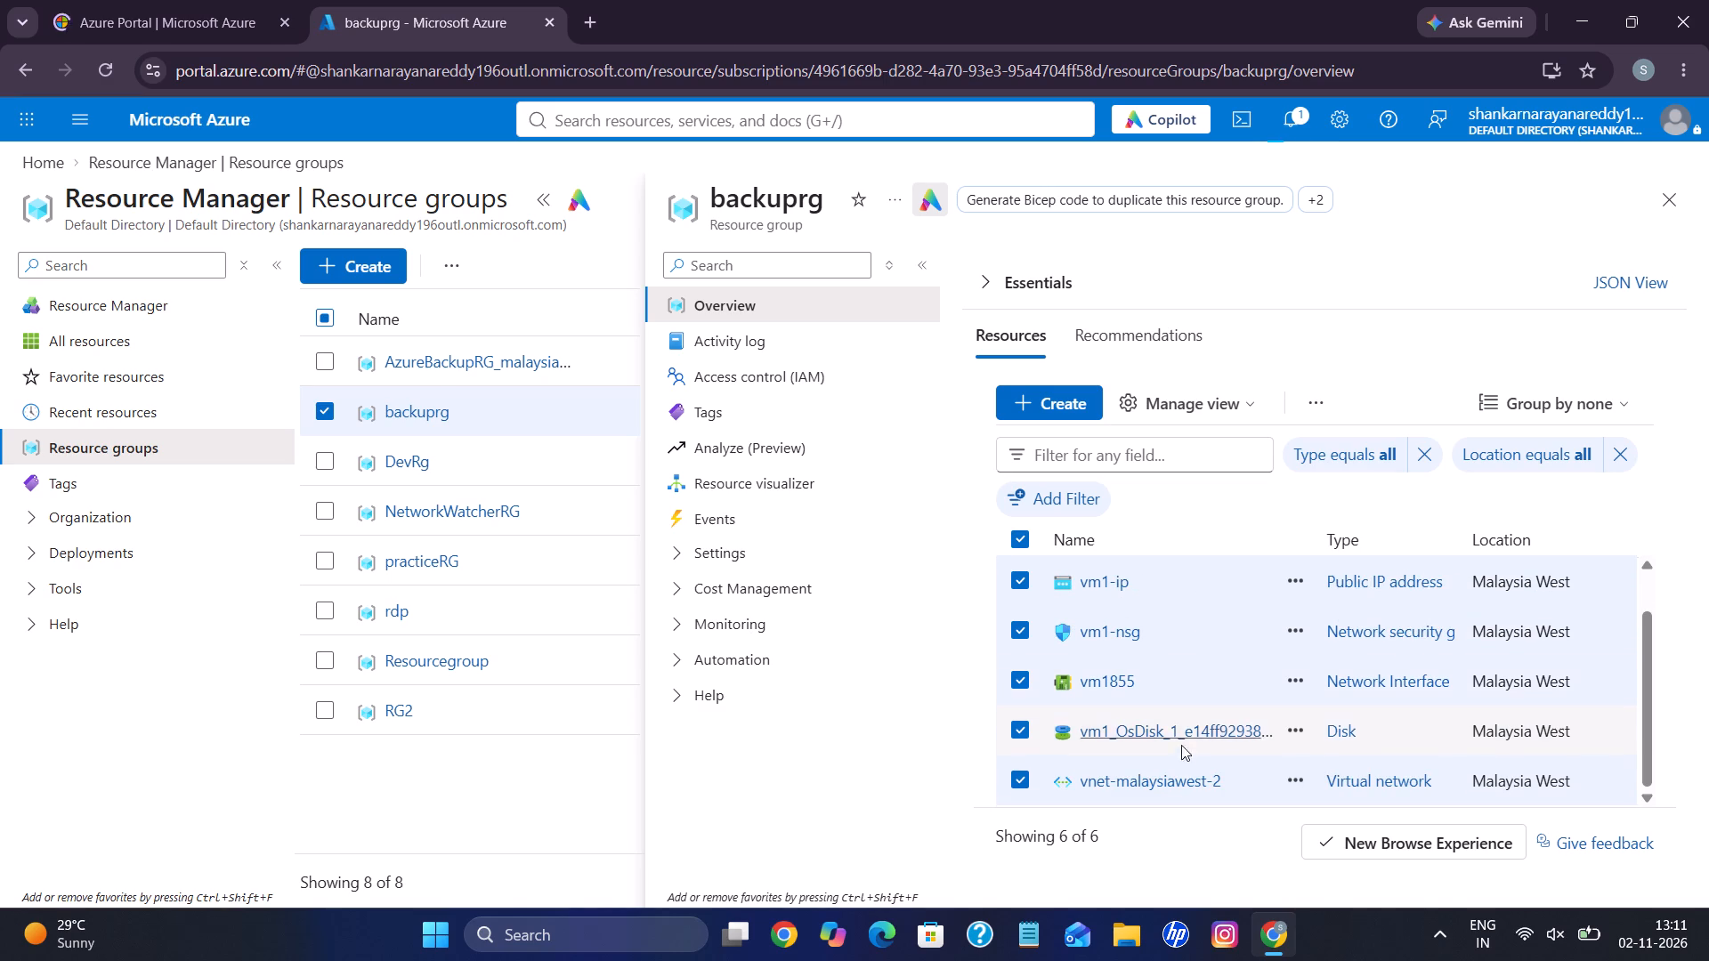
{"action": "scroll", "coordinate": [1181, 758], "scroll_direction": "down", "scroll_amount": 1}
{"action": "scroll", "coordinate": [1159, 699], "scroll_direction": "up", "scroll_amount": 1}
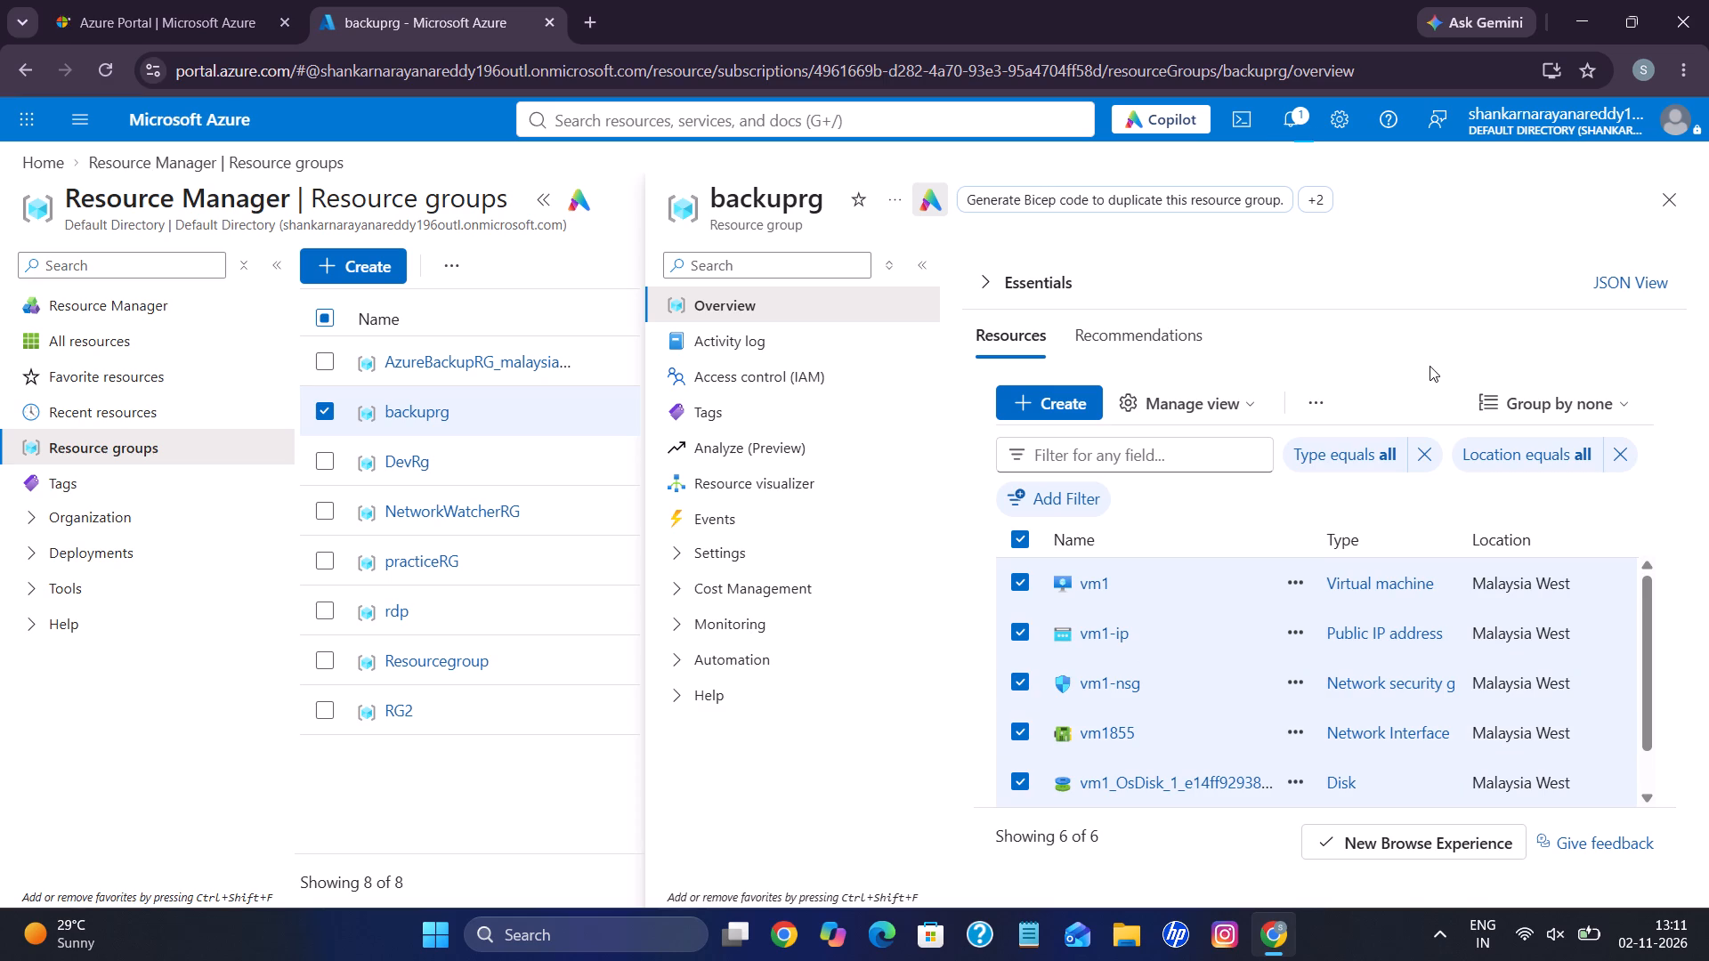
Reopen backuprg to refresh its resources, check the delete command's status in the notifications, and return to the resource groups list.
{"action": "left_click", "coordinate": [1671, 210]}
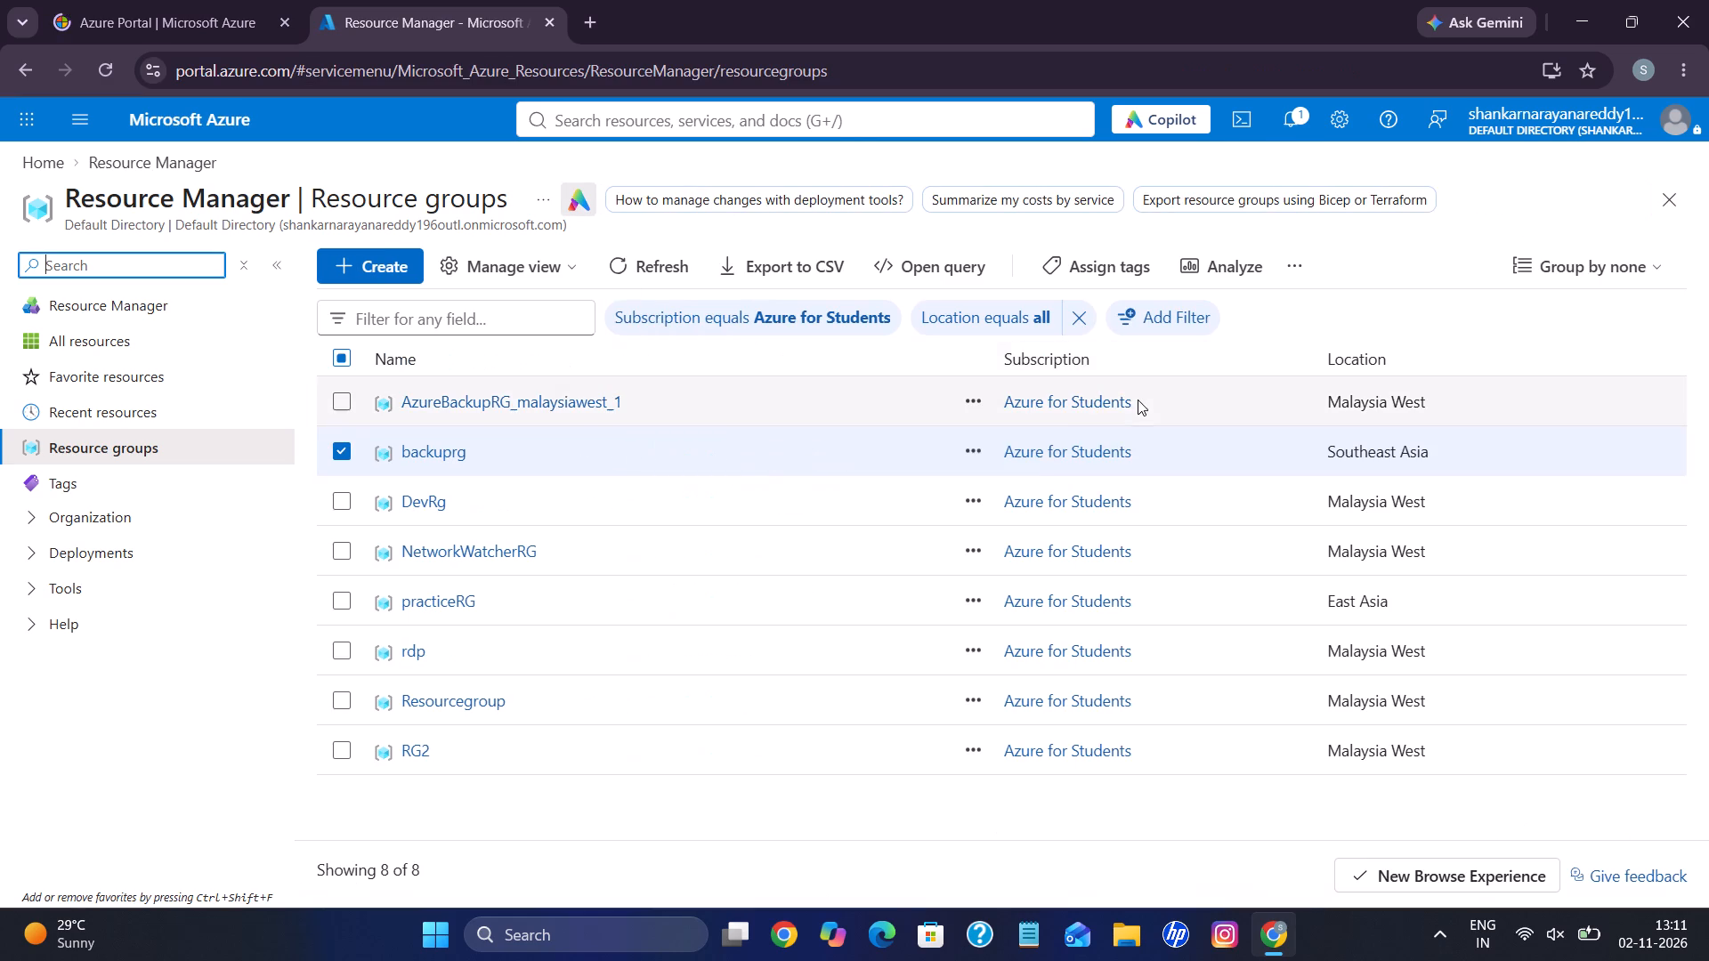
{"action": "left_click", "coordinate": [439, 451]}
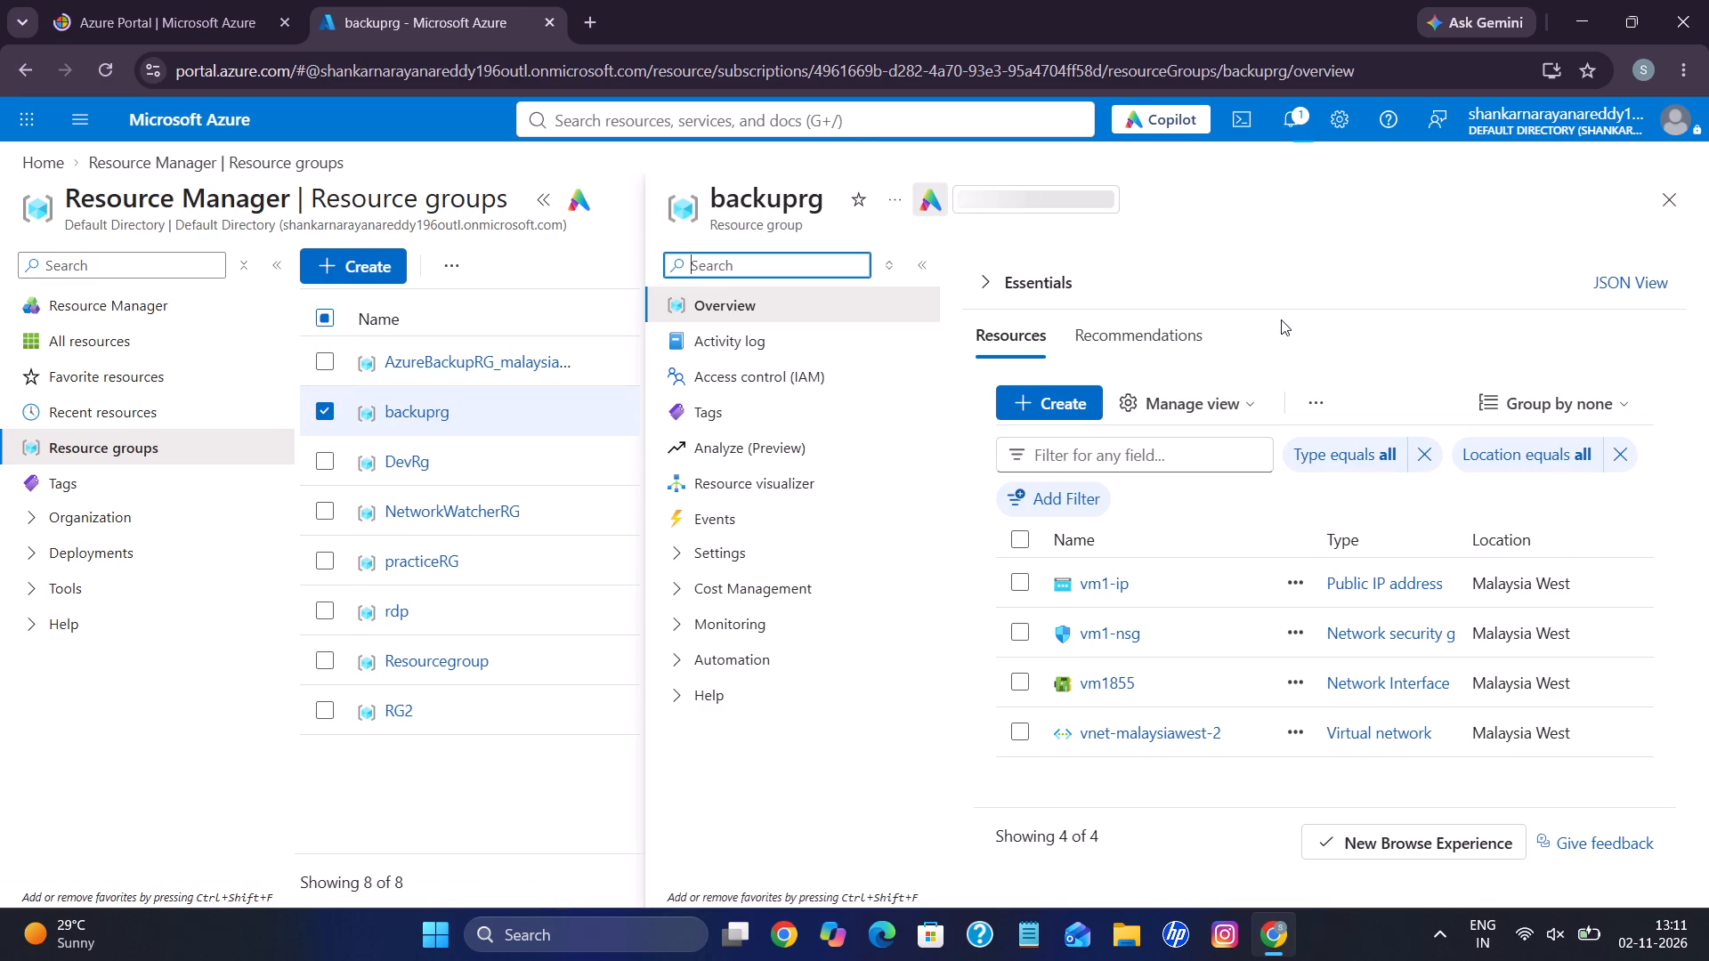
{"action": "left_click", "coordinate": [1298, 110]}
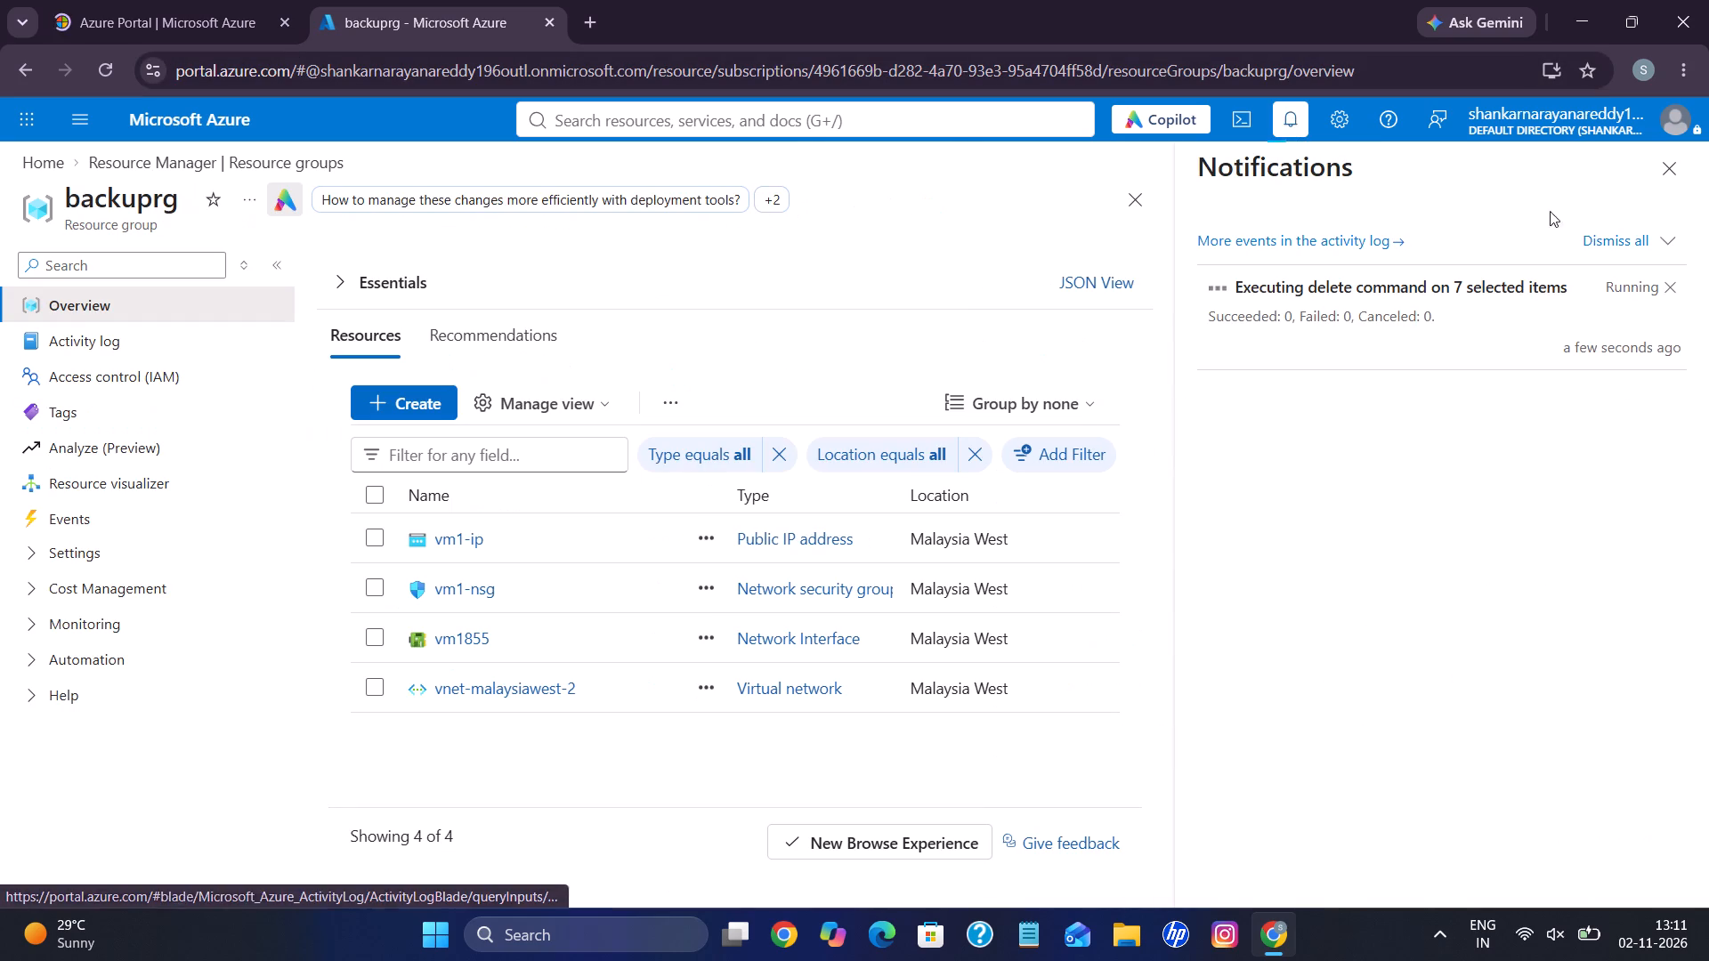
{"action": "left_click", "coordinate": [1670, 170]}
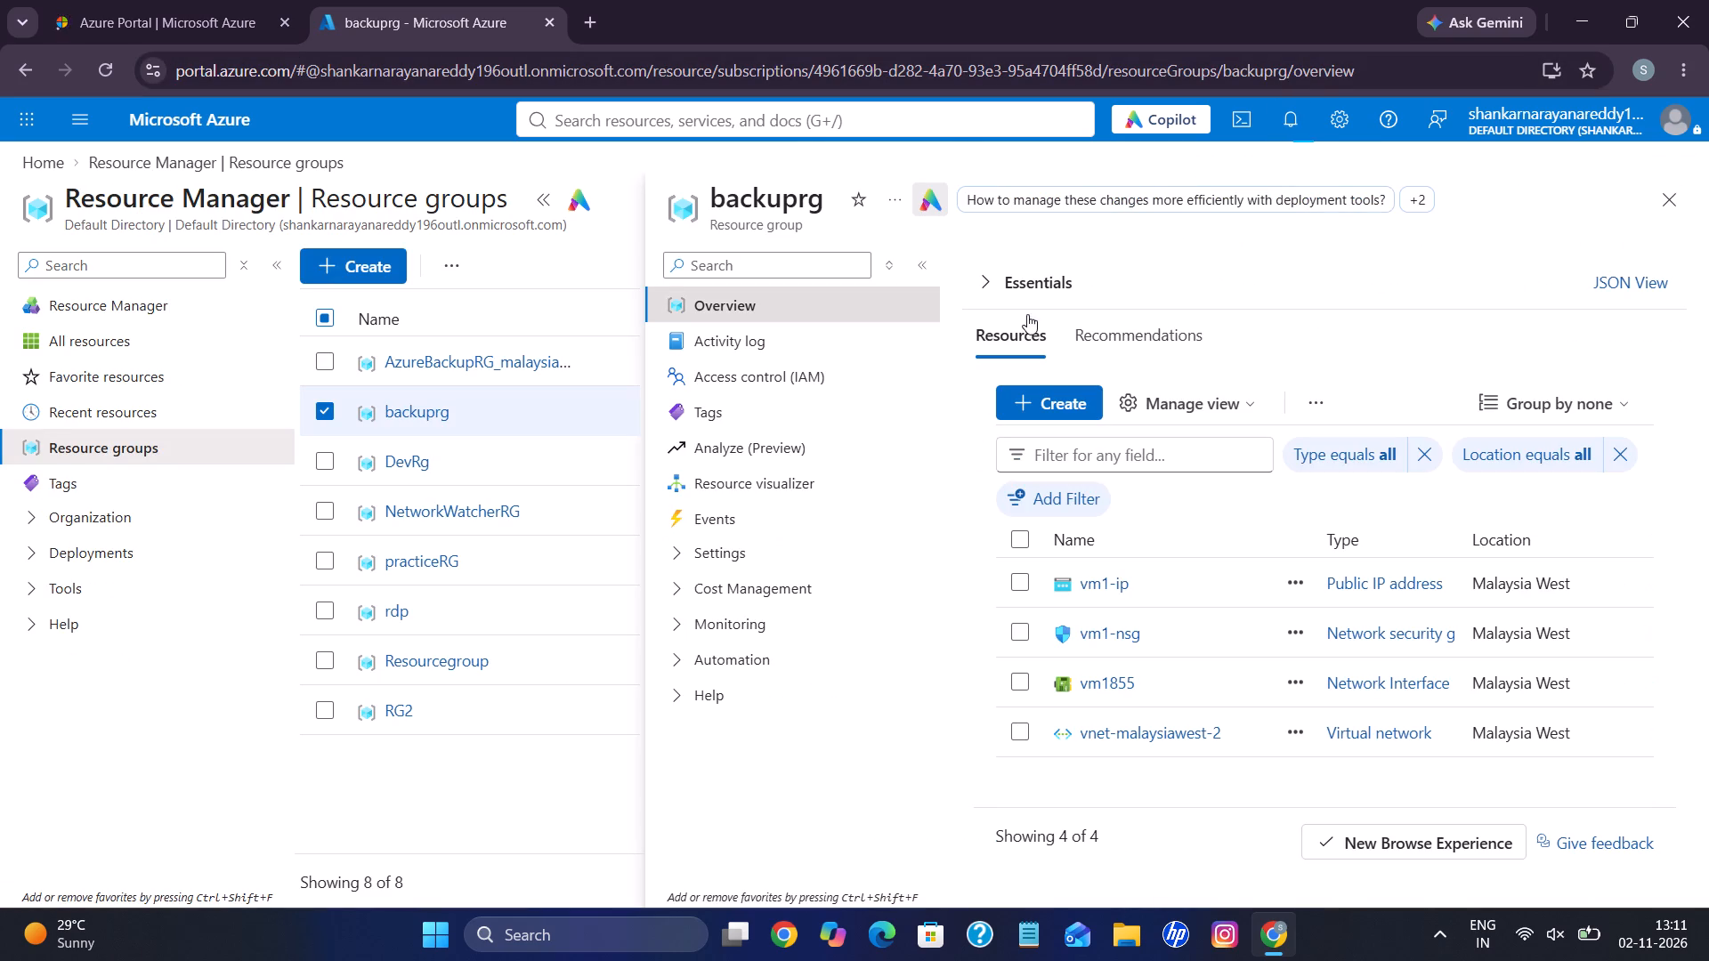
{"action": "left_click", "coordinate": [1681, 213]}
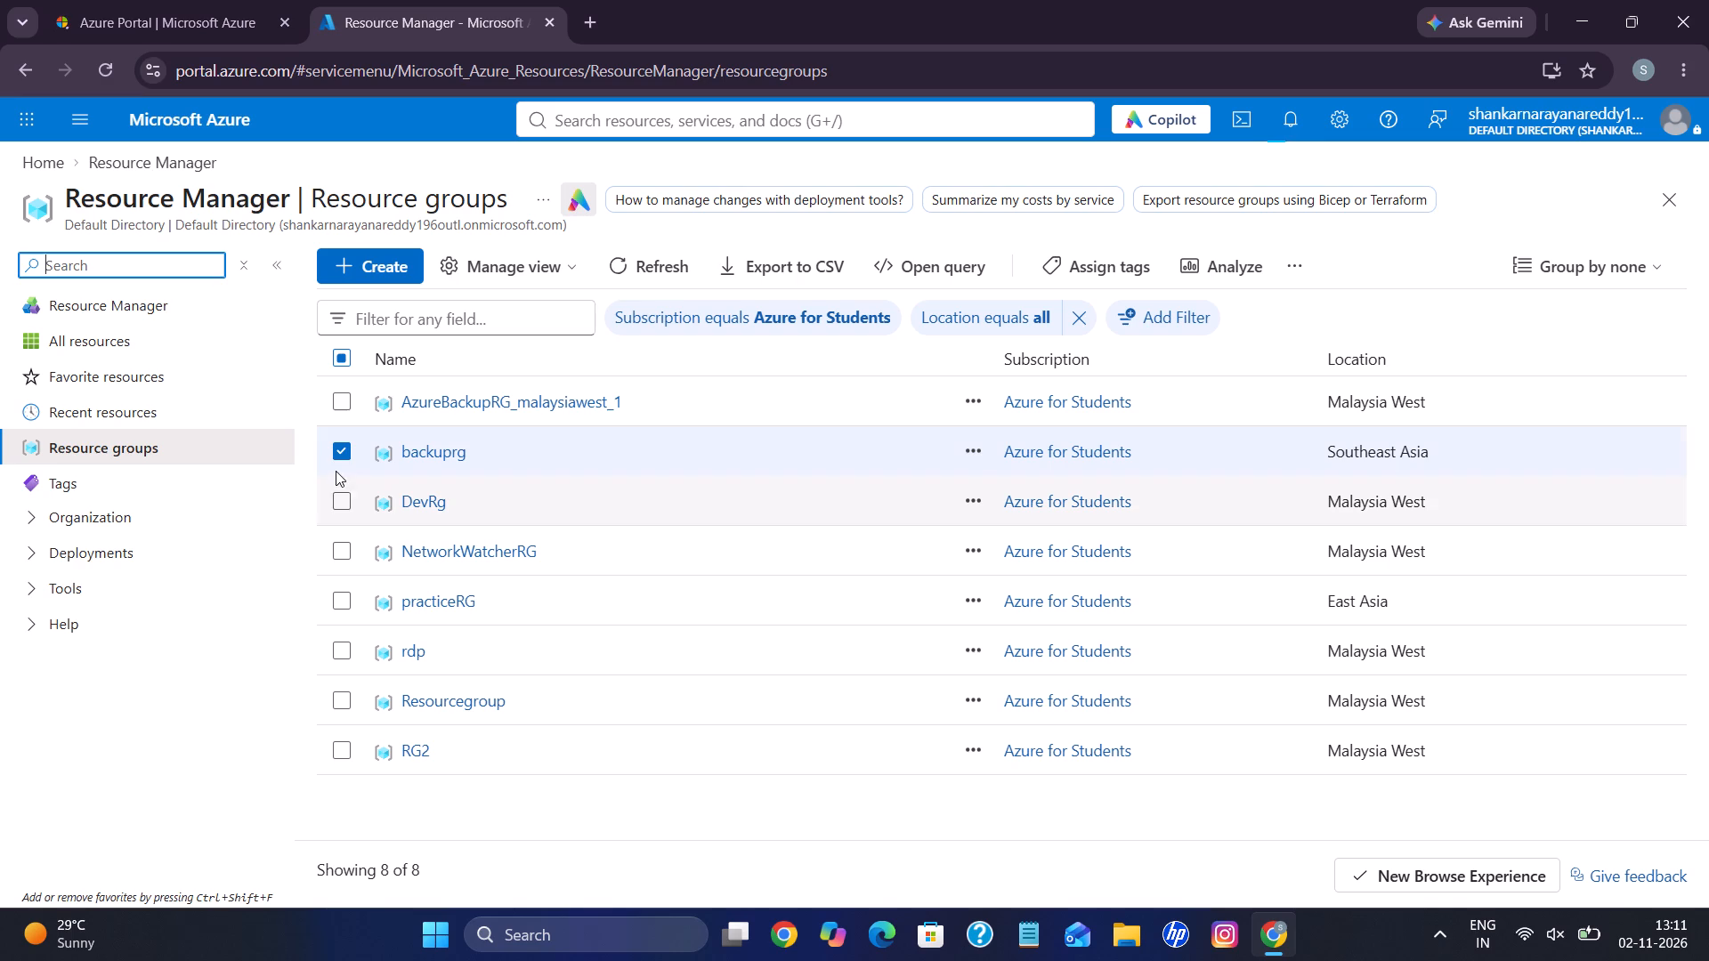
Deselect backuprg in the resource groups list.
{"action": "left_click", "coordinate": [336, 443]}
Create a resource group named filesharerg in the Azure for Students subscription with the Malaysia West region.
{"action": "left_click", "coordinate": [363, 266]}
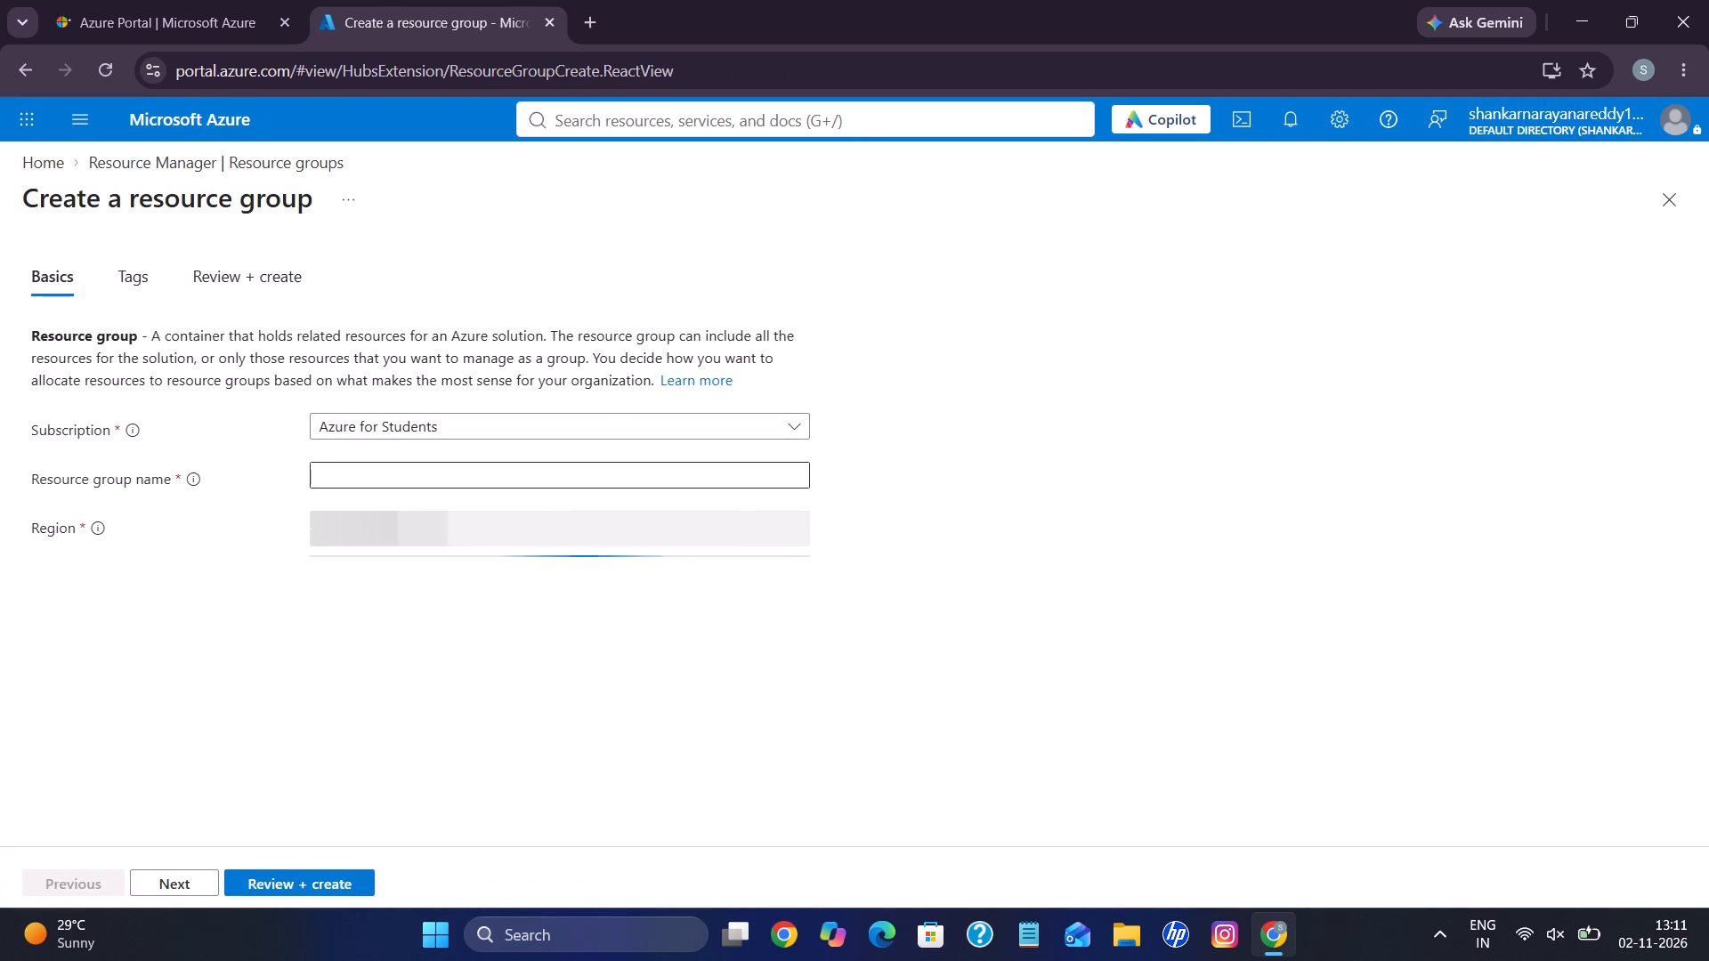
{"action": "left_click", "coordinate": [424, 478]}
{"action": "type", "text": "fileshare"}
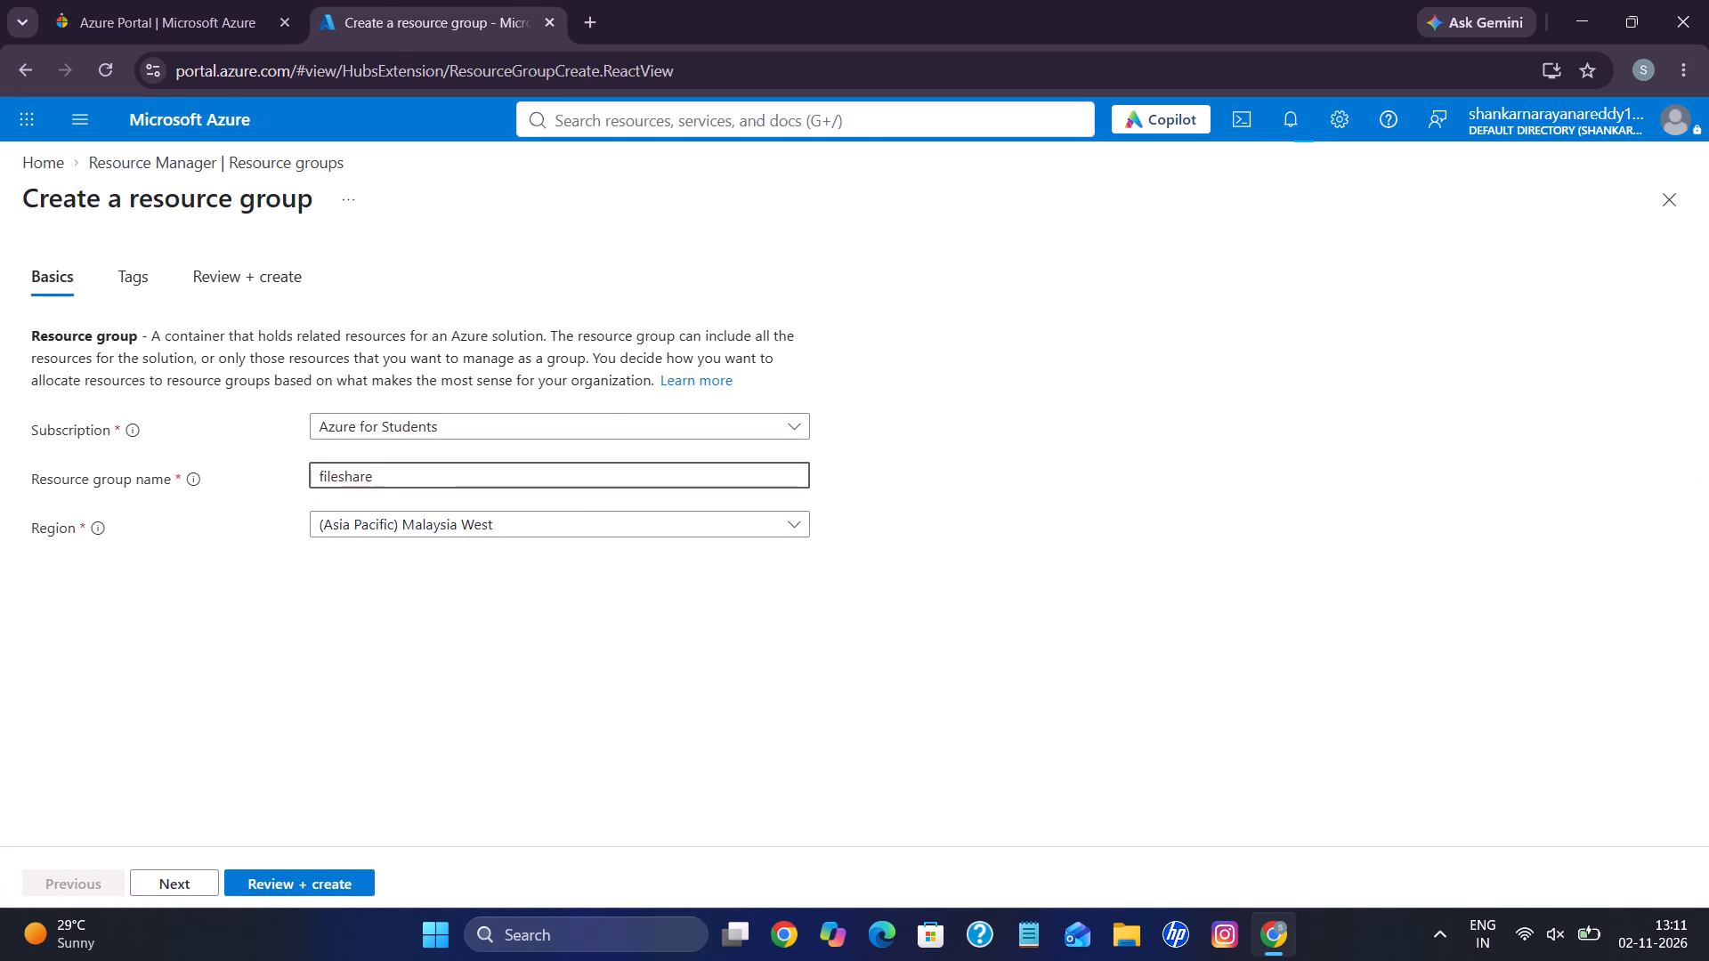
{"action": "type", "text": "rg"}
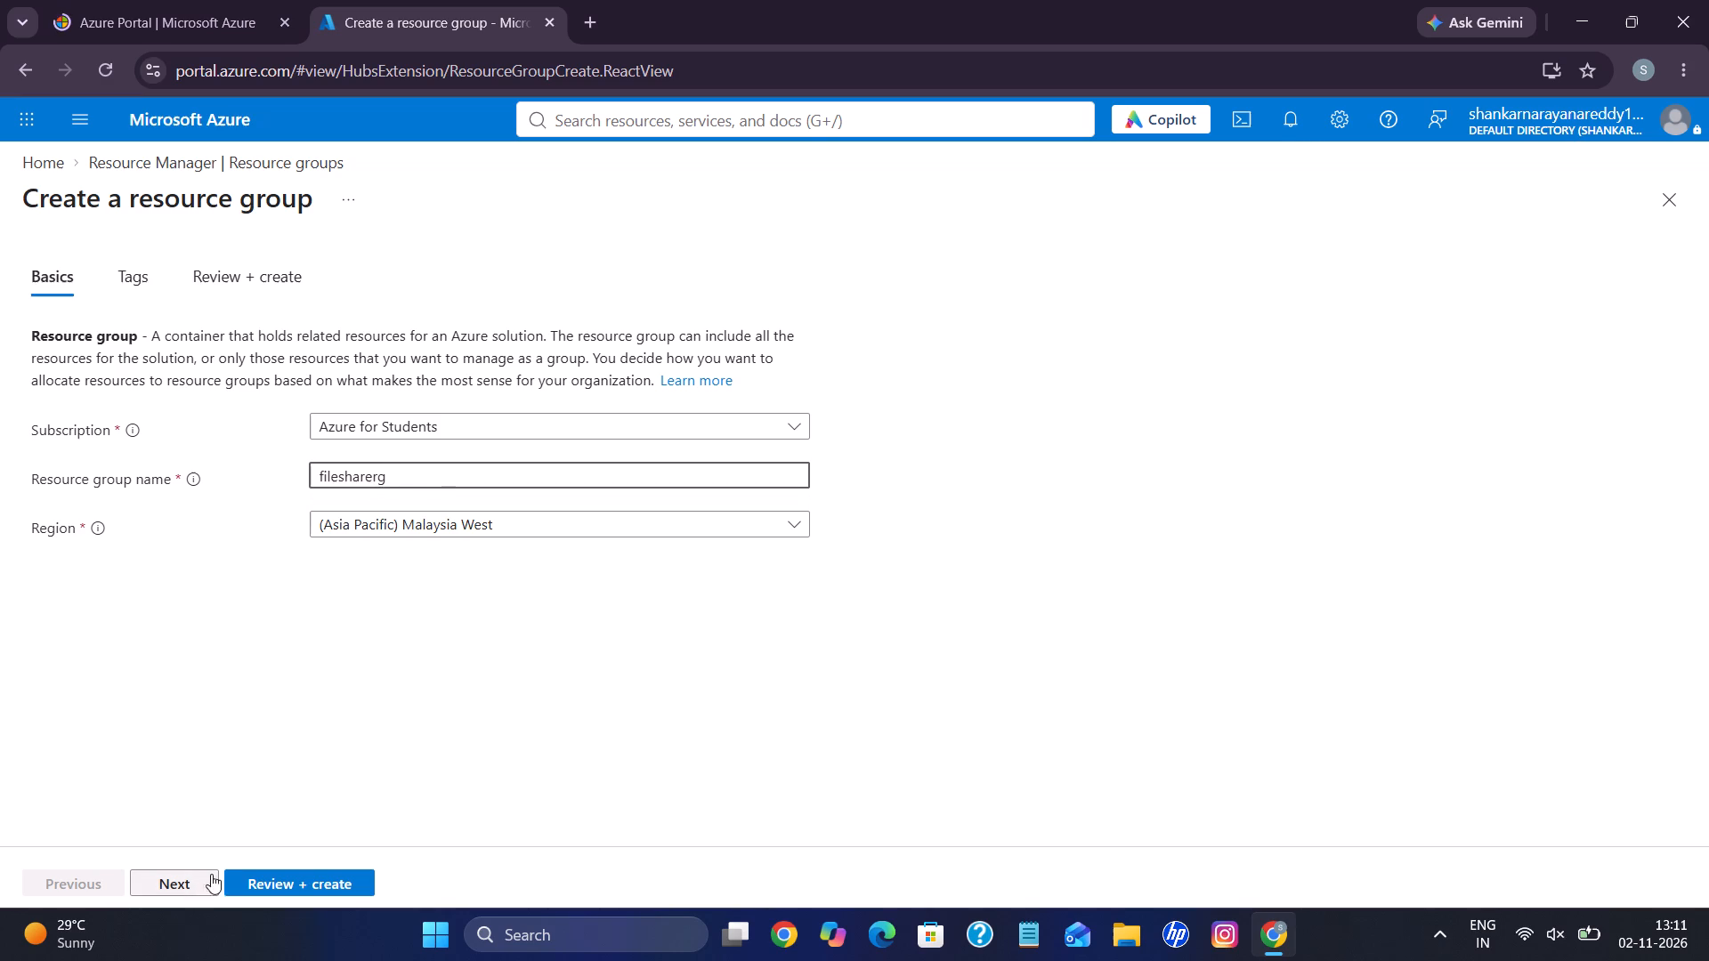
{"action": "left_click", "coordinate": [246, 875]}
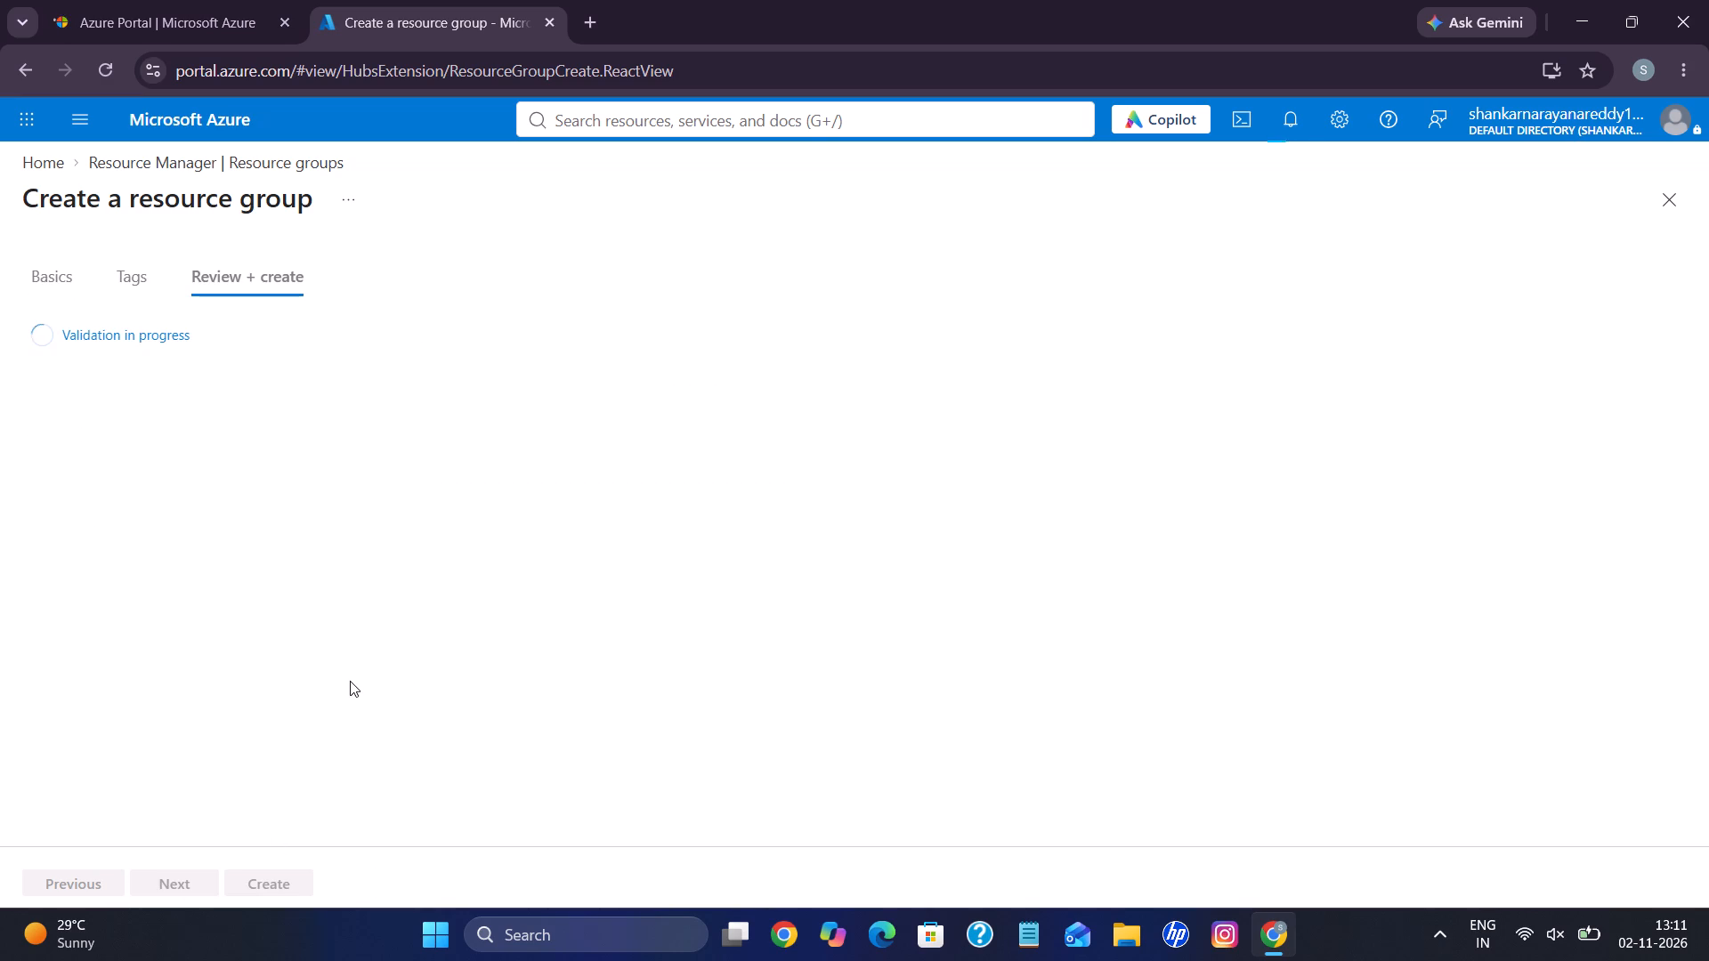
{"action": "scroll", "coordinate": [279, 681], "scroll_direction": "down", "scroll_amount": 1}
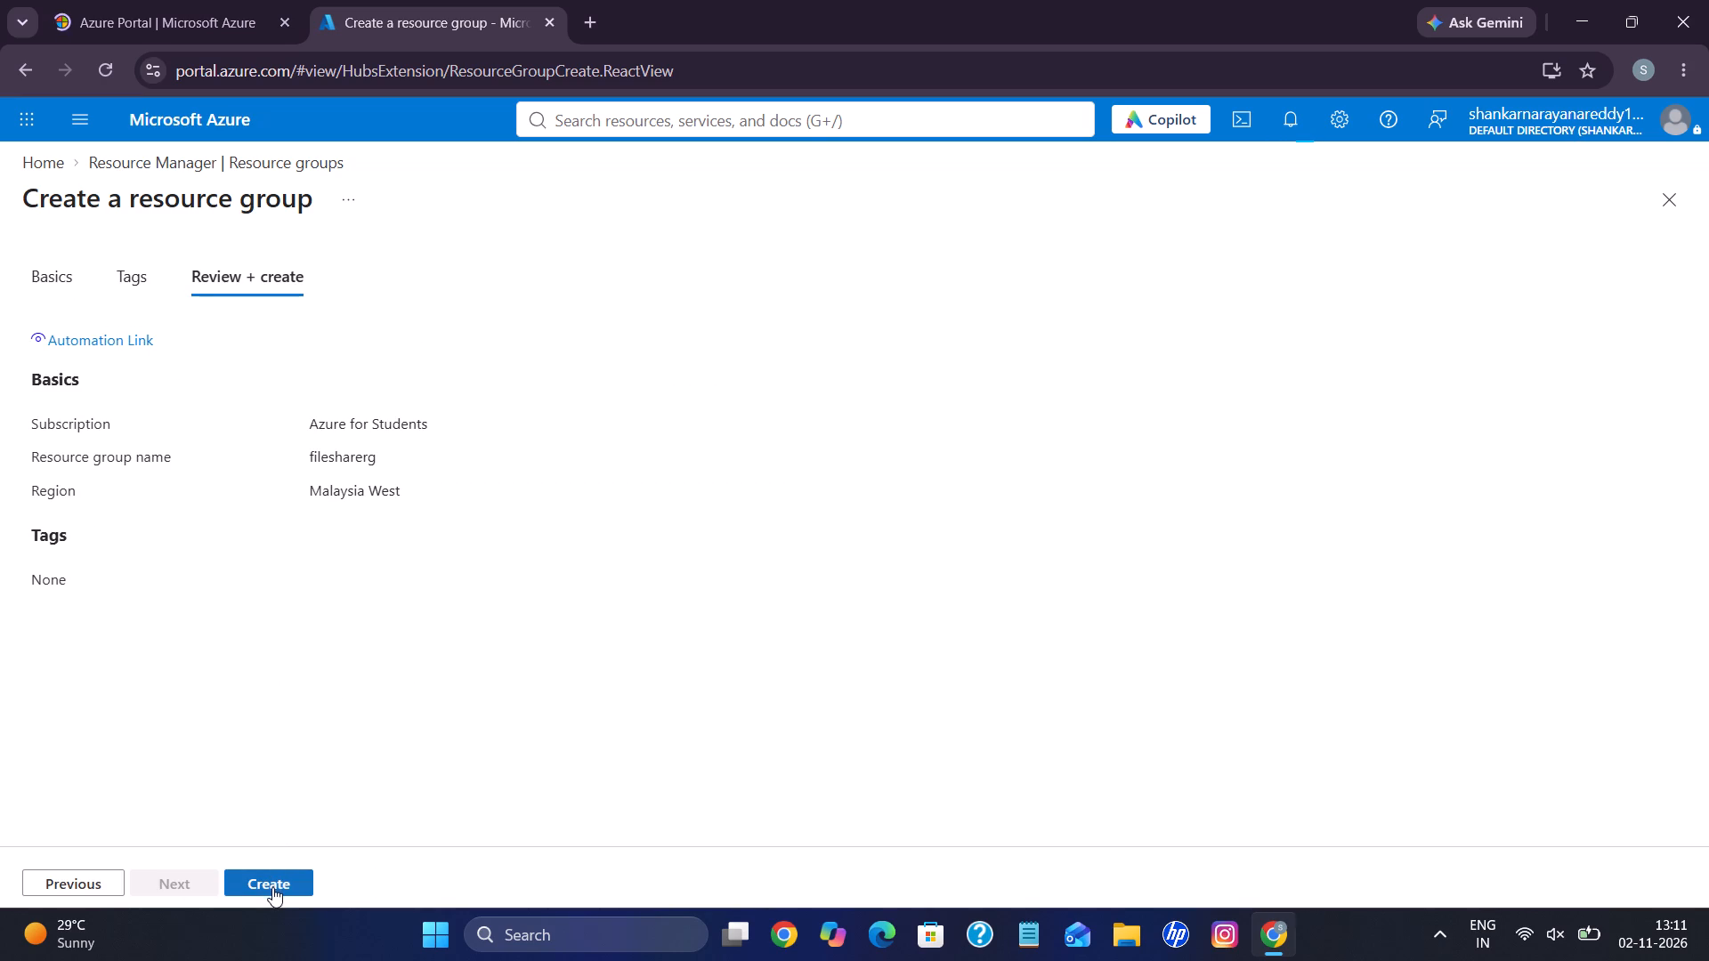
{"action": "left_click", "coordinate": [272, 887]}
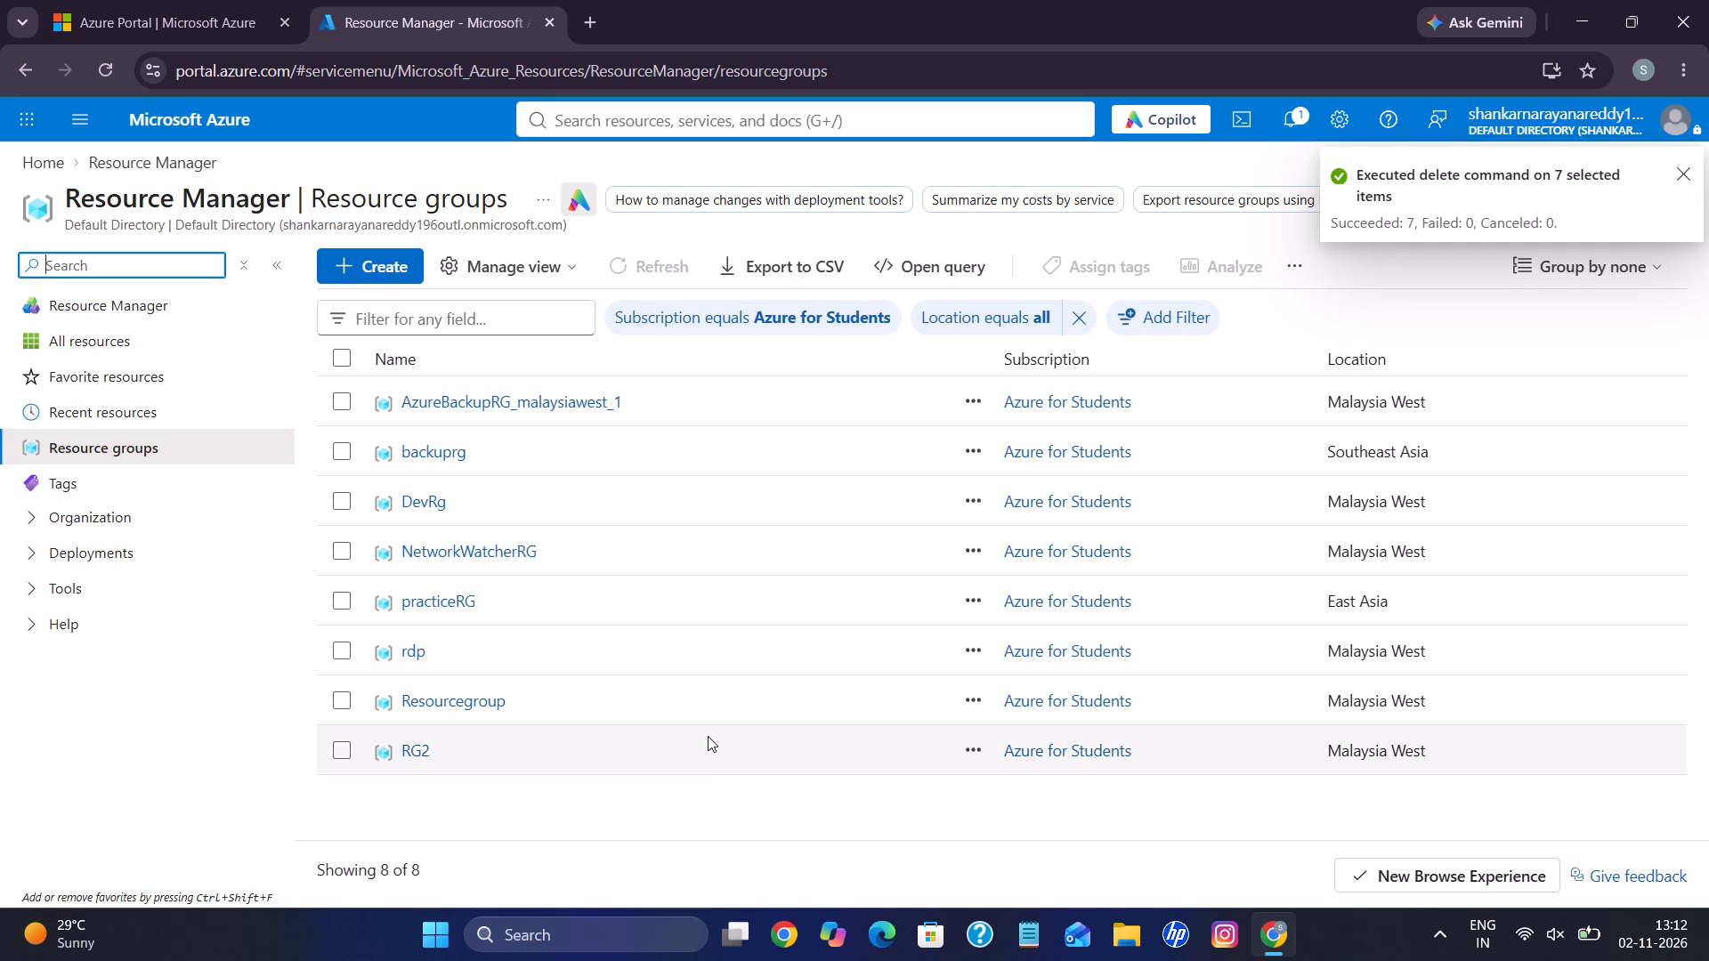
Search the portal for the storage accounts service and start creating a new storage account.
{"action": "scroll", "coordinate": [605, 668], "scroll_direction": "up", "scroll_amount": 1}
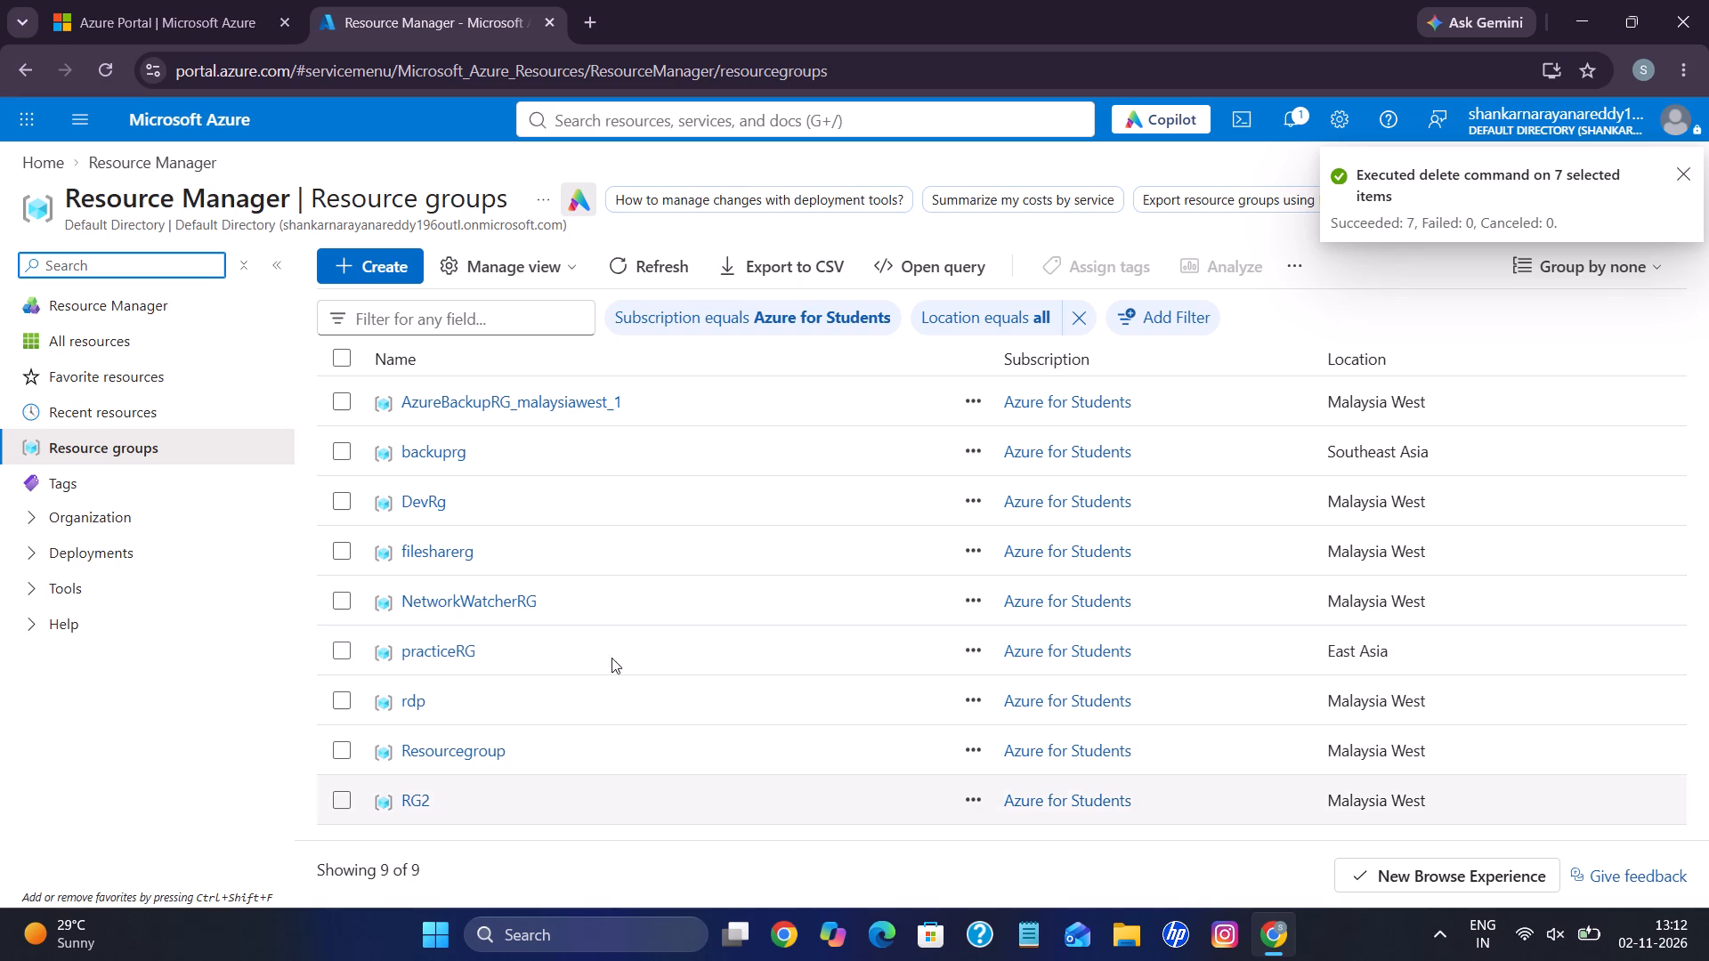
{"action": "scroll", "coordinate": [612, 619], "scroll_direction": "up", "scroll_amount": 1}
{"action": "left_click", "coordinate": [678, 127]}
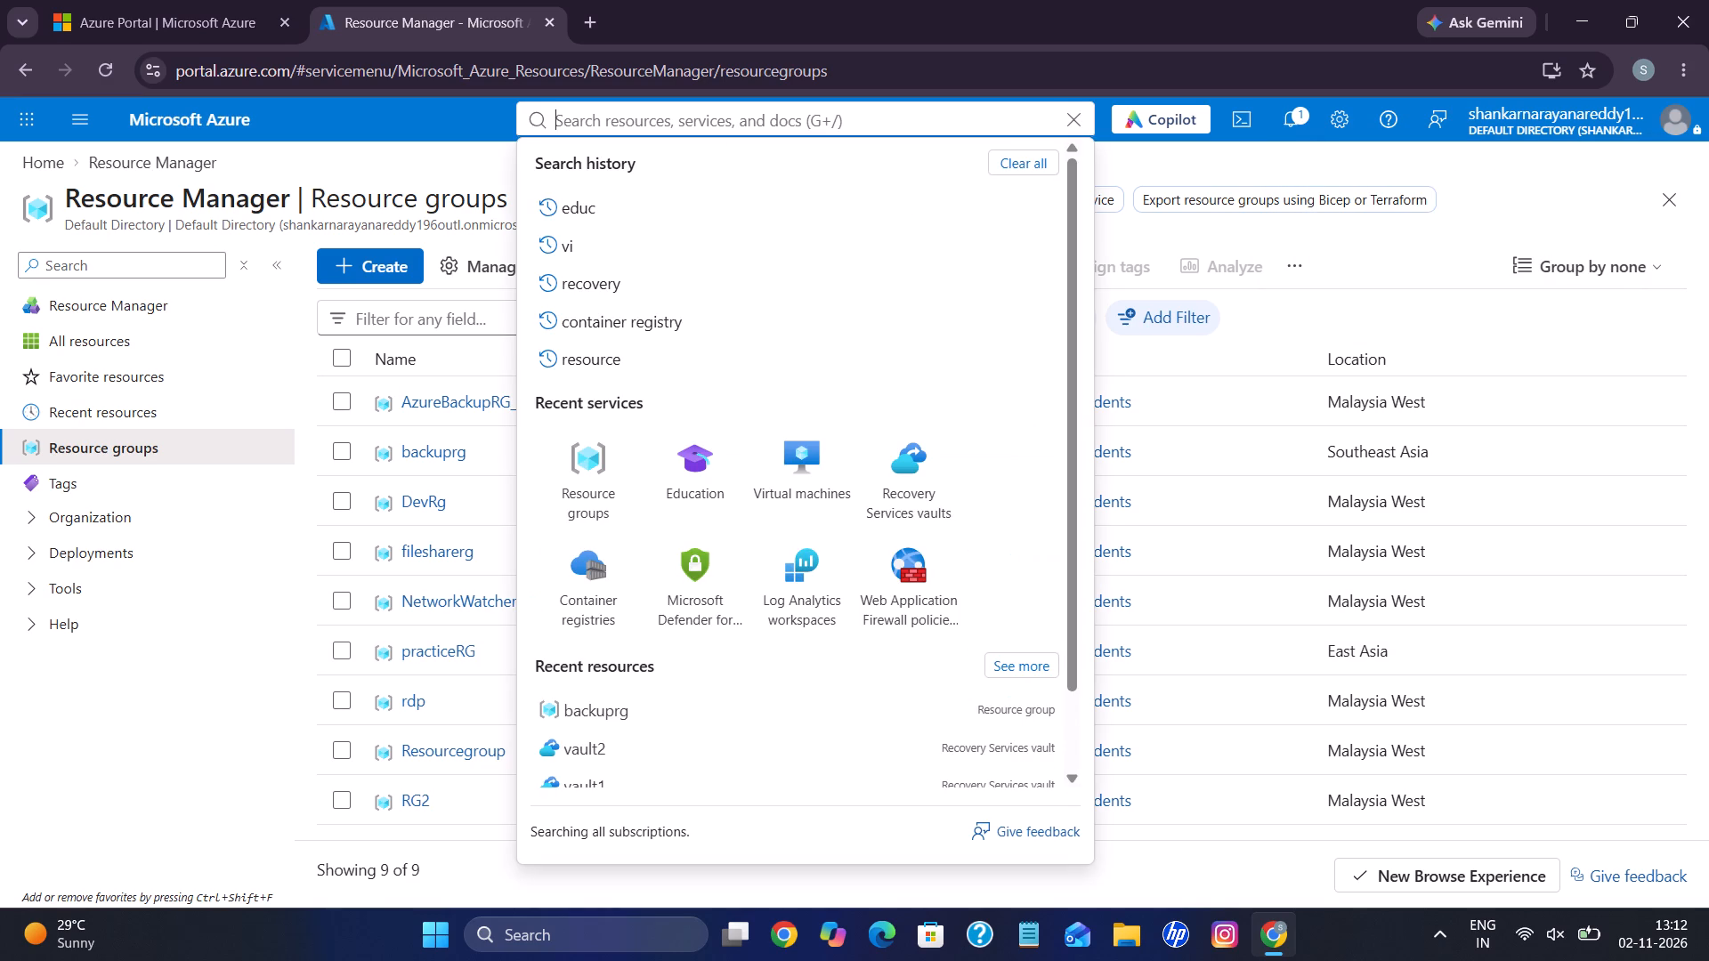
{"action": "type", "text": "storage"}
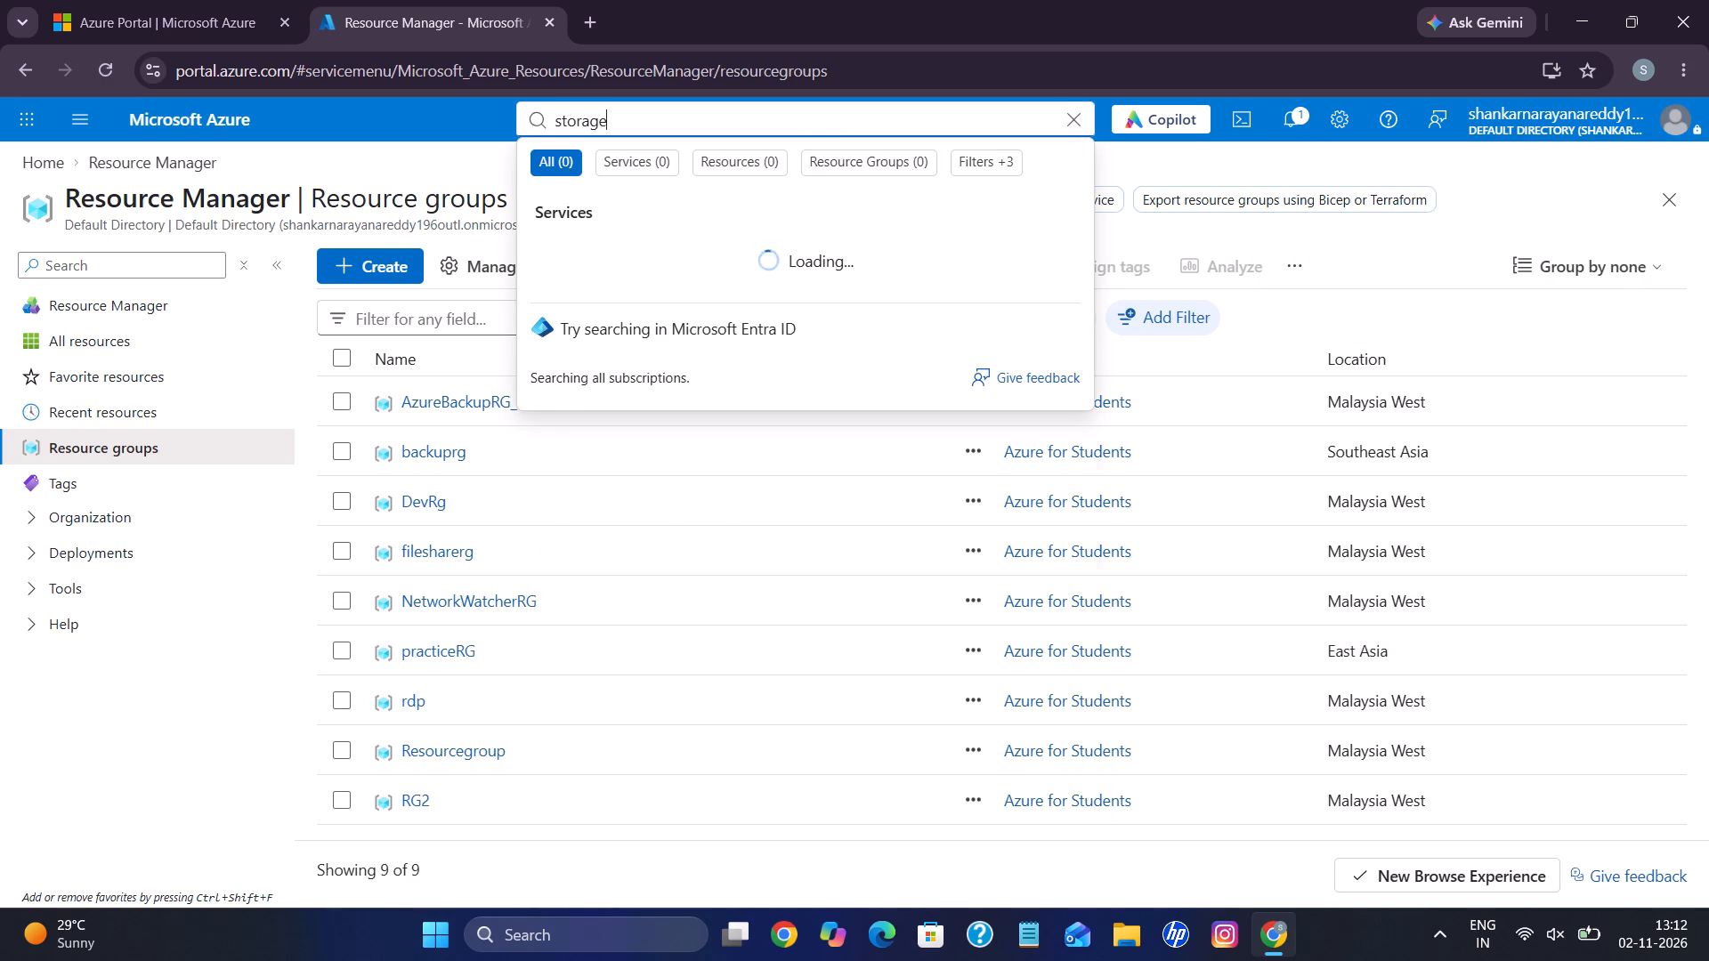
{"action": "left_click", "coordinate": [696, 262]}
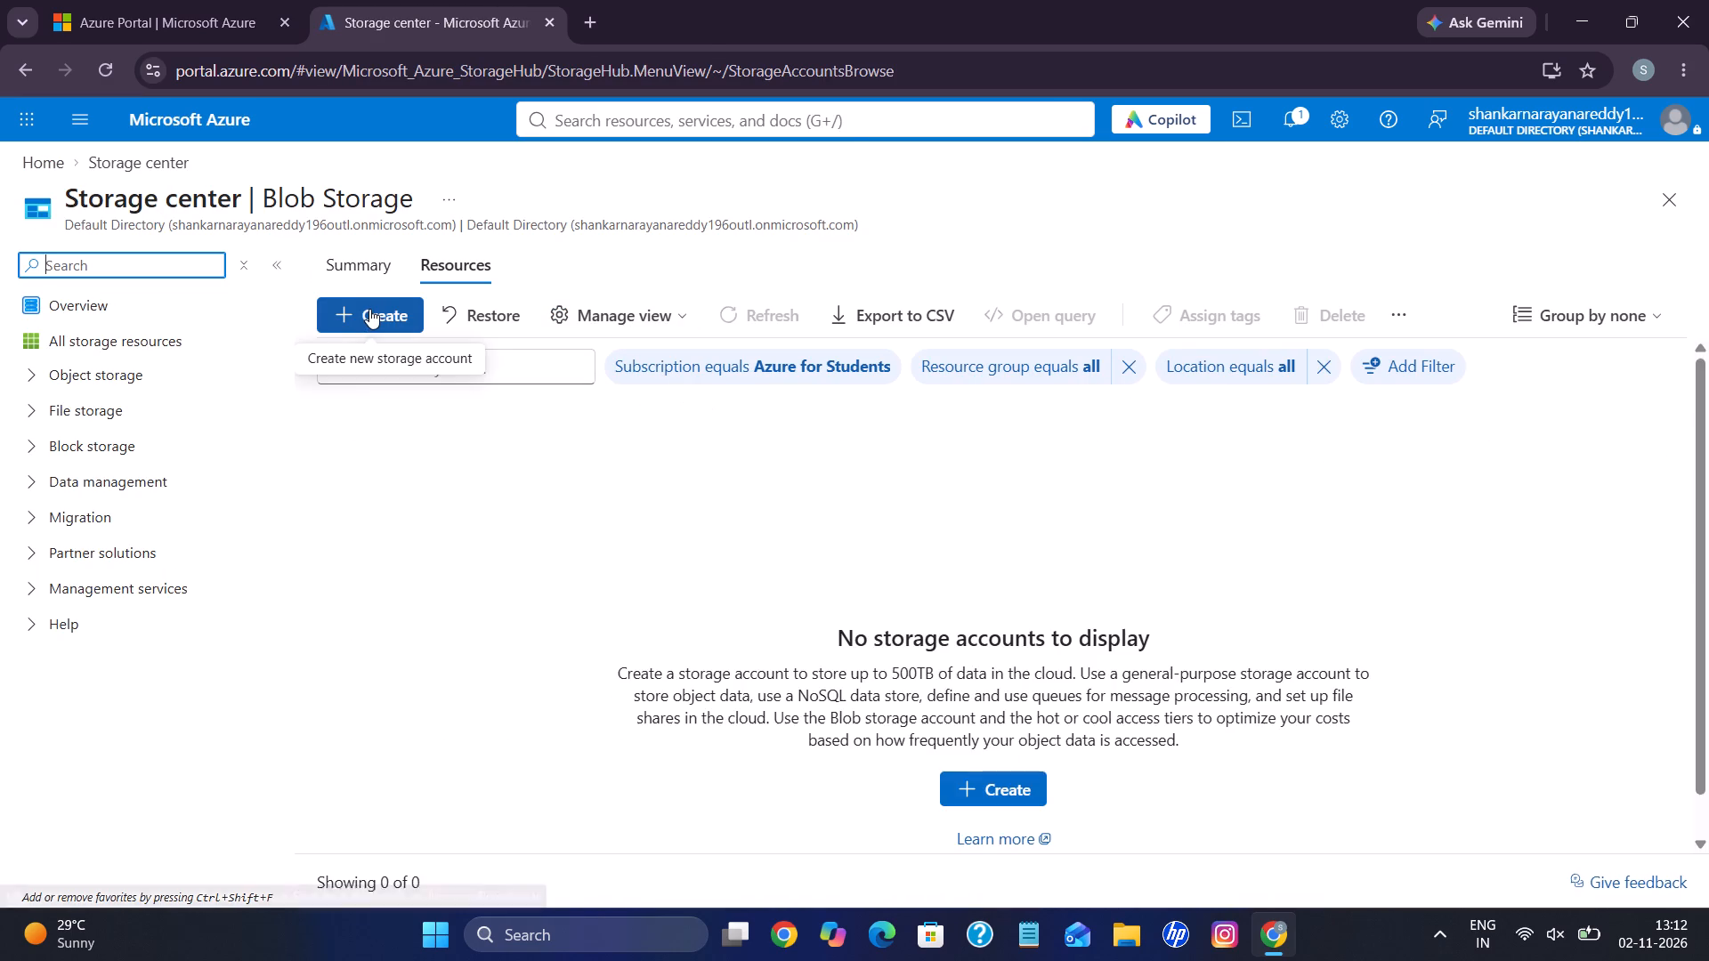
{"action": "left_click", "coordinate": [369, 309]}
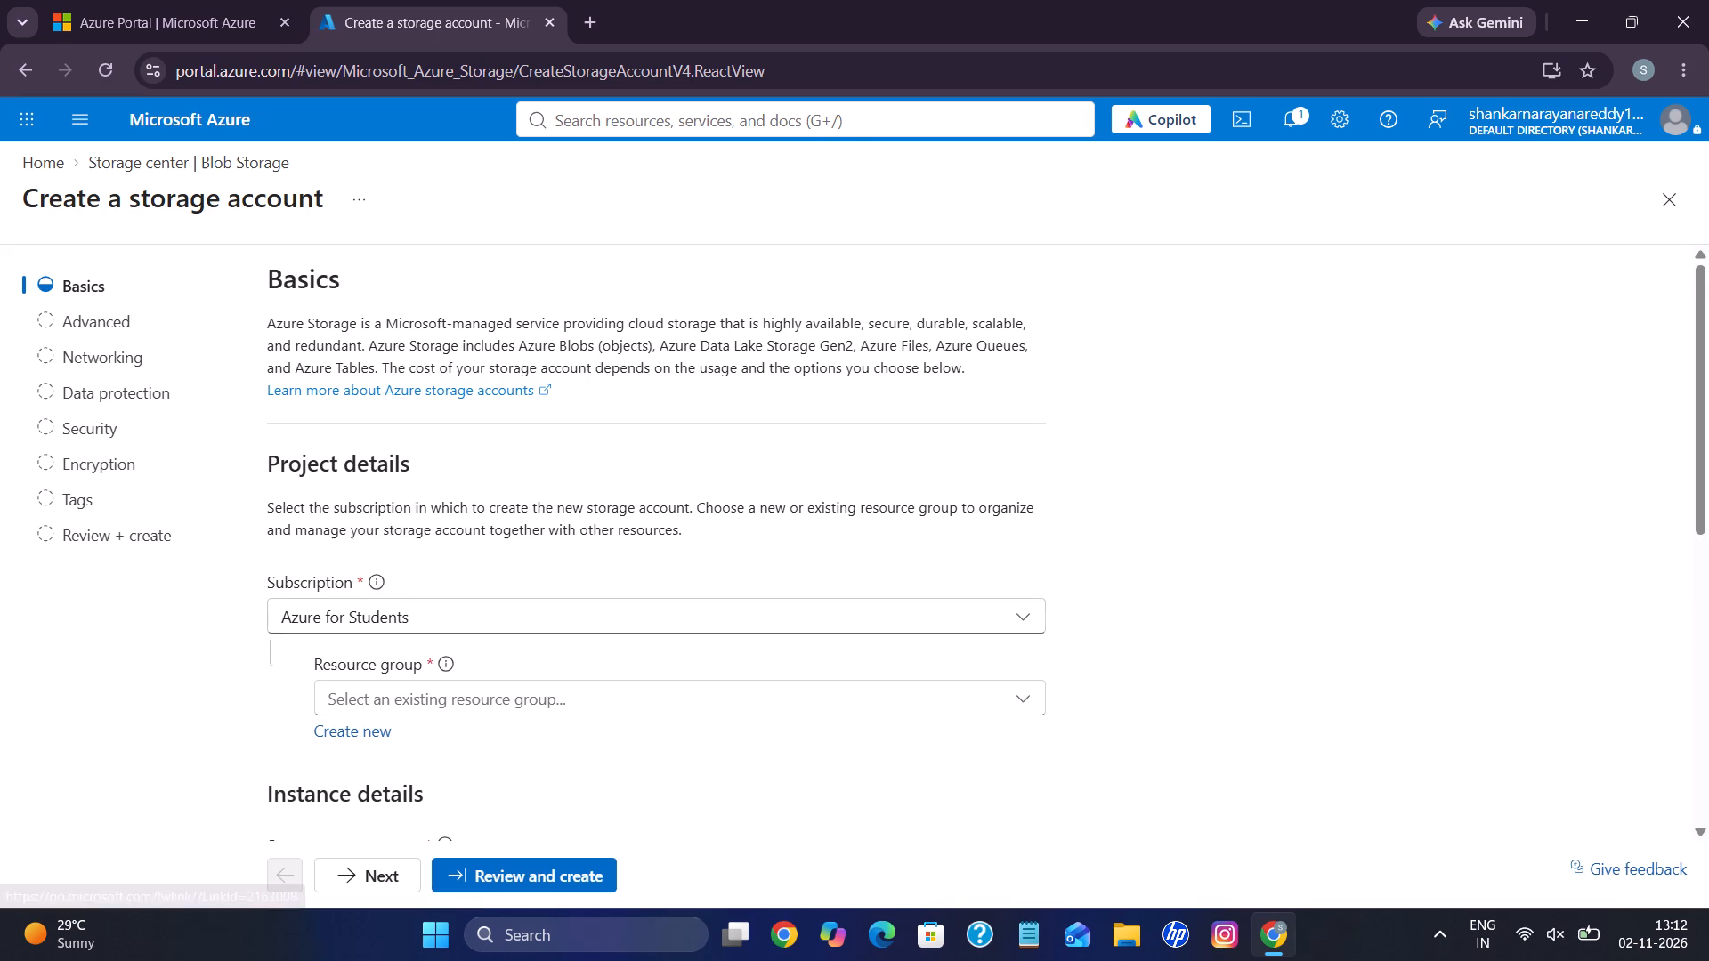
Assign the new storage account to the filesharerg resource group and name it stg1.
{"action": "scroll", "coordinate": [489, 622], "scroll_direction": "down", "scroll_amount": 2}
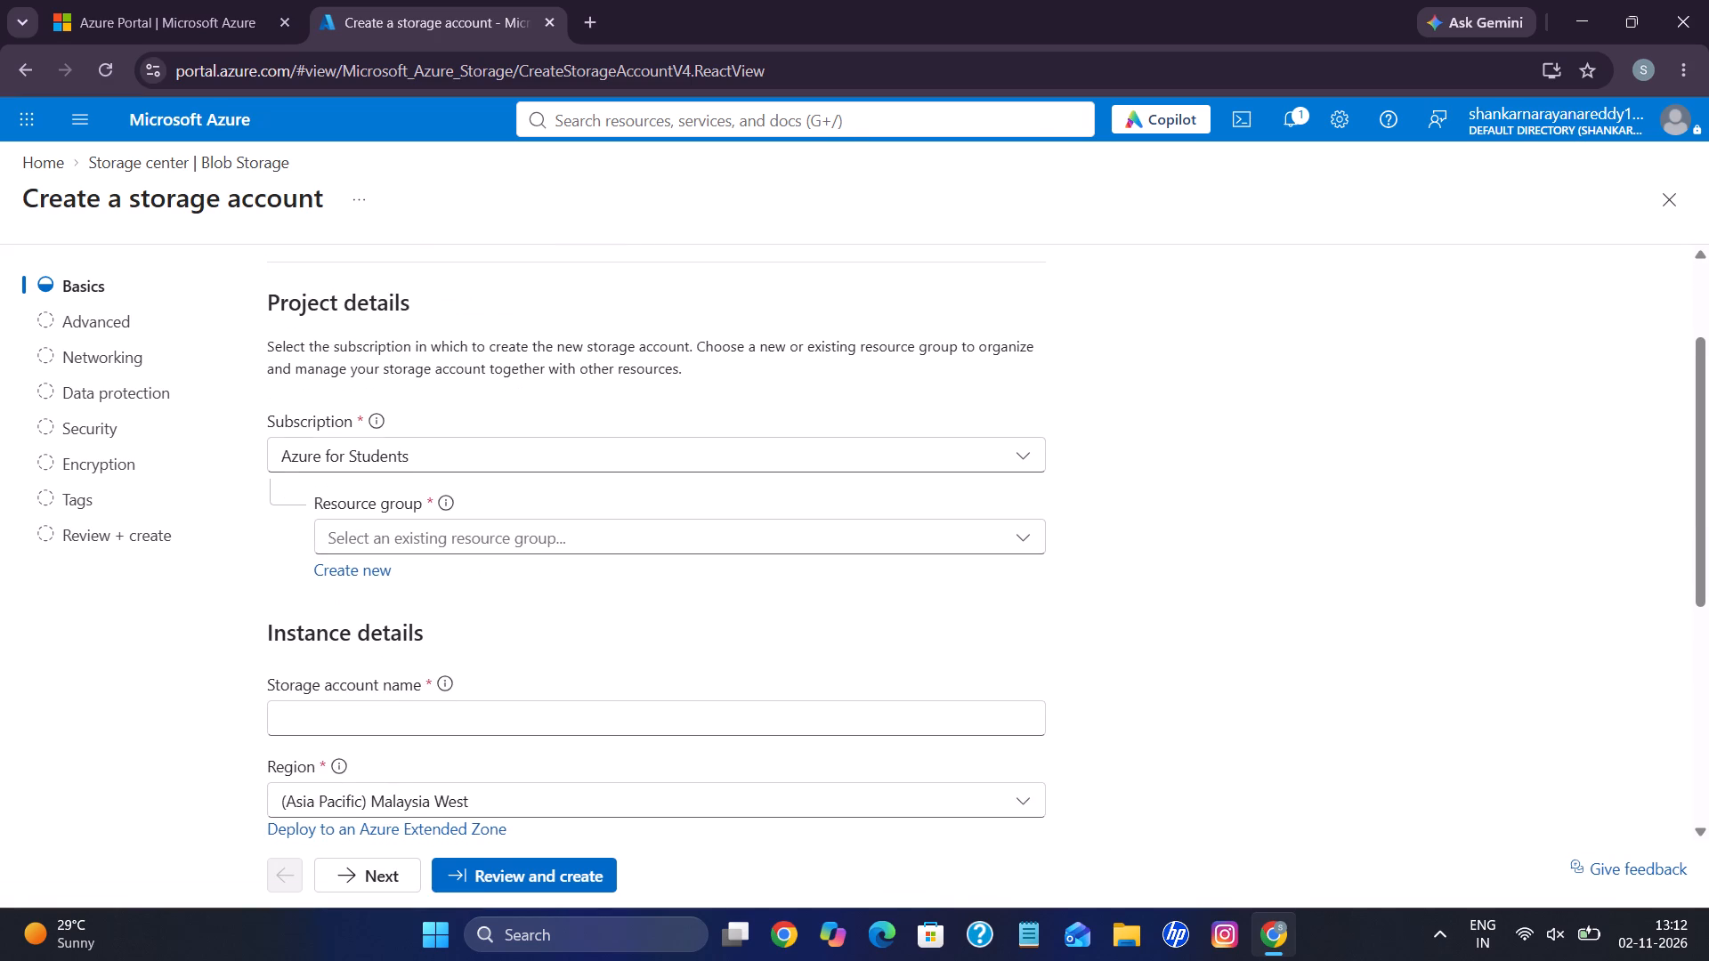
{"action": "left_click", "coordinate": [495, 539]}
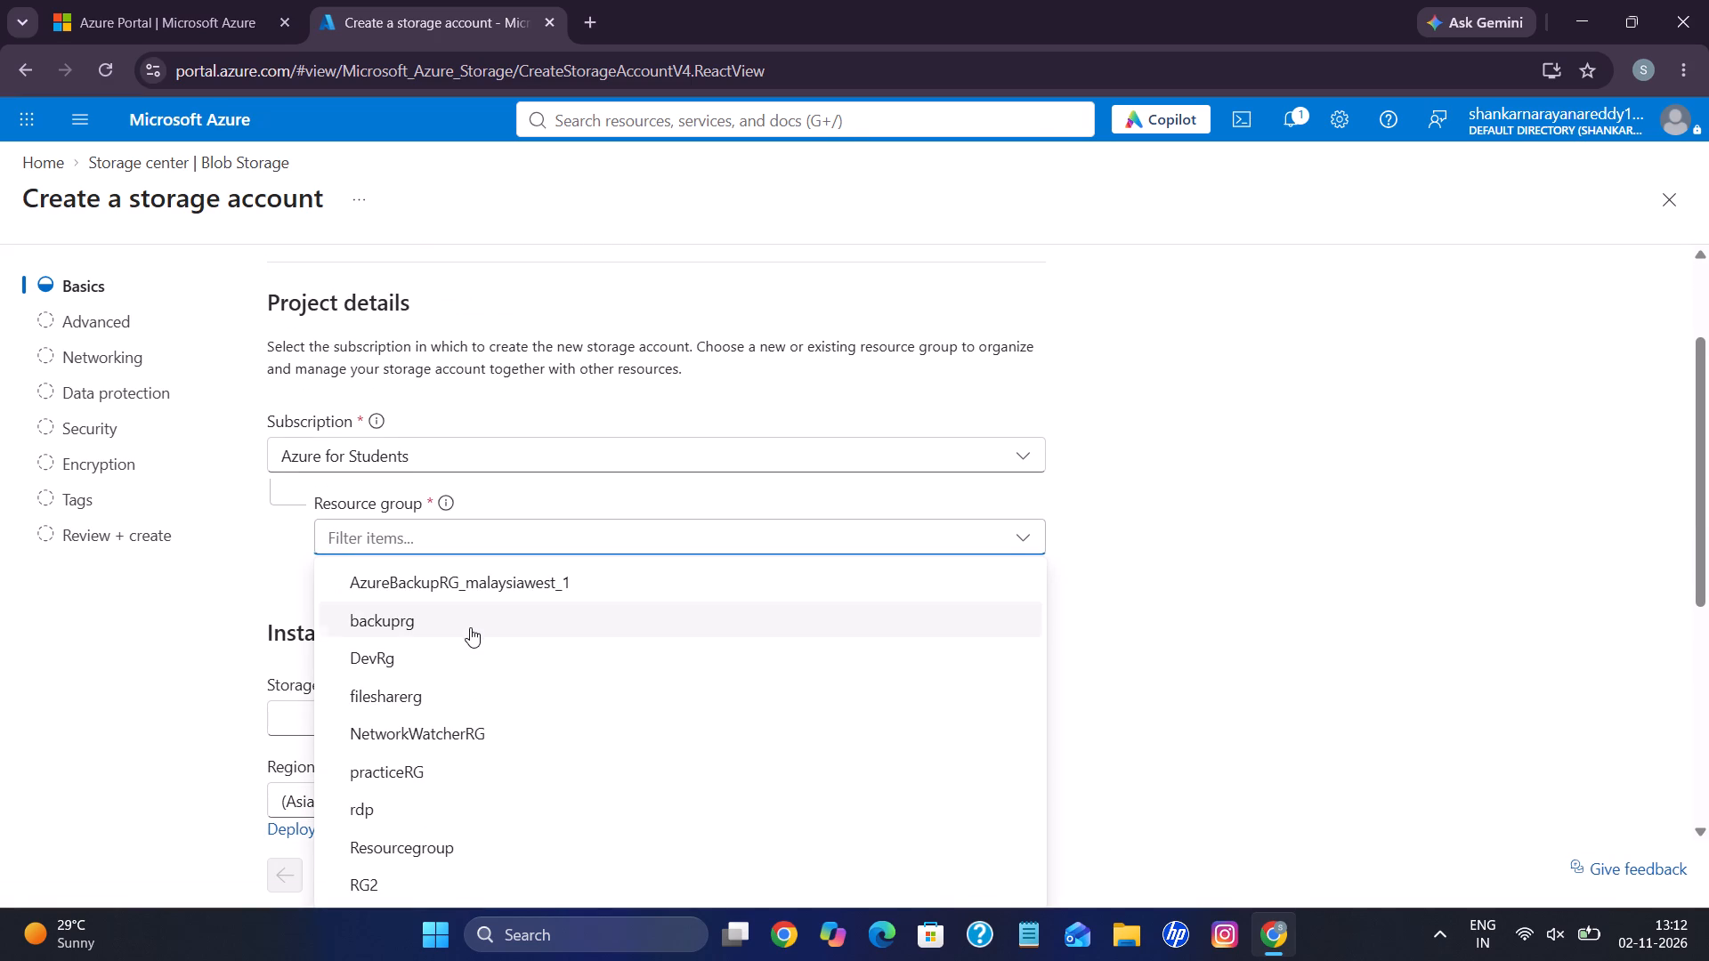
{"action": "scroll", "coordinate": [470, 625], "scroll_direction": "down", "scroll_amount": 1}
{"action": "scroll", "coordinate": [493, 779], "scroll_direction": "down", "scroll_amount": 3}
{"action": "left_click", "coordinate": [464, 701]}
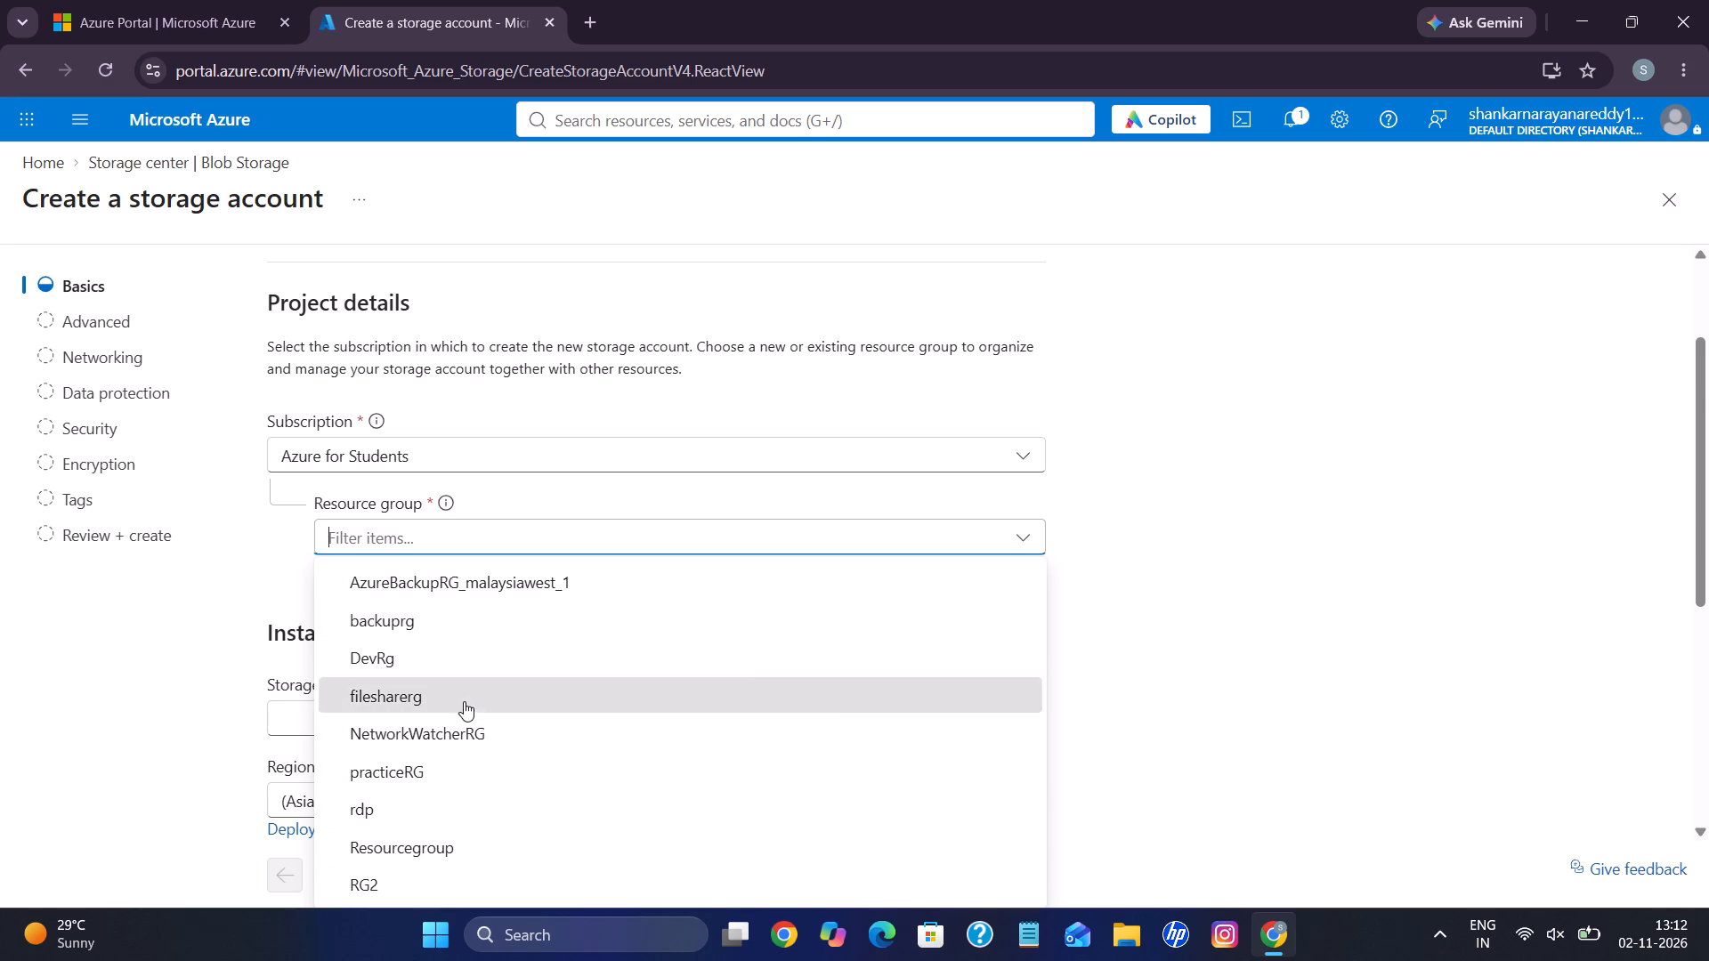
{"action": "scroll", "coordinate": [464, 701], "scroll_direction": "down", "scroll_amount": 1}
{"action": "left_click", "coordinate": [395, 583]}
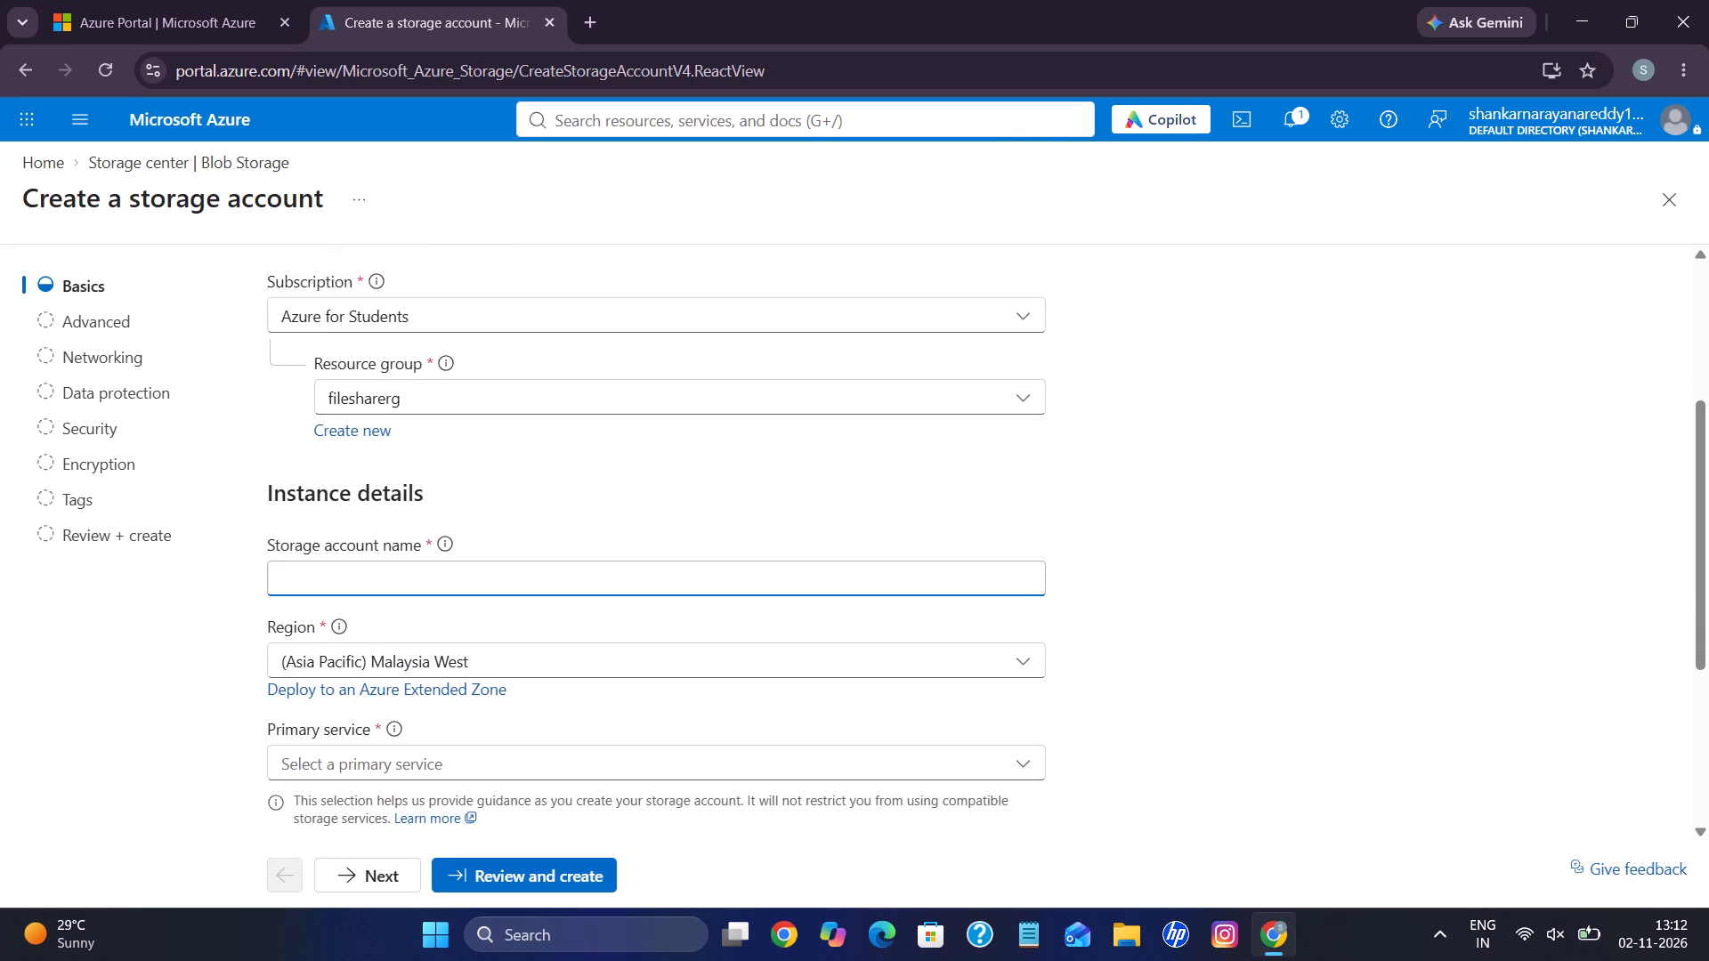
{"action": "type", "text": "st"}
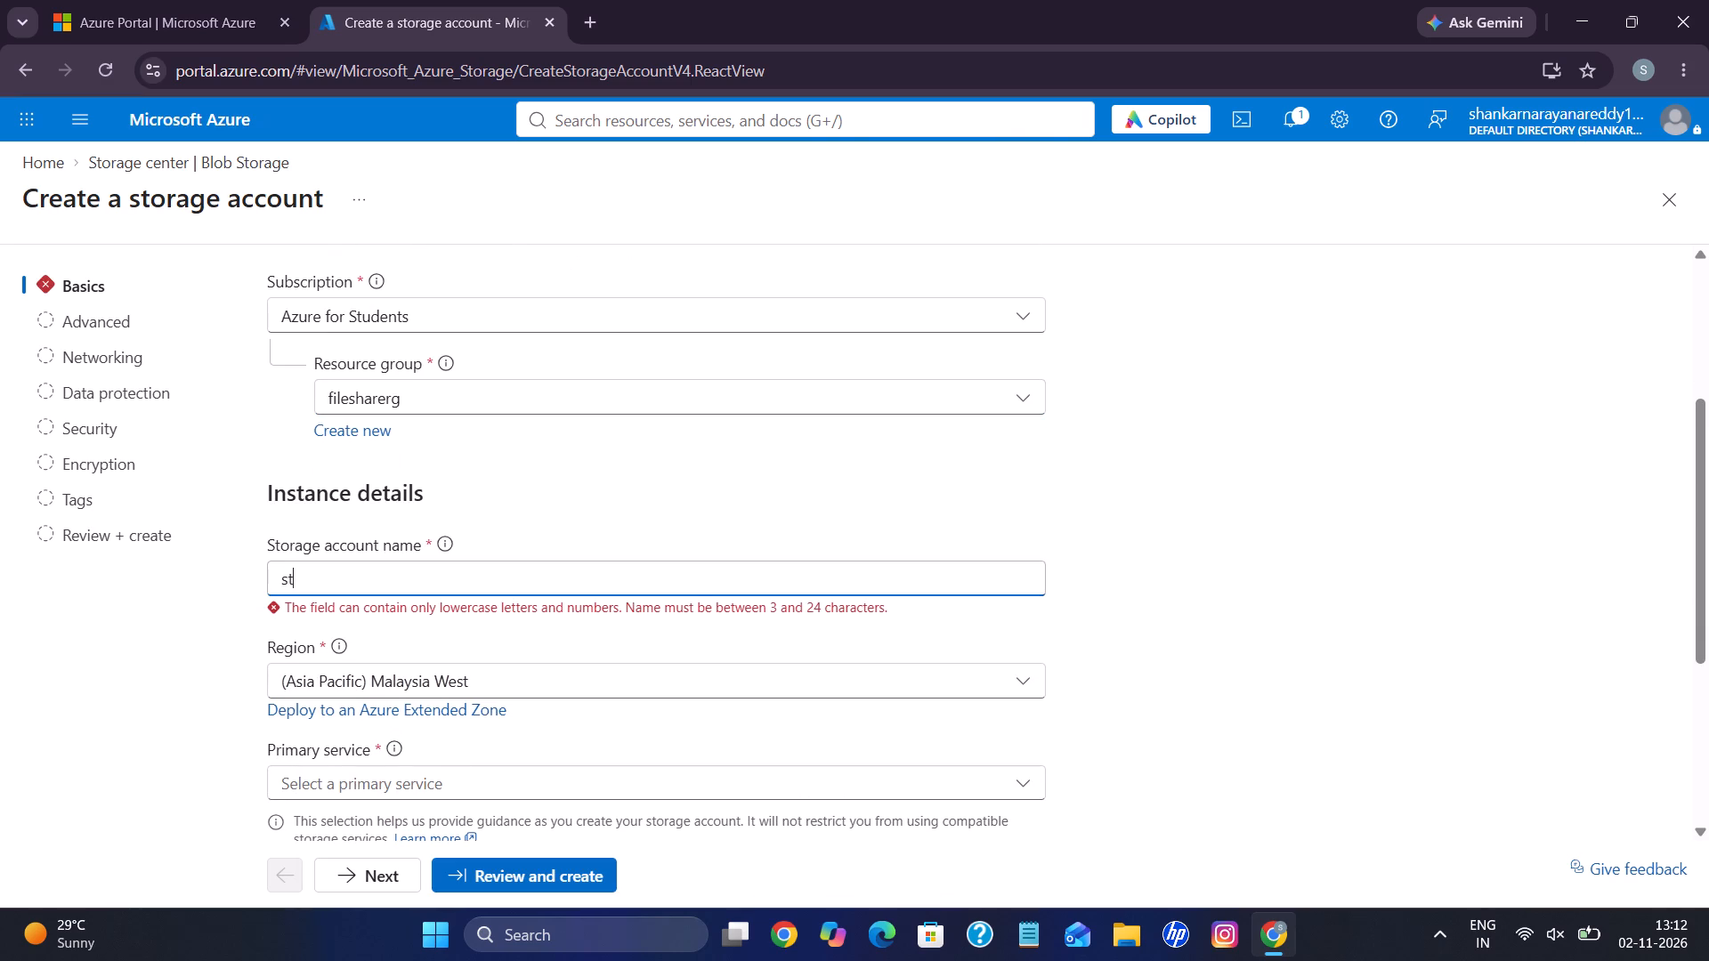
{"action": "type", "text": "g1"}
Set the primary service to Azure Files, keep the remaining basic settings at their defaults, and continue to the advanced settings.
{"action": "scroll", "coordinate": [395, 583], "scroll_direction": "down", "scroll_amount": 1}
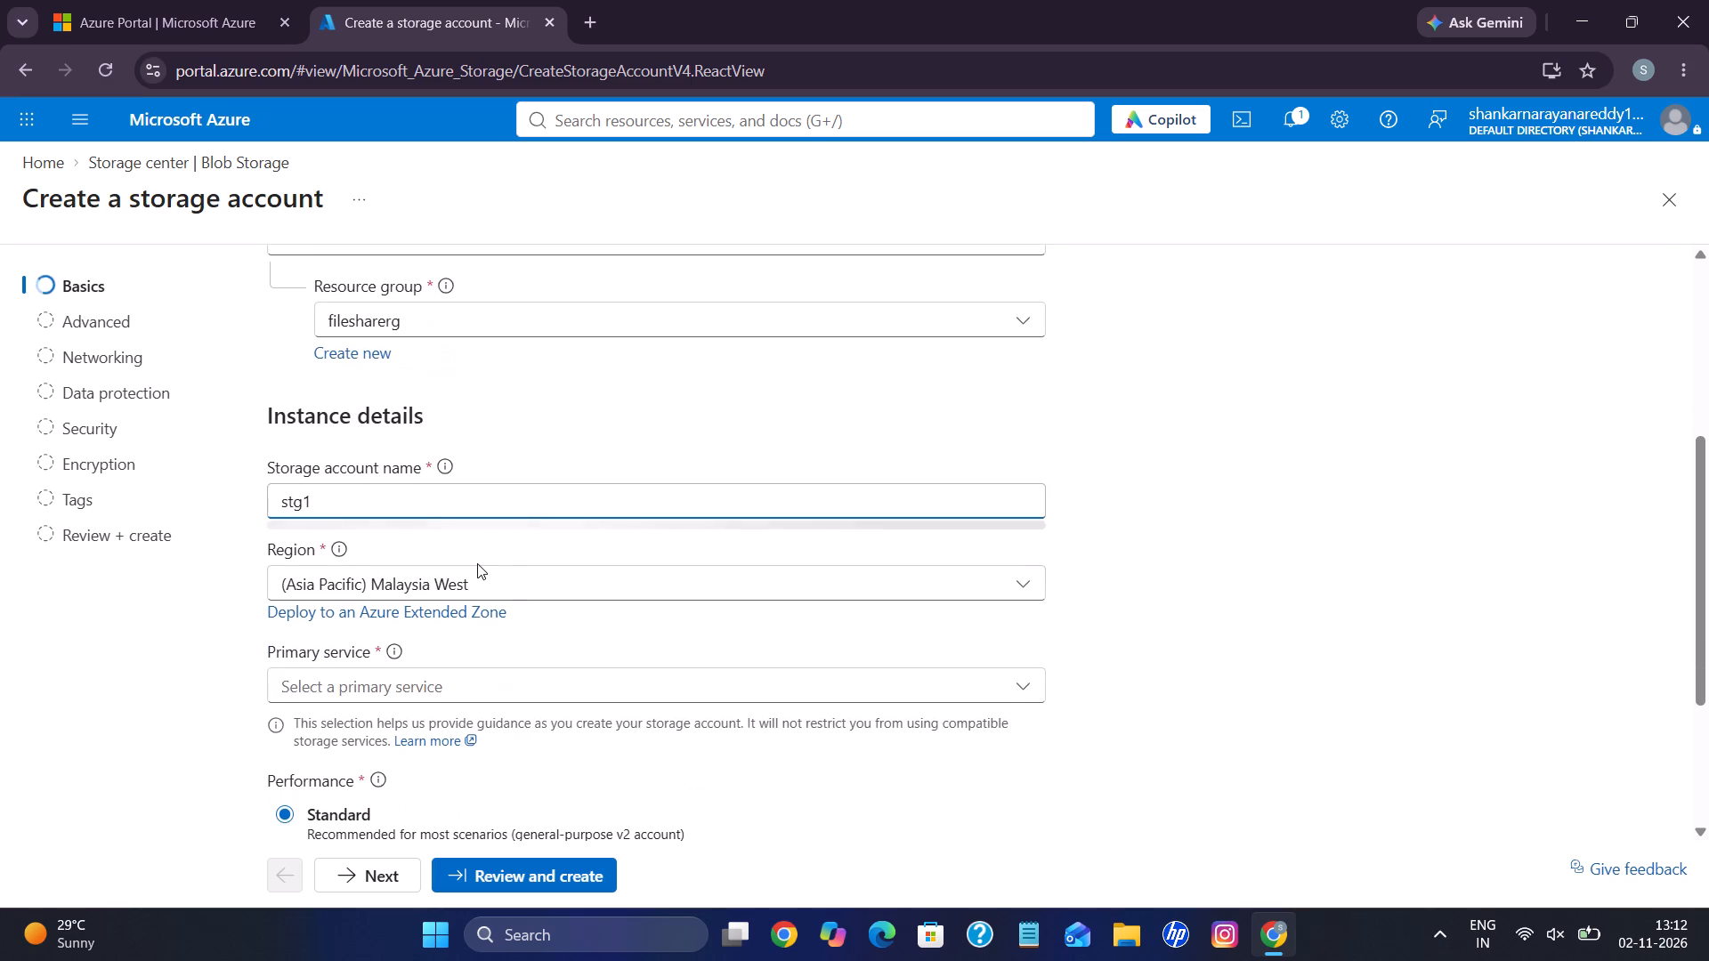
{"action": "scroll", "coordinate": [478, 564], "scroll_direction": "down", "scroll_amount": 1}
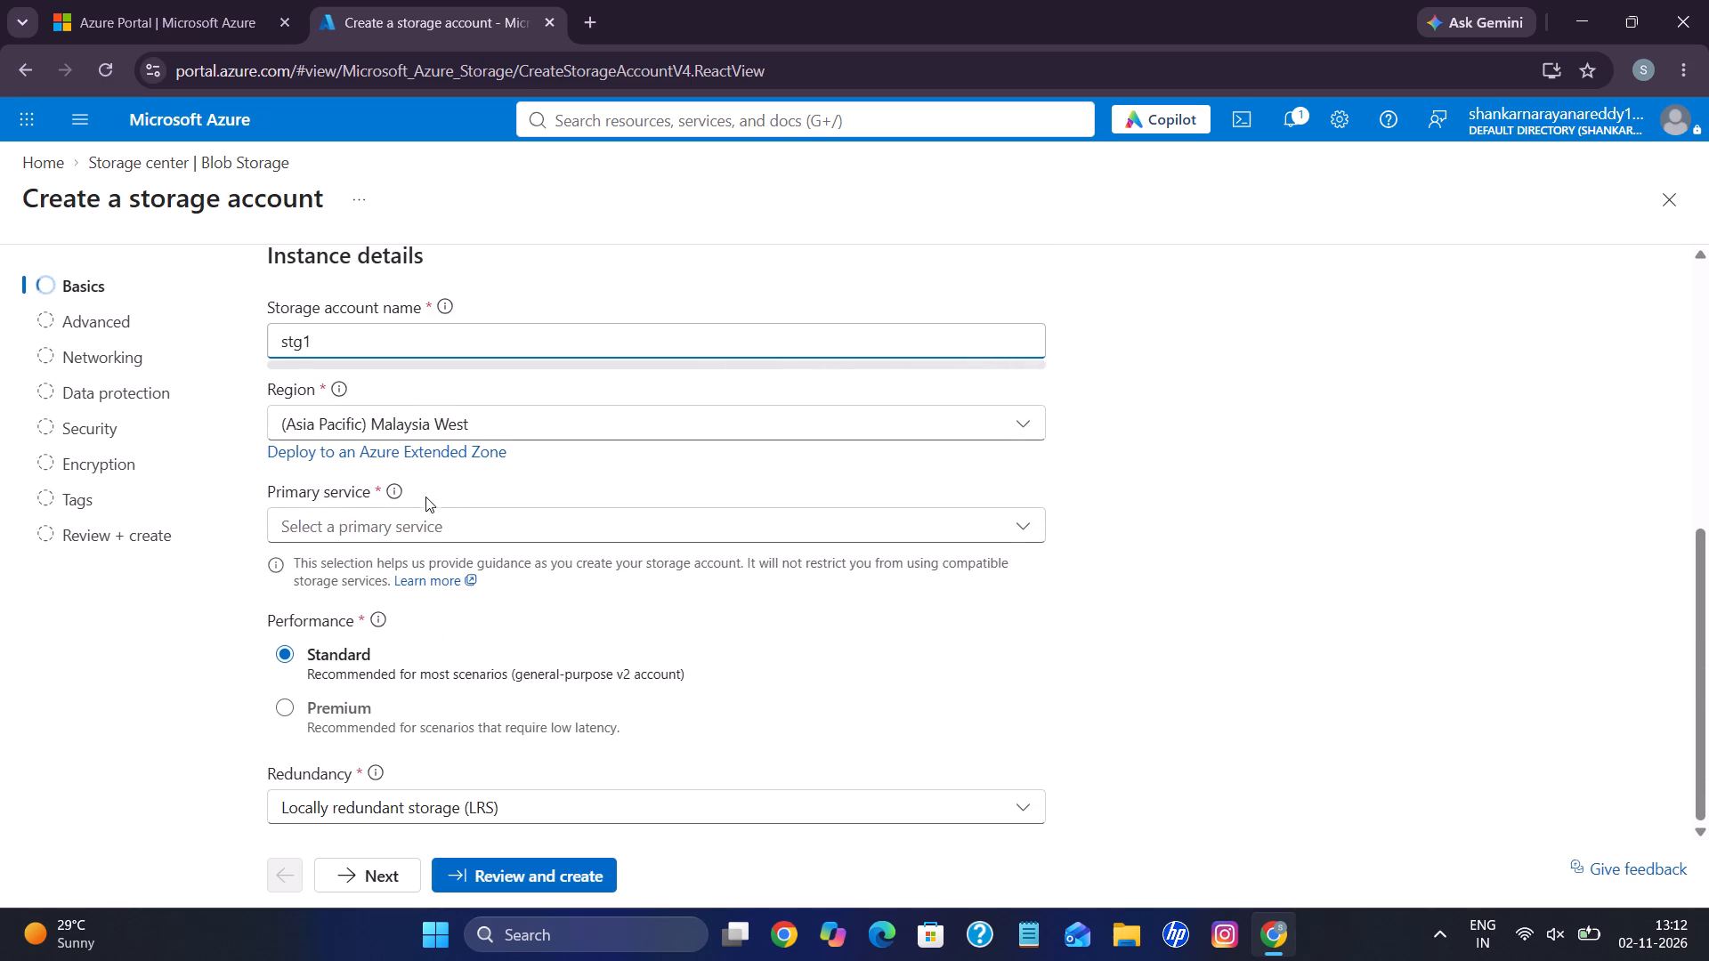
{"action": "scroll", "coordinate": [426, 544], "scroll_direction": "down", "scroll_amount": 1}
{"action": "left_click", "coordinate": [426, 519]}
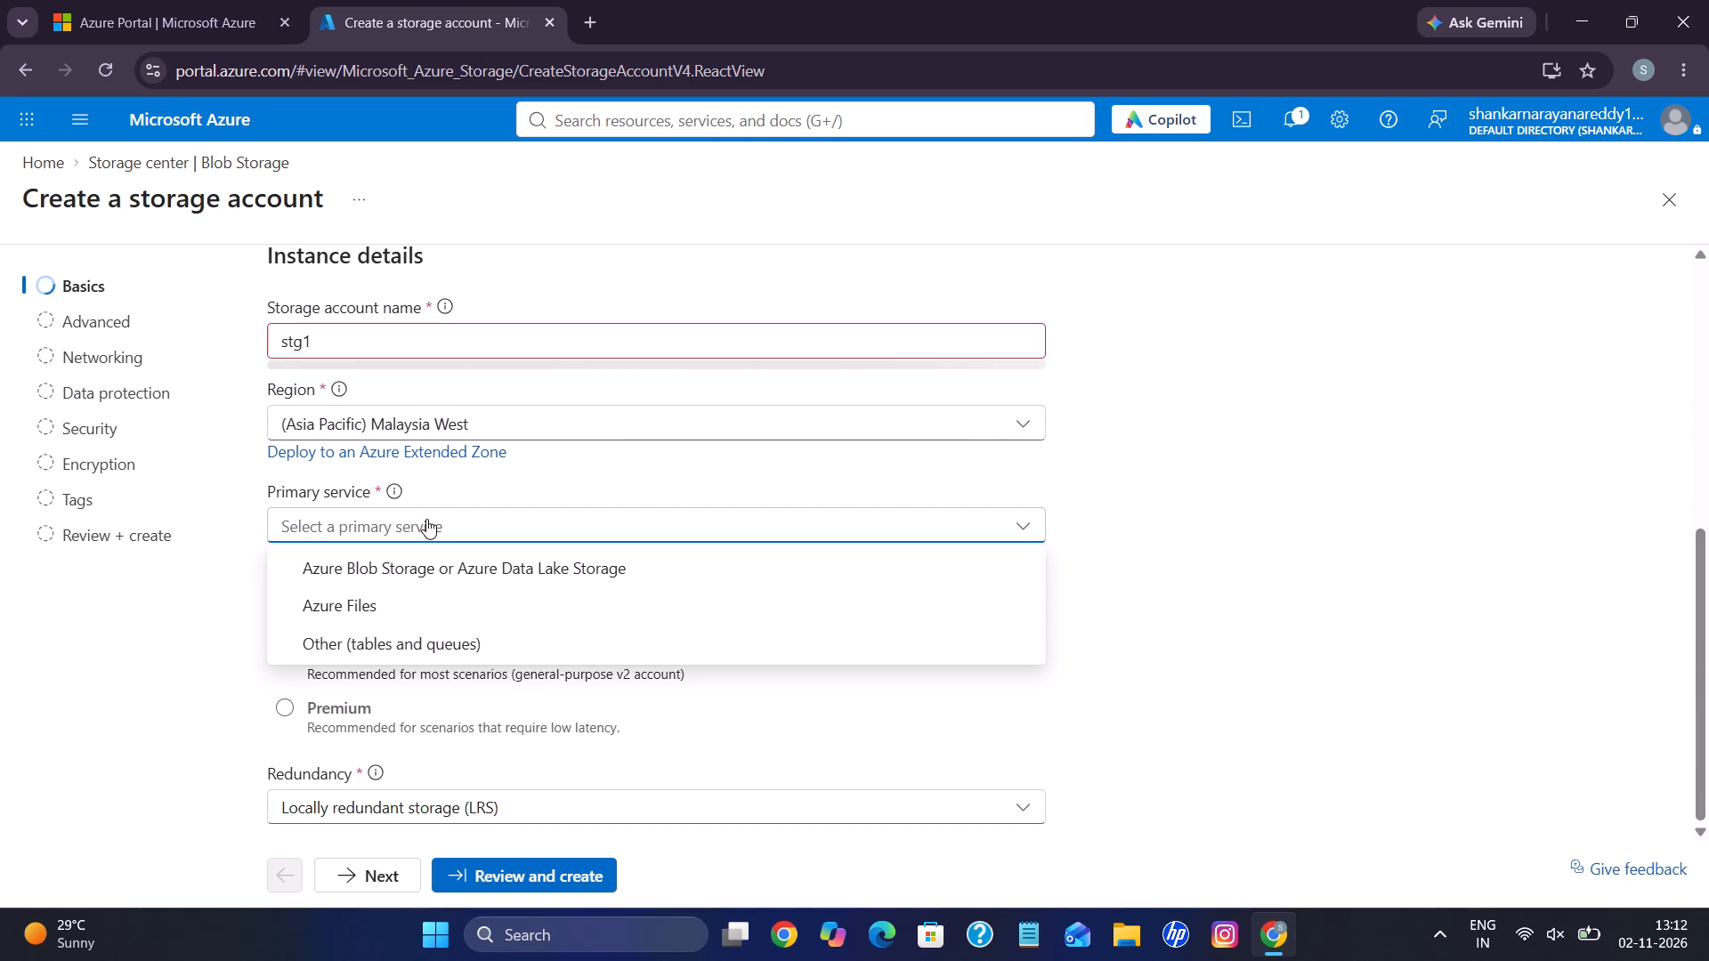
{"action": "left_click", "coordinate": [393, 601]}
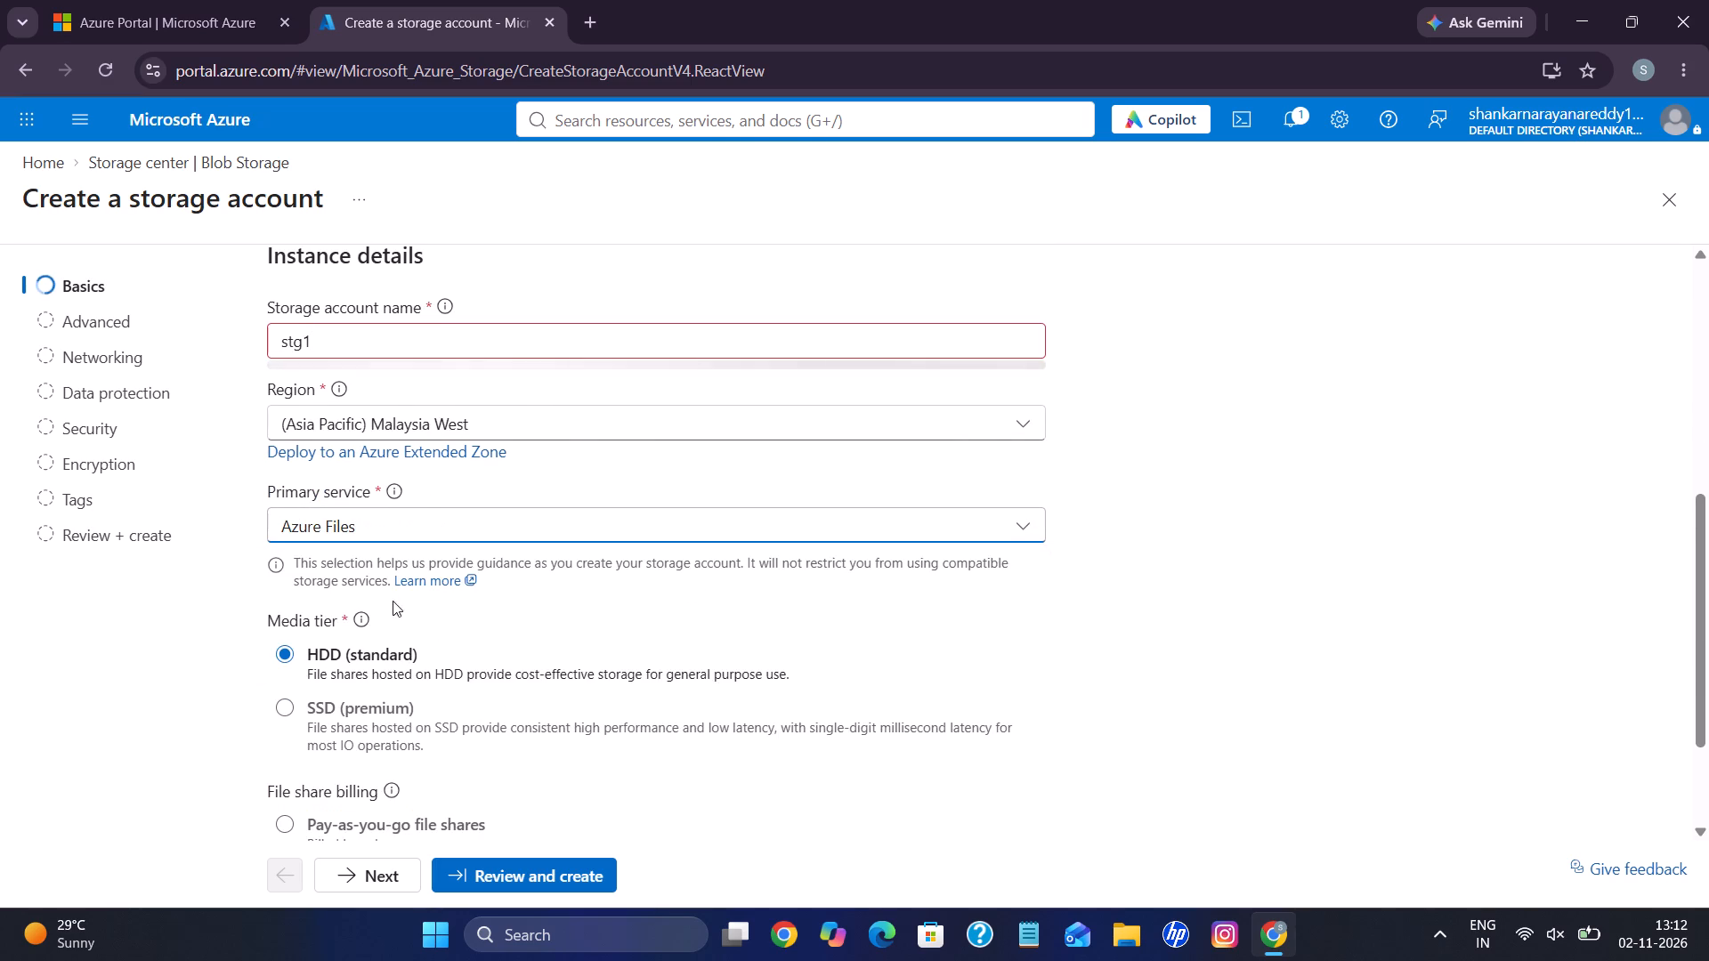
{"action": "scroll", "coordinate": [445, 612], "scroll_direction": "down", "scroll_amount": 2}
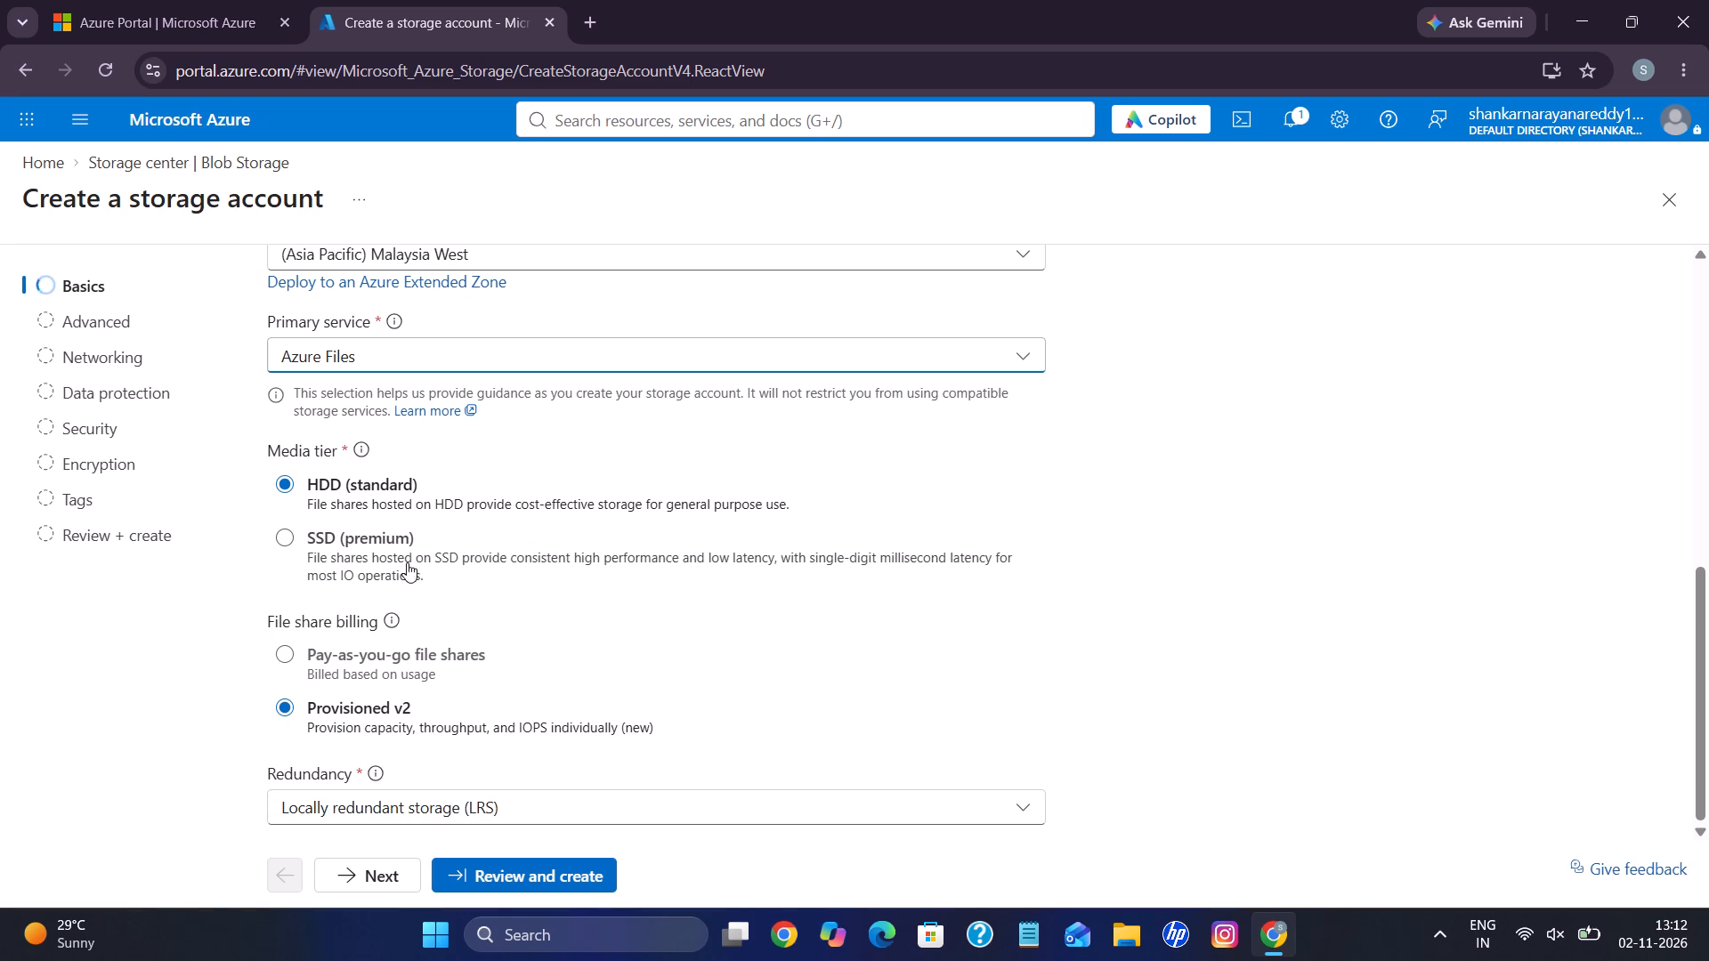
{"action": "scroll", "coordinate": [318, 545], "scroll_direction": "down", "scroll_amount": 2}
{"action": "scroll", "coordinate": [483, 663], "scroll_direction": "down", "scroll_amount": 2}
{"action": "scroll", "coordinate": [435, 743], "scroll_direction": "up", "scroll_amount": 6}
{"action": "scroll", "coordinate": [435, 743], "scroll_direction": "down", "scroll_amount": 2}
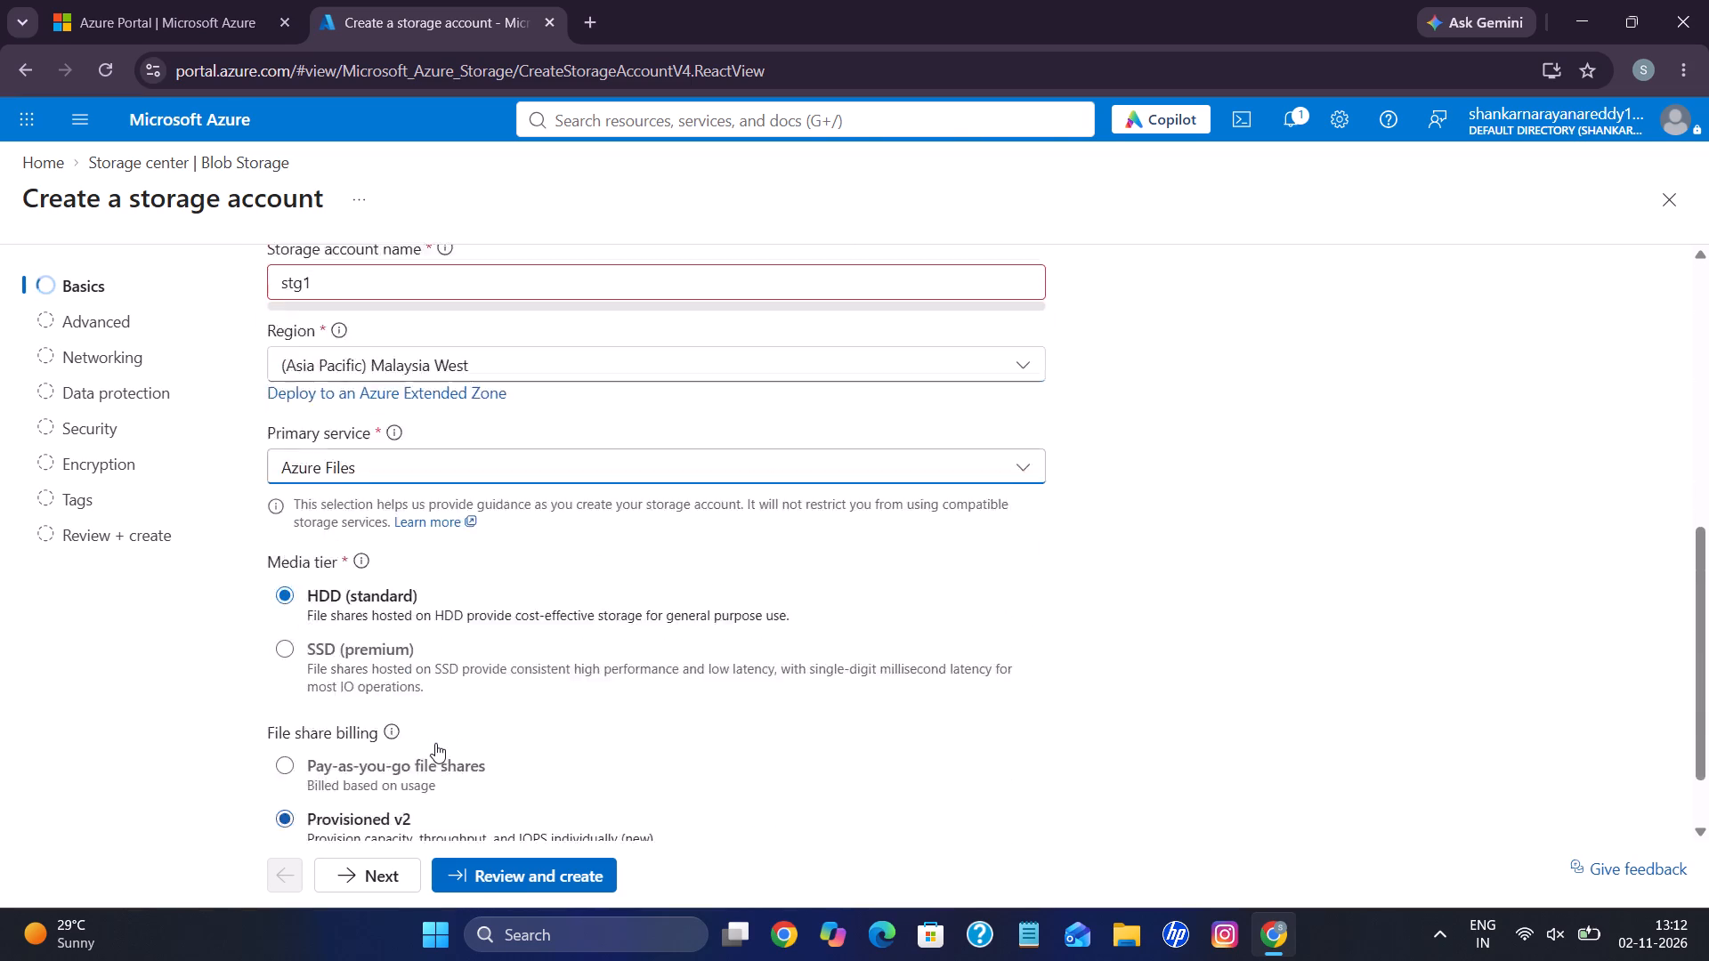
{"action": "scroll", "coordinate": [435, 743], "scroll_direction": "down", "scroll_amount": 3}
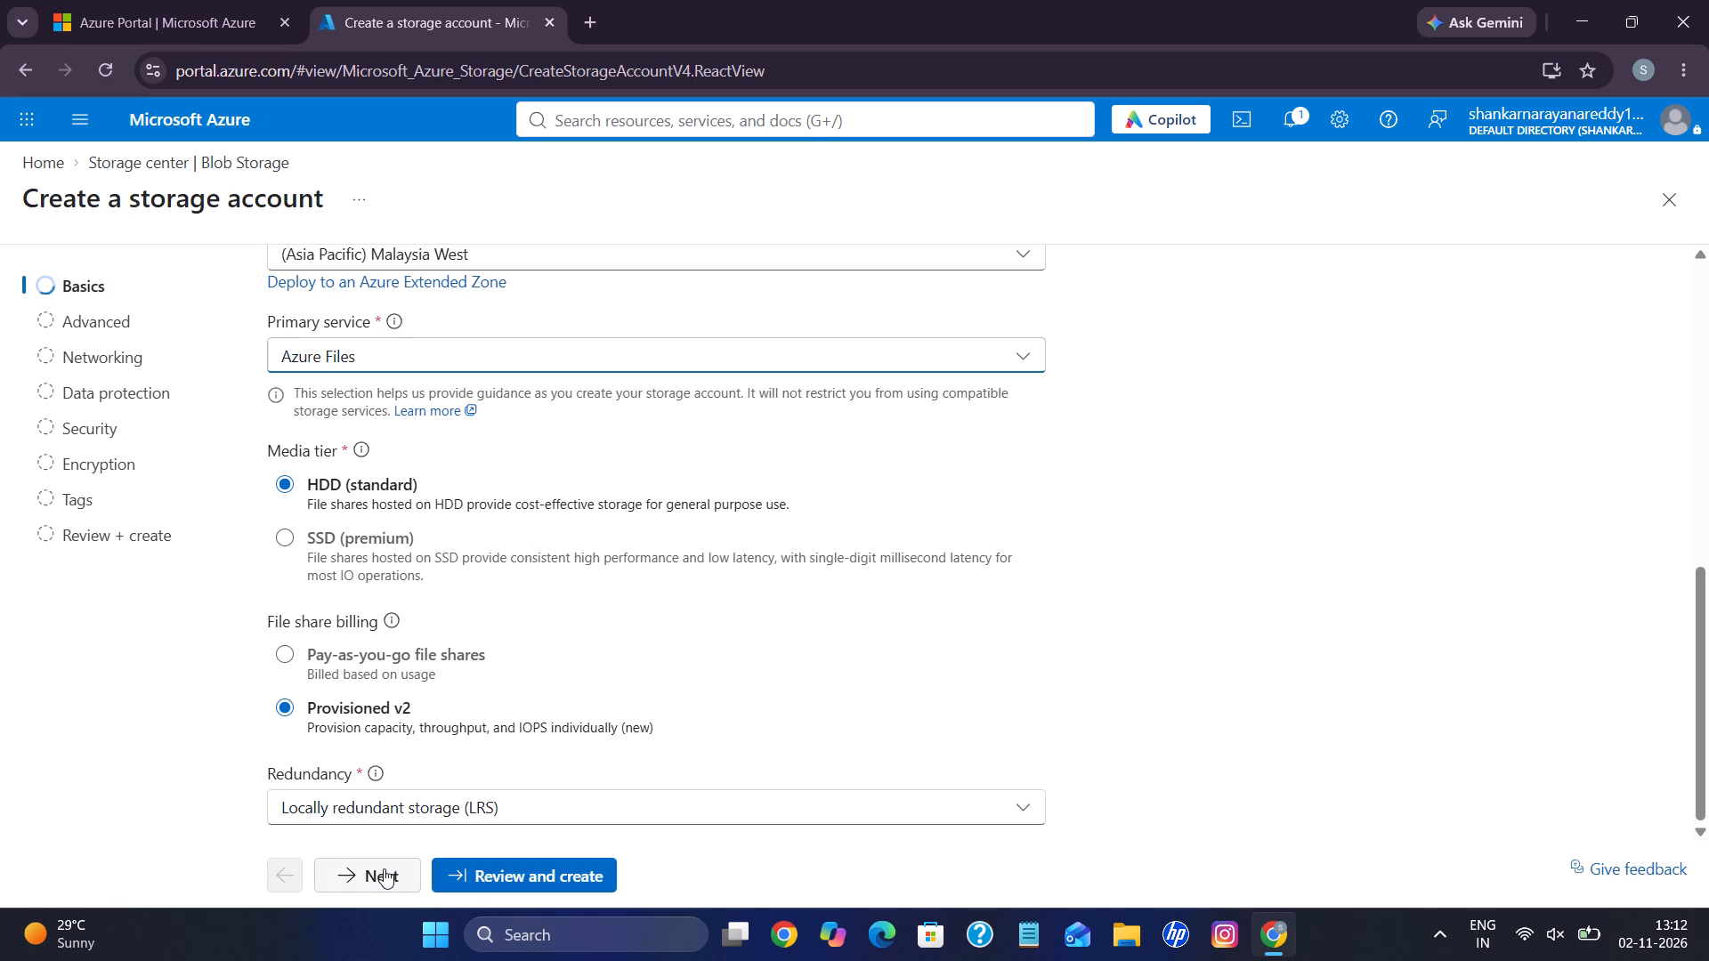
{"action": "left_click", "coordinate": [384, 868]}
Enable Managed Identity for SMB in the Azure Files settings and continue to networking.
{"action": "scroll", "coordinate": [440, 589], "scroll_direction": "down", "scroll_amount": 4}
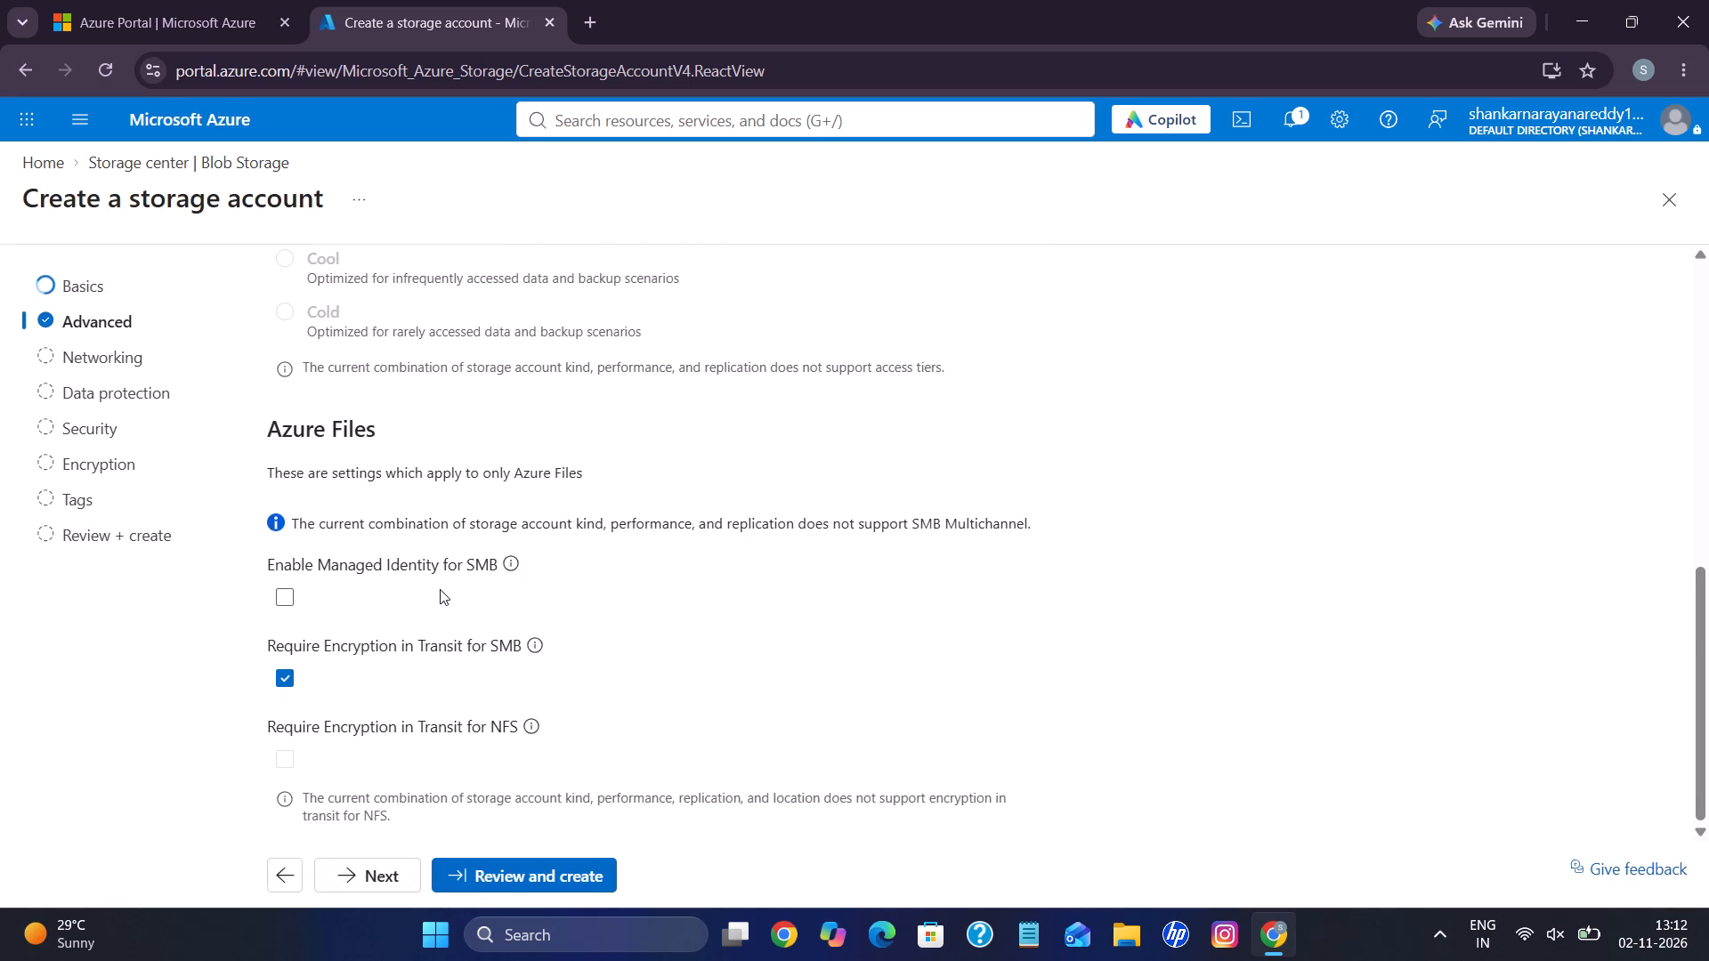
{"action": "left_click", "coordinate": [292, 599]}
{"action": "scroll", "coordinate": [355, 606], "scroll_direction": "down", "scroll_amount": 1}
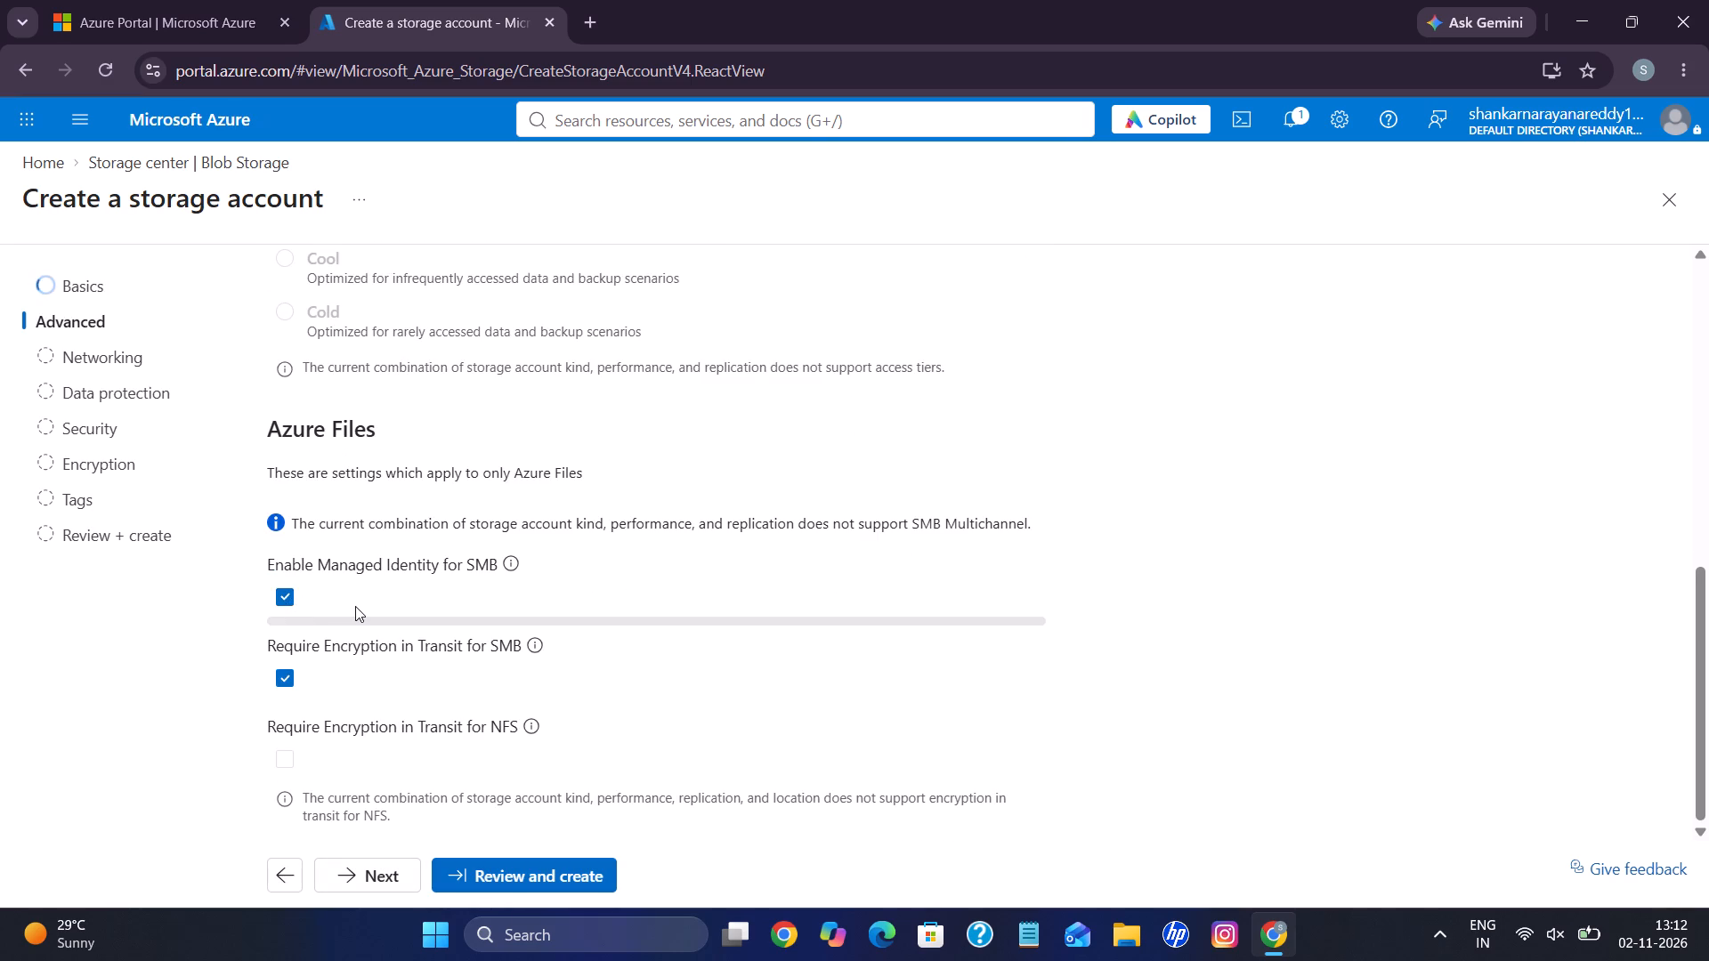
{"action": "scroll", "coordinate": [355, 606], "scroll_direction": "down", "scroll_amount": 2}
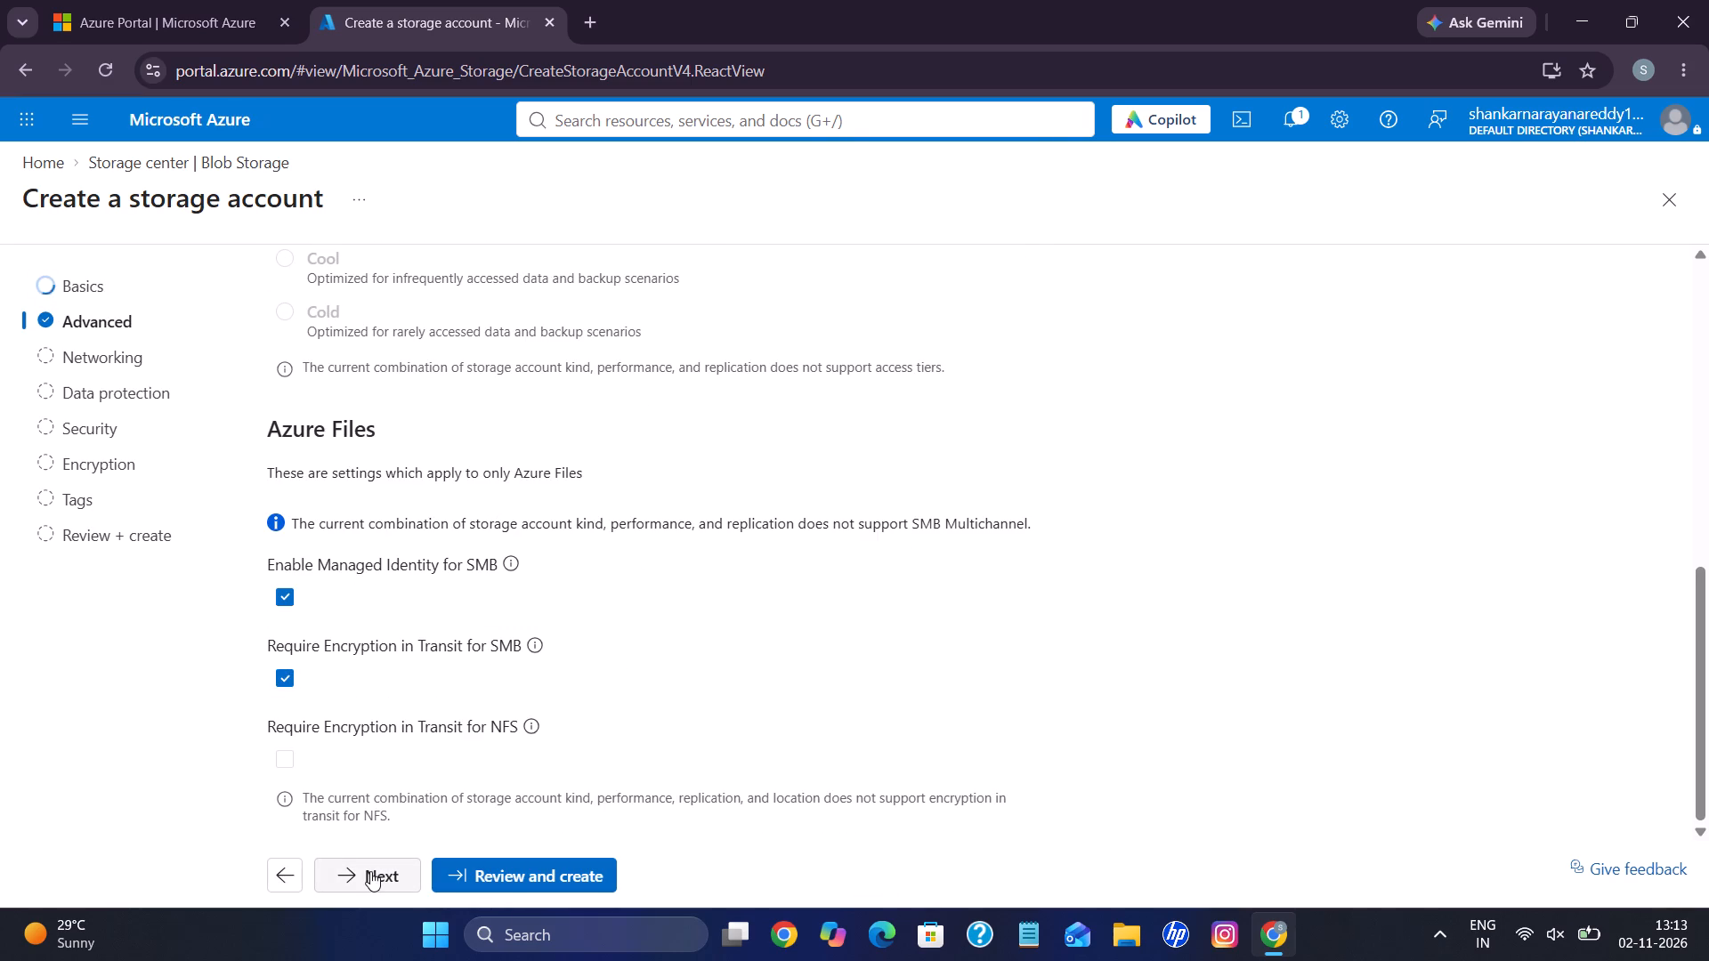
{"action": "left_click", "coordinate": [370, 871]}
Keep the default networking and data protection settings and continue to the security settings.
{"action": "scroll", "coordinate": [409, 631], "scroll_direction": "down", "scroll_amount": 2}
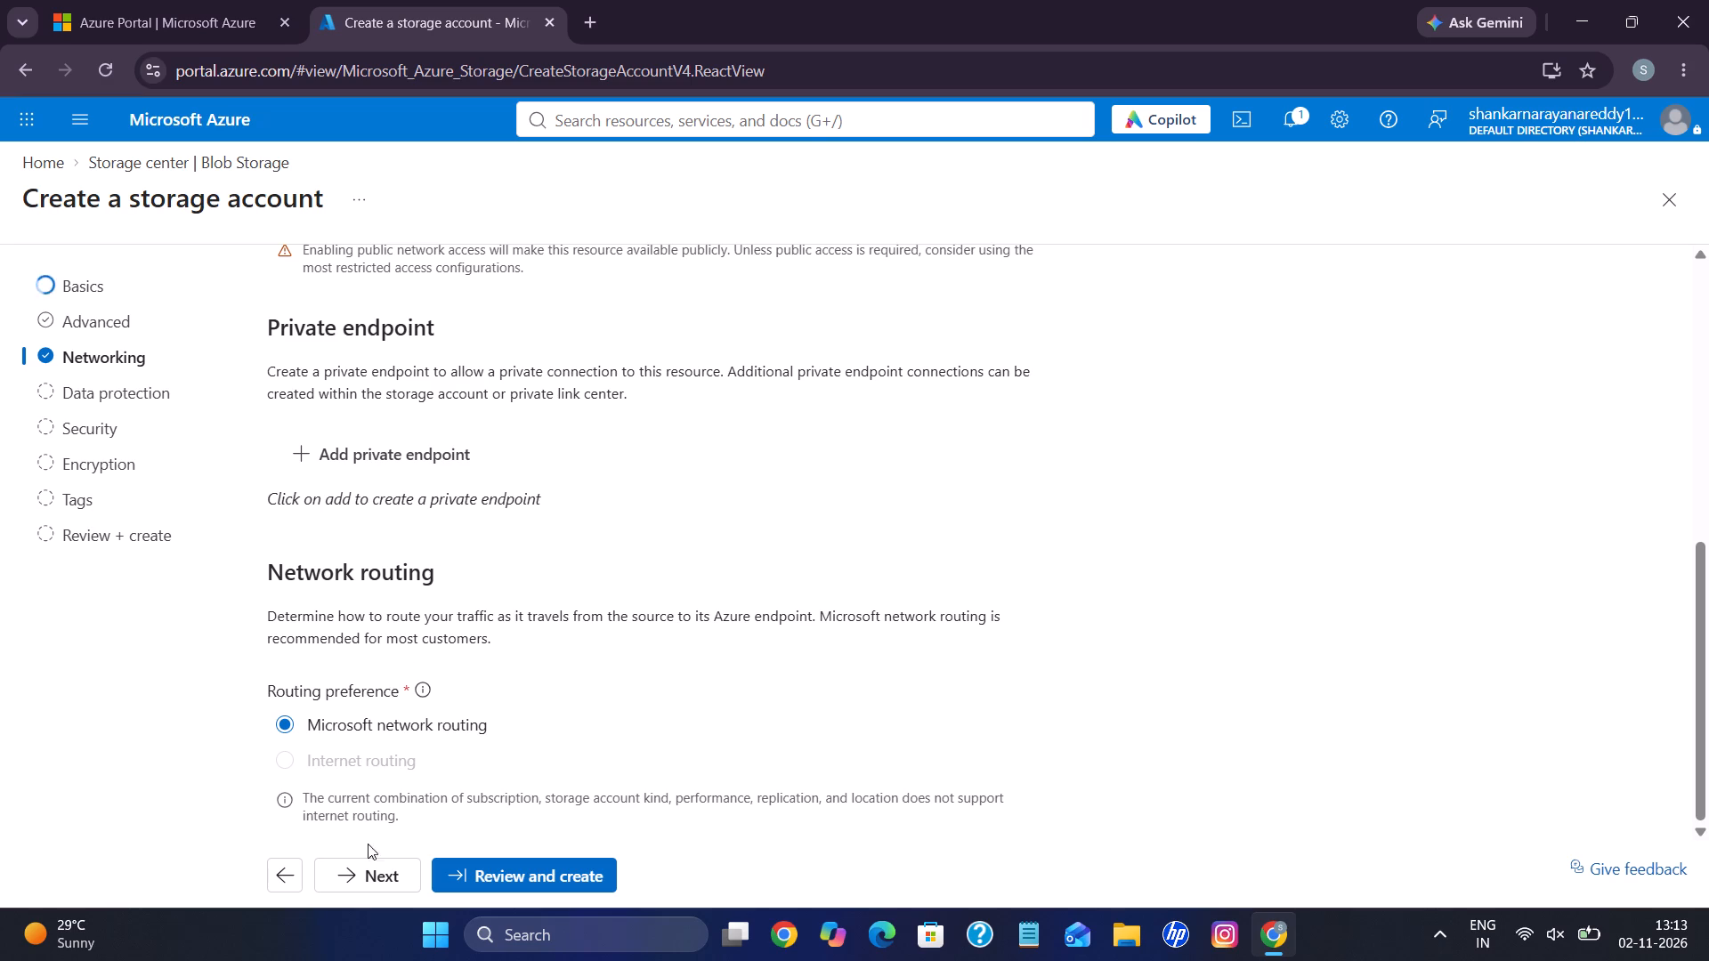
{"action": "left_click", "coordinate": [365, 867]}
{"action": "scroll", "coordinate": [420, 689], "scroll_direction": "down", "scroll_amount": 1}
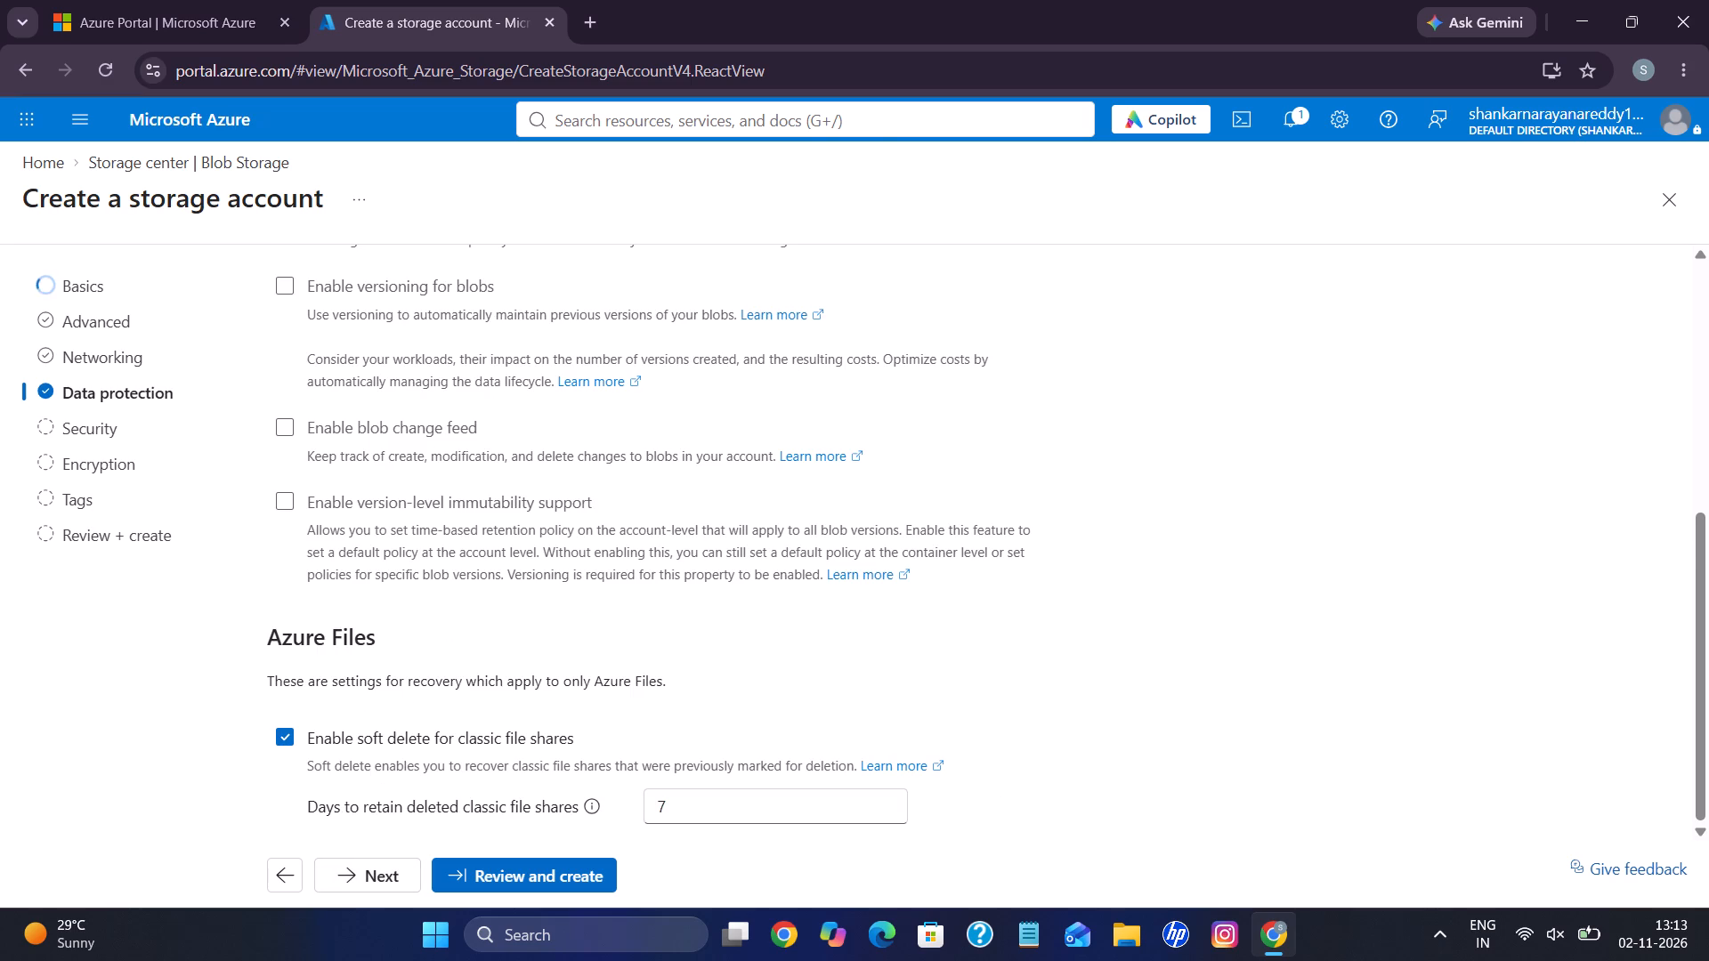
{"action": "scroll", "coordinate": [420, 689], "scroll_direction": "down", "scroll_amount": 1}
{"action": "scroll", "coordinate": [420, 689], "scroll_direction": "up", "scroll_amount": 4}
{"action": "scroll", "coordinate": [420, 689], "scroll_direction": "down", "scroll_amount": 2}
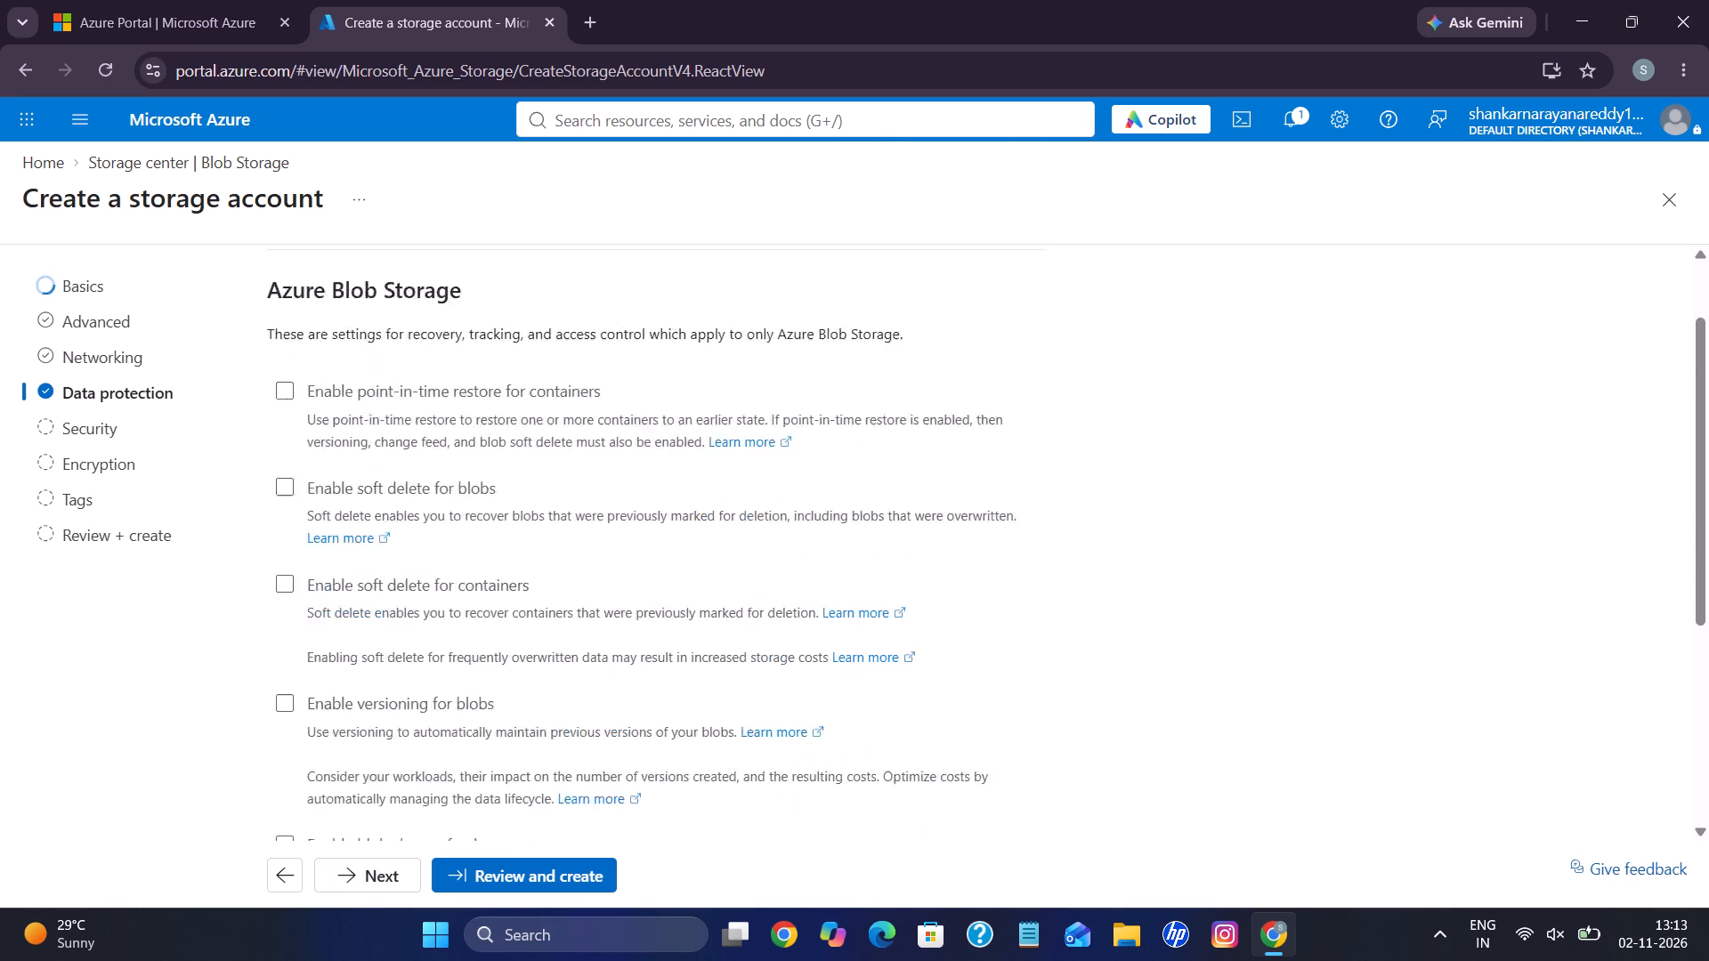
{"action": "scroll", "coordinate": [420, 689], "scroll_direction": "down", "scroll_amount": 3}
{"action": "left_click", "coordinate": [362, 874]}
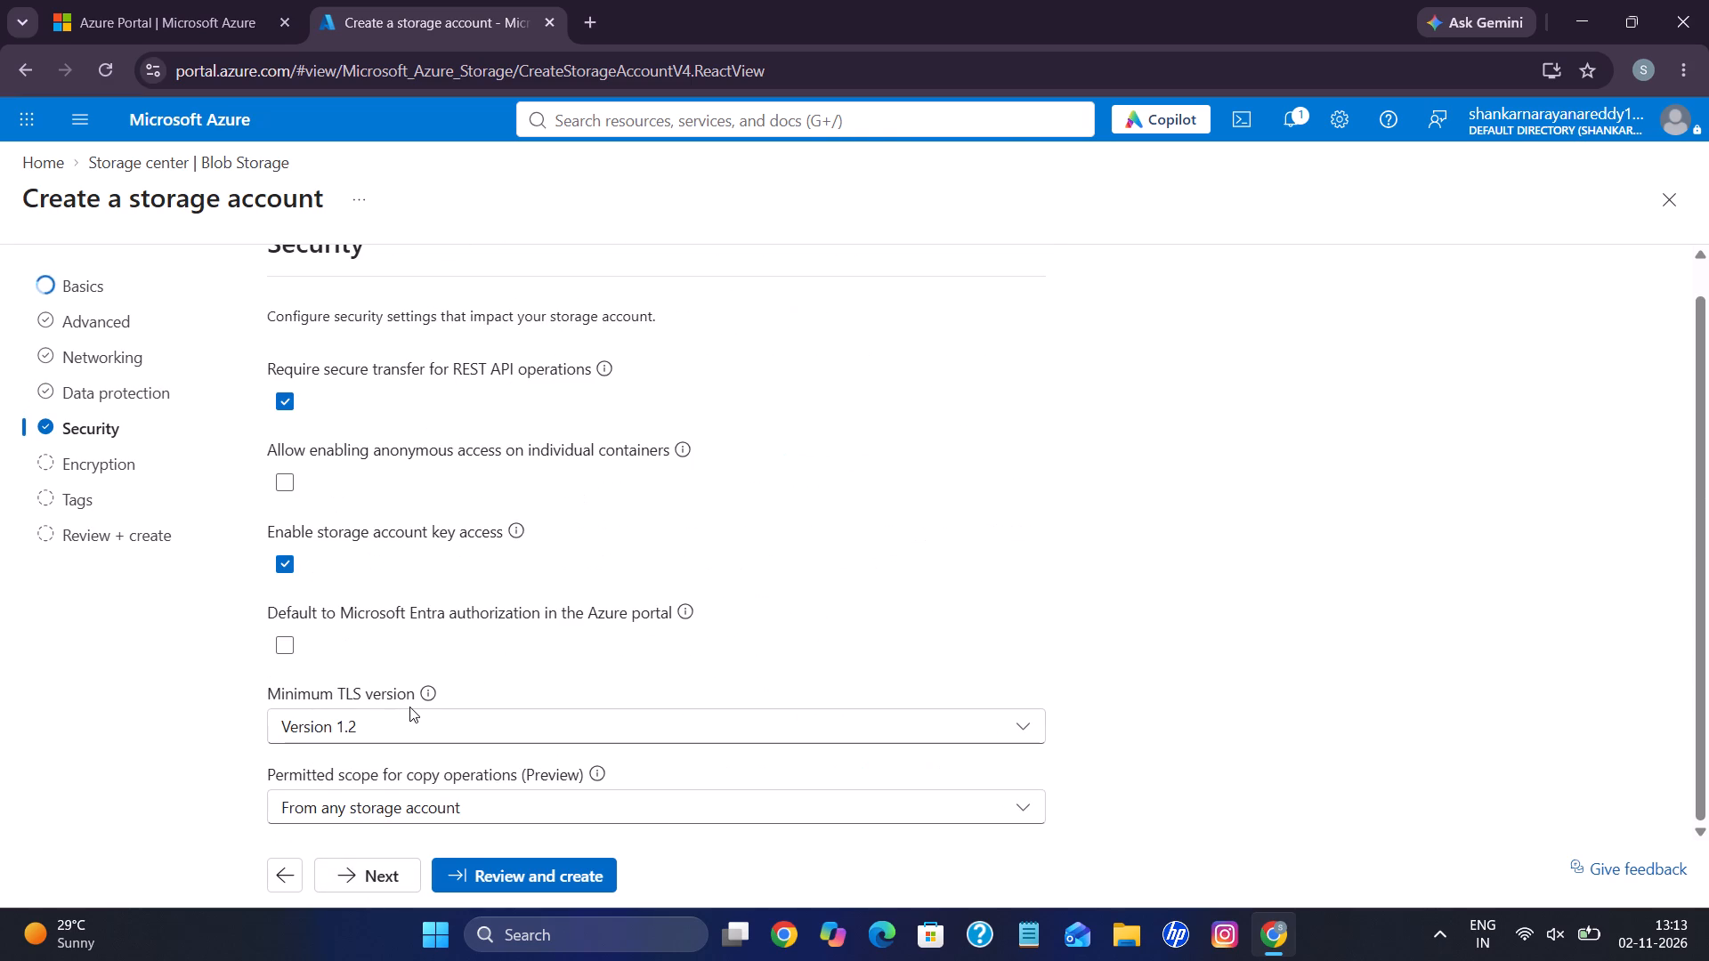
Keep the default security and encryption settings, leave the tags empty, and proceed to the final review of the storage account.
{"action": "scroll", "coordinate": [409, 707], "scroll_direction": "down", "scroll_amount": 3}
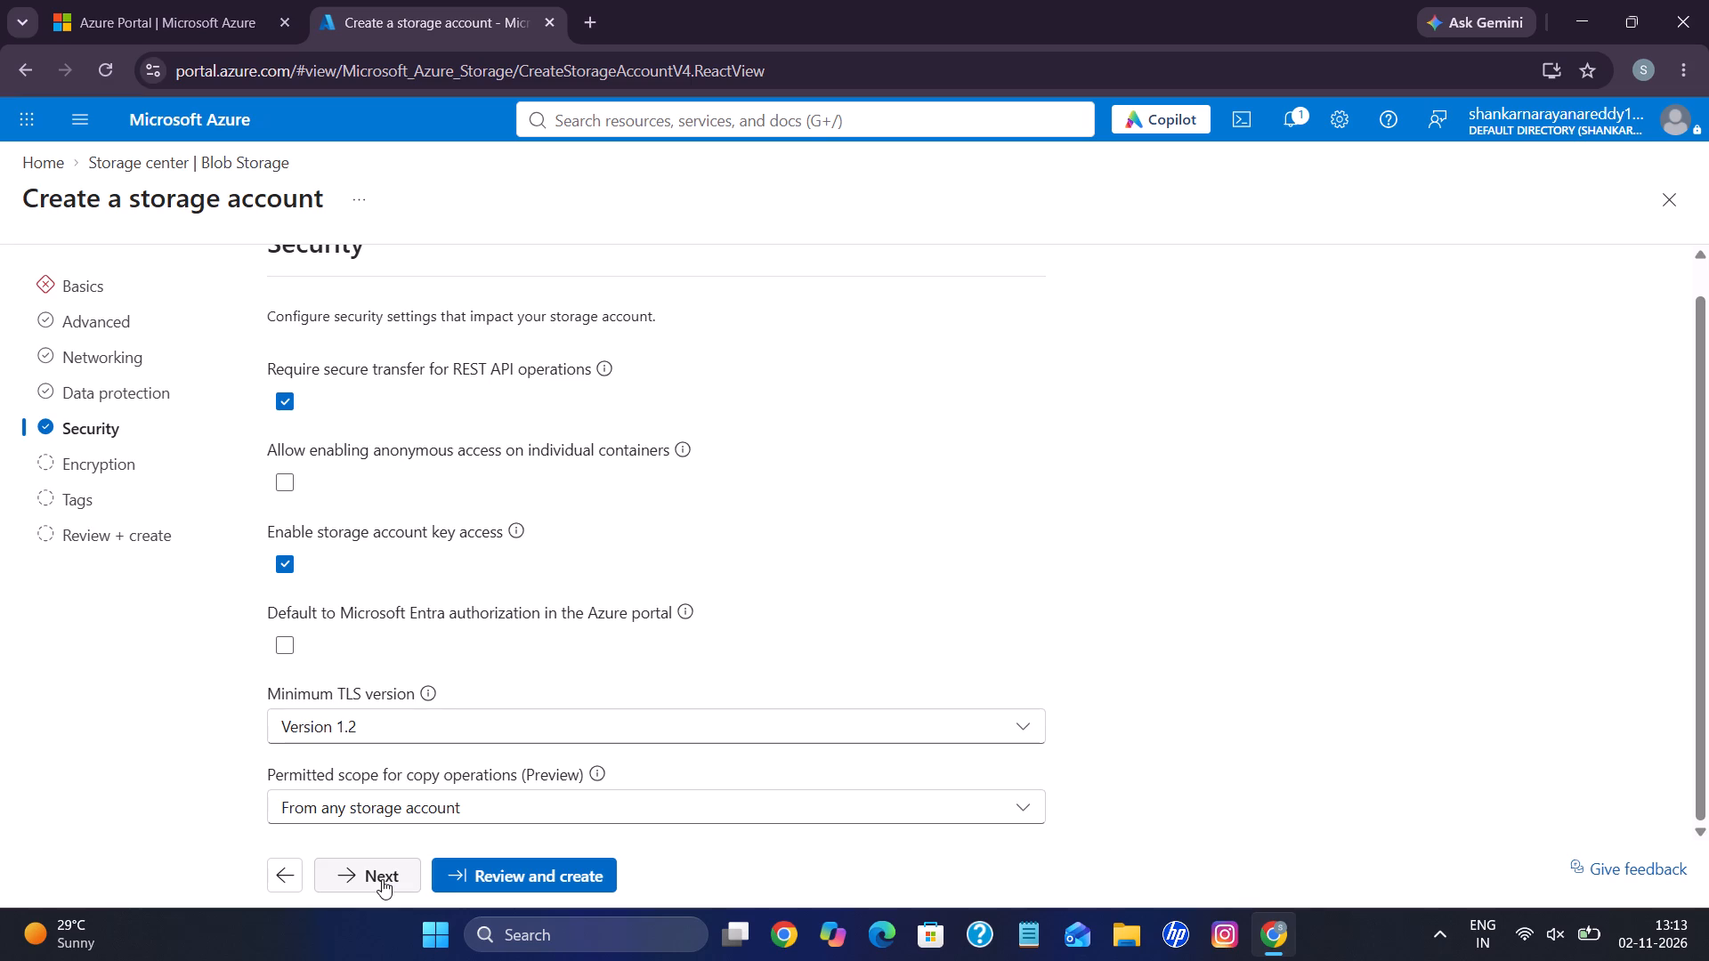
{"action": "left_click", "coordinate": [382, 879]}
{"action": "scroll", "coordinate": [425, 652], "scroll_direction": "down", "scroll_amount": 3}
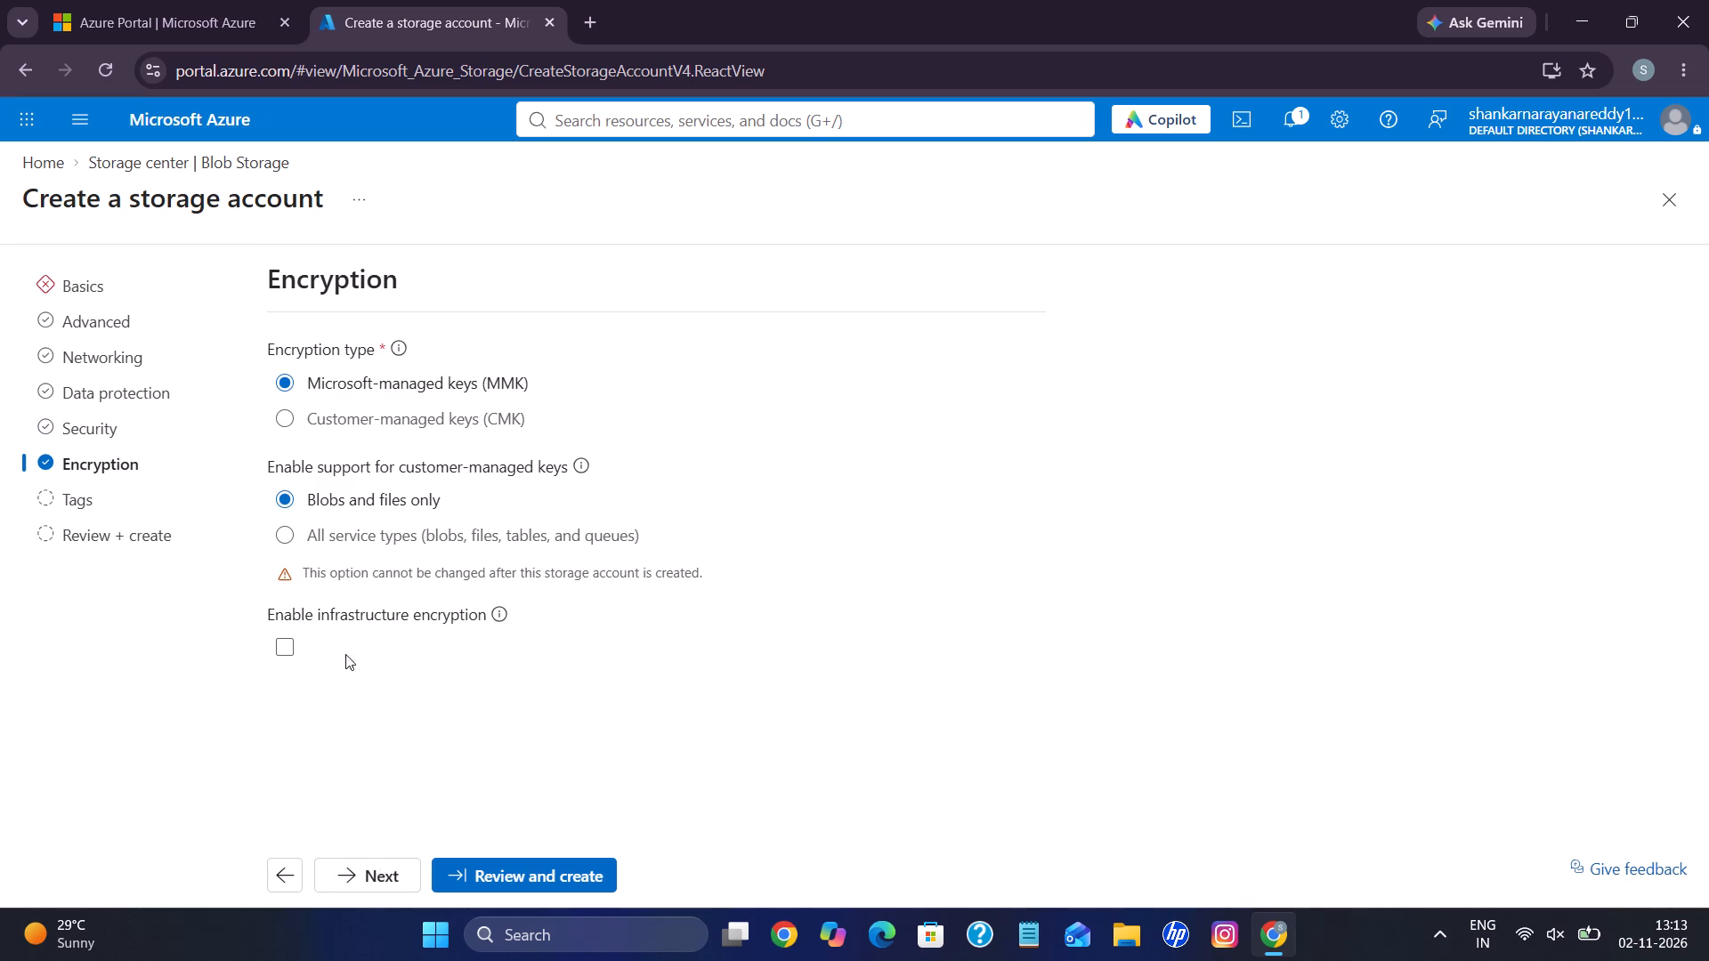
{"action": "left_click", "coordinate": [370, 868]}
{"action": "scroll", "coordinate": [421, 686], "scroll_direction": "down", "scroll_amount": 1}
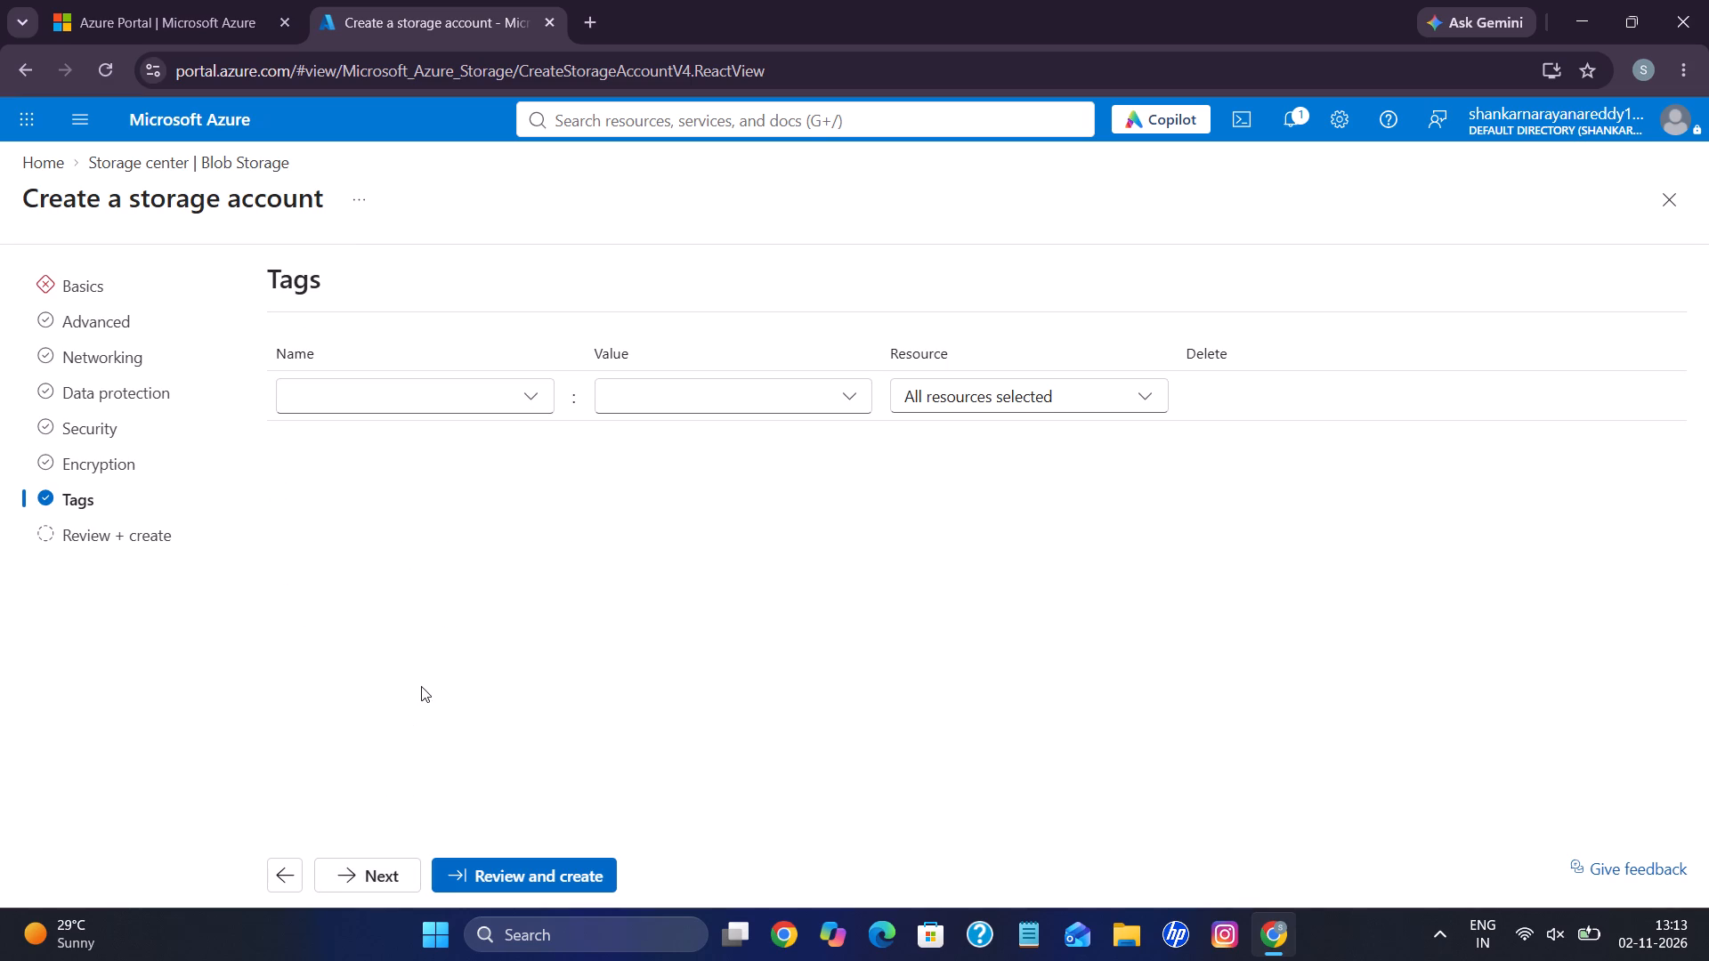
{"action": "left_click", "coordinate": [511, 868]}
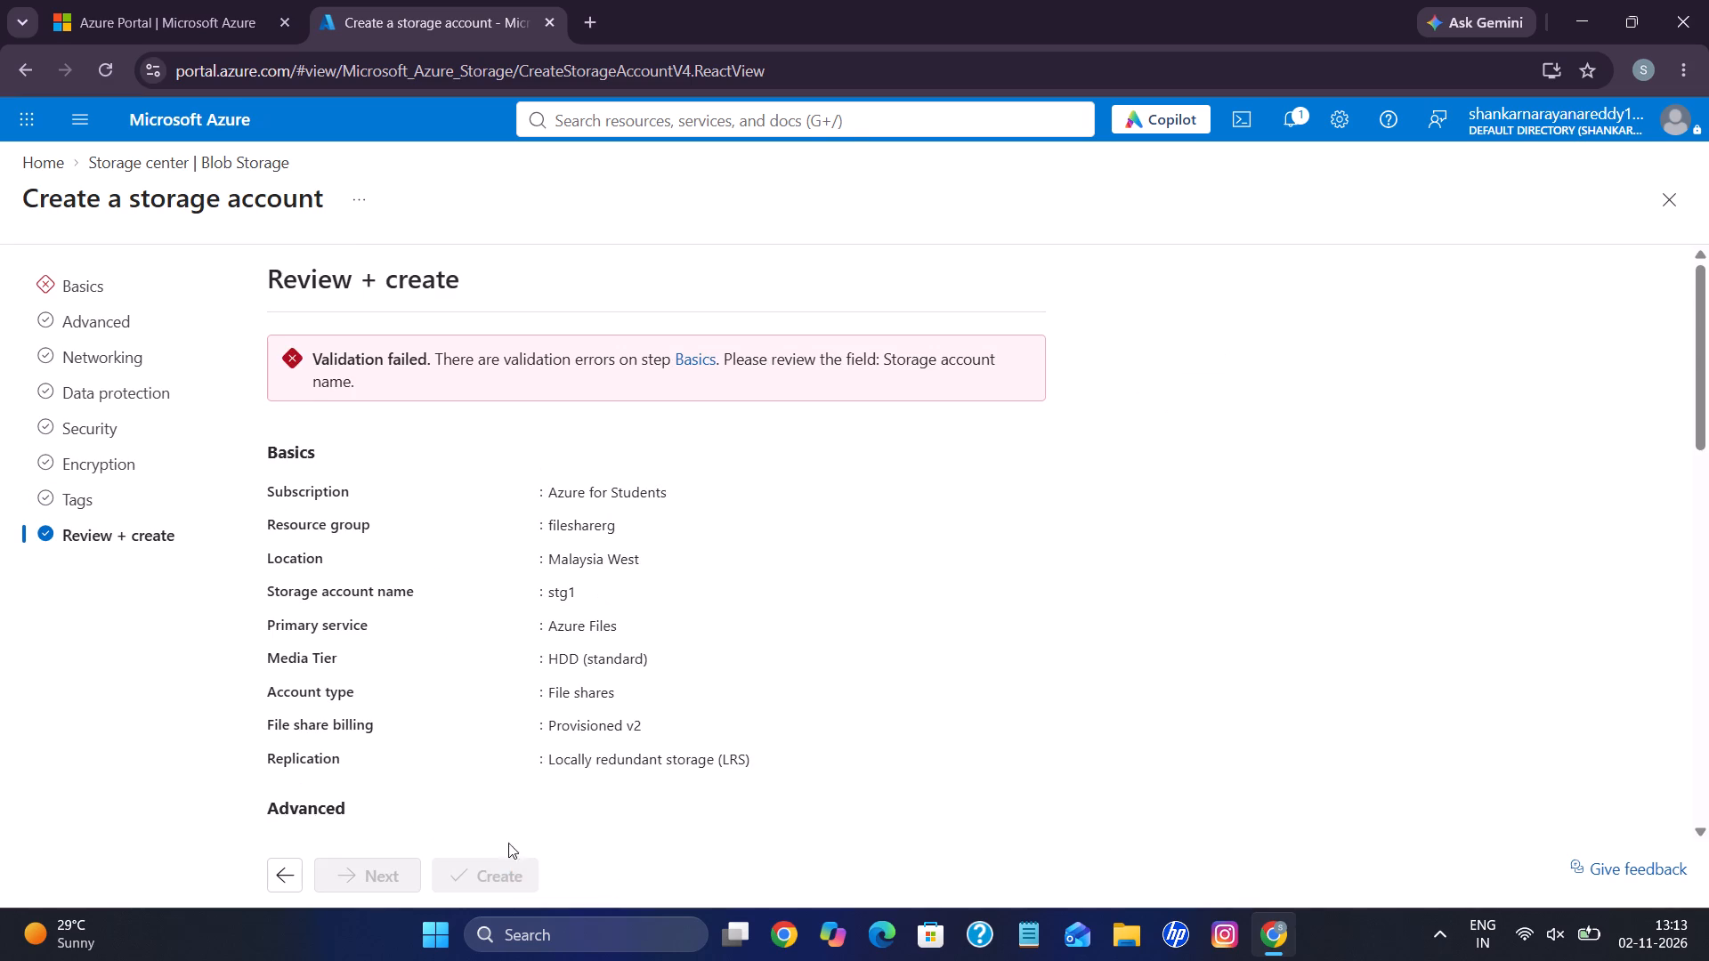
Return from the review to the basic settings and change the storage account name to stgfileshare.
{"action": "scroll", "coordinate": [498, 693], "scroll_direction": "down", "scroll_amount": 1}
{"action": "scroll", "coordinate": [498, 693], "scroll_direction": "up", "scroll_amount": 2}
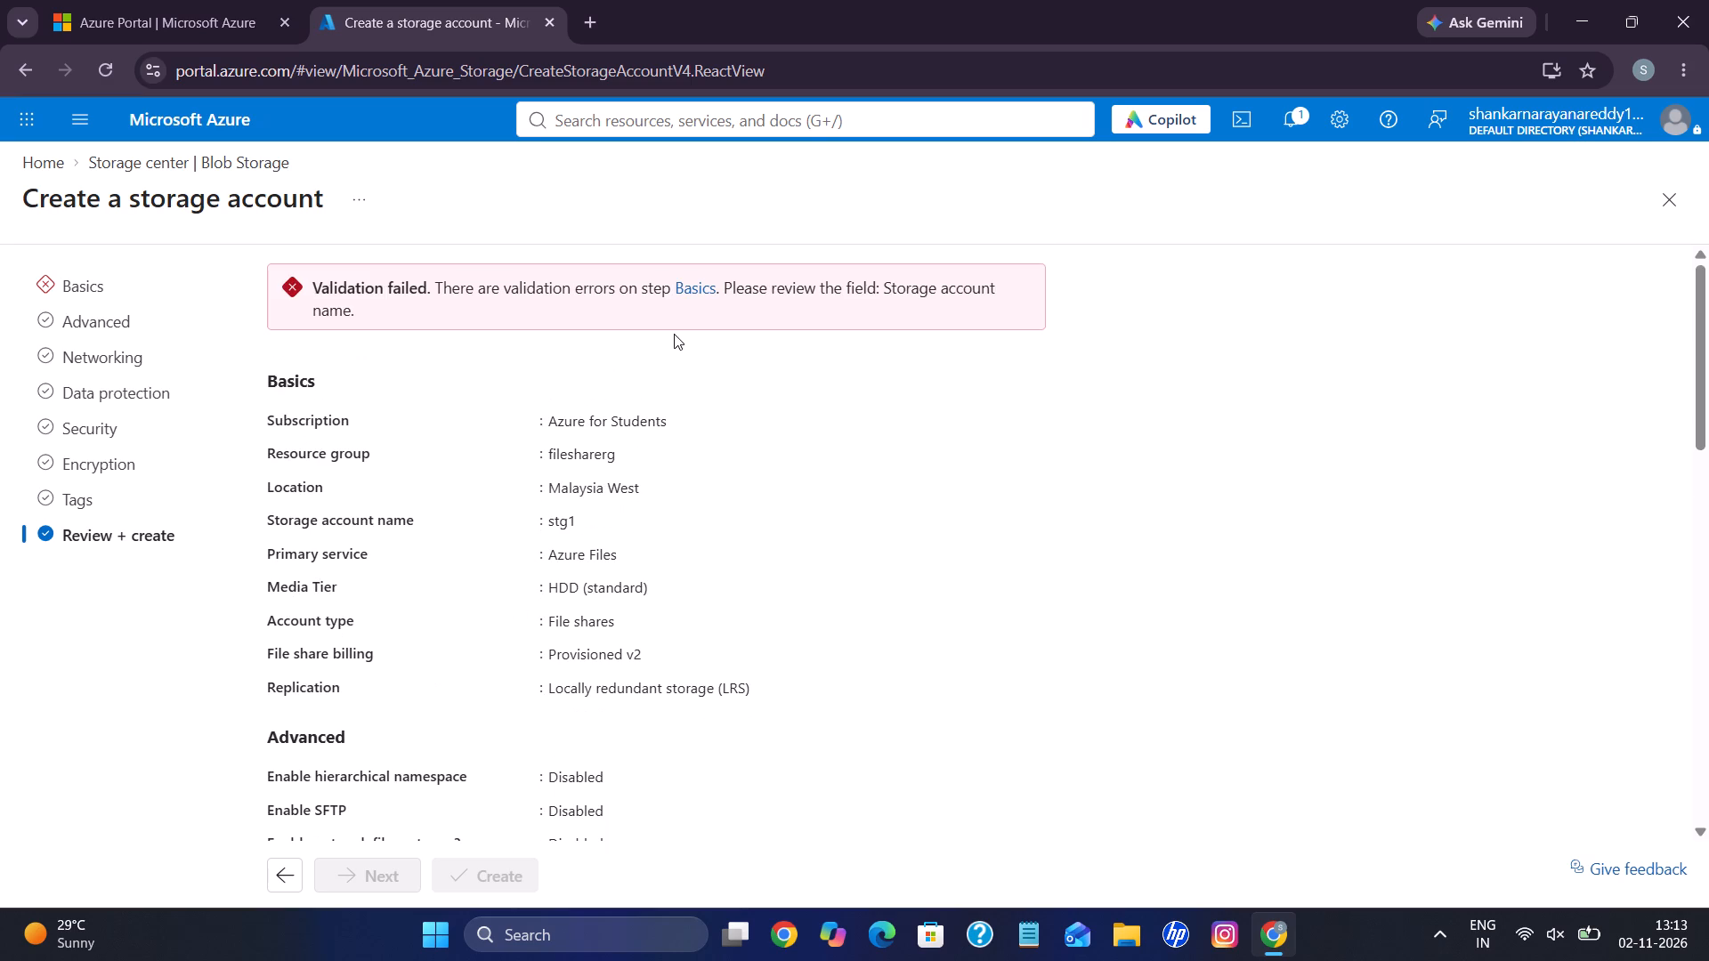
{"action": "left_click", "coordinate": [688, 359]}
{"action": "scroll", "coordinate": [610, 542], "scroll_direction": "down", "scroll_amount": 3}
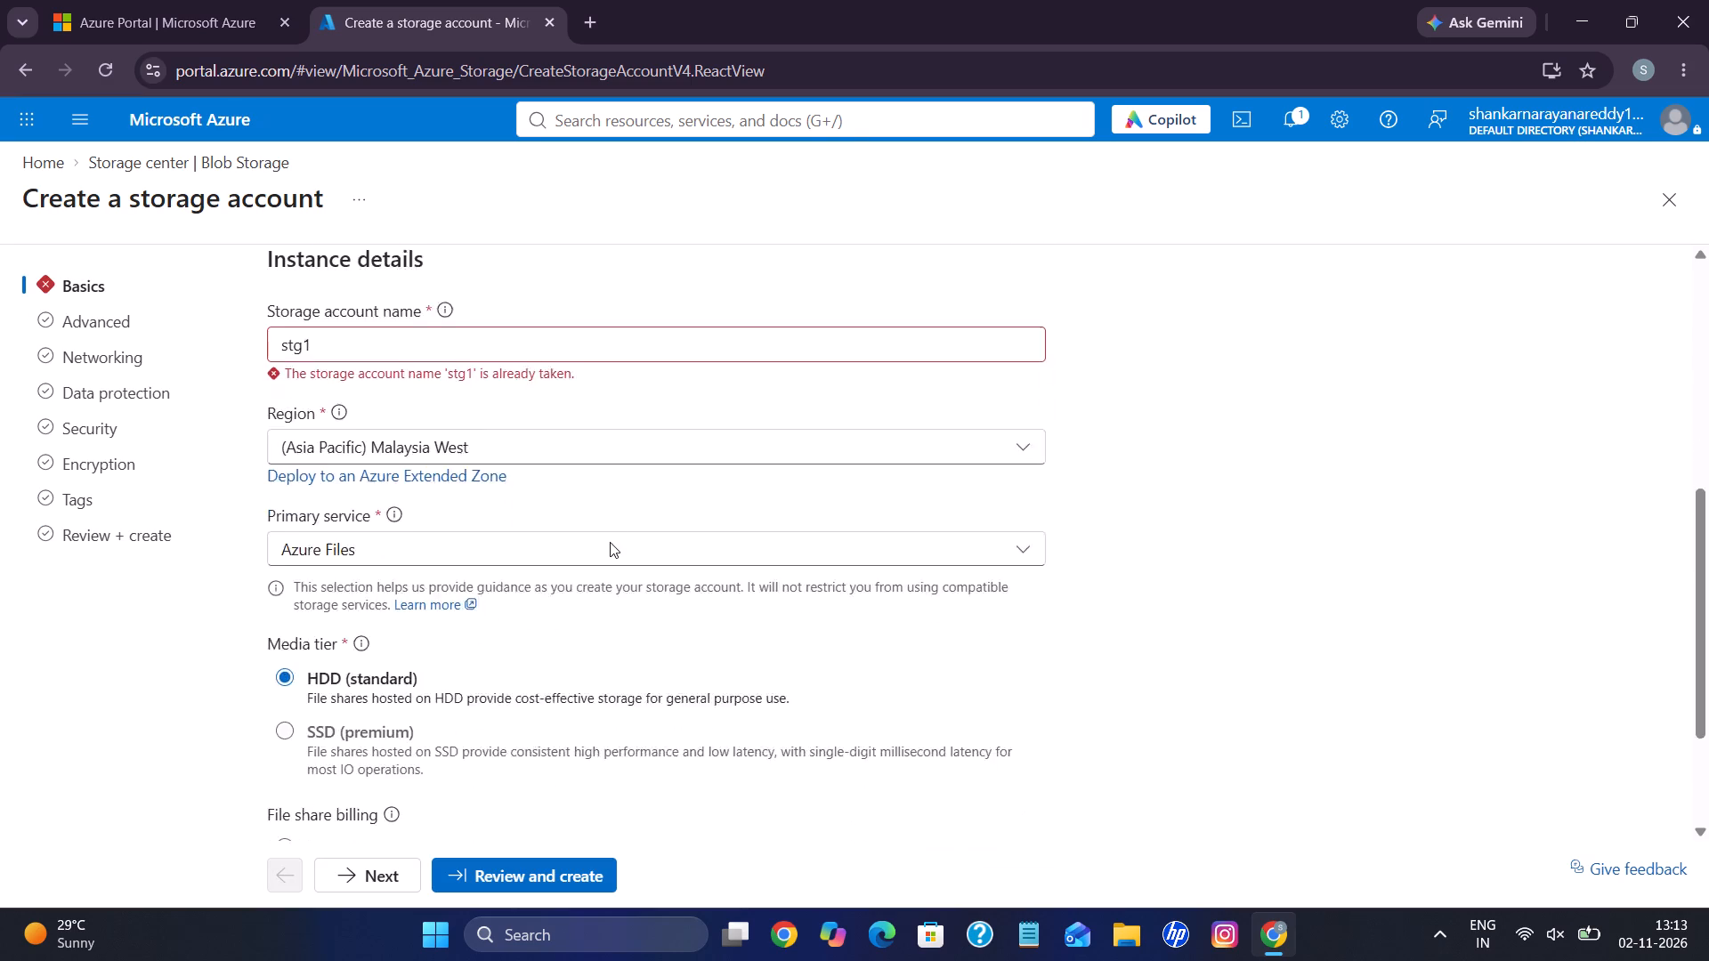
{"action": "scroll", "coordinate": [610, 542], "scroll_direction": "up", "scroll_amount": 1}
{"action": "left_click", "coordinate": [433, 397]}
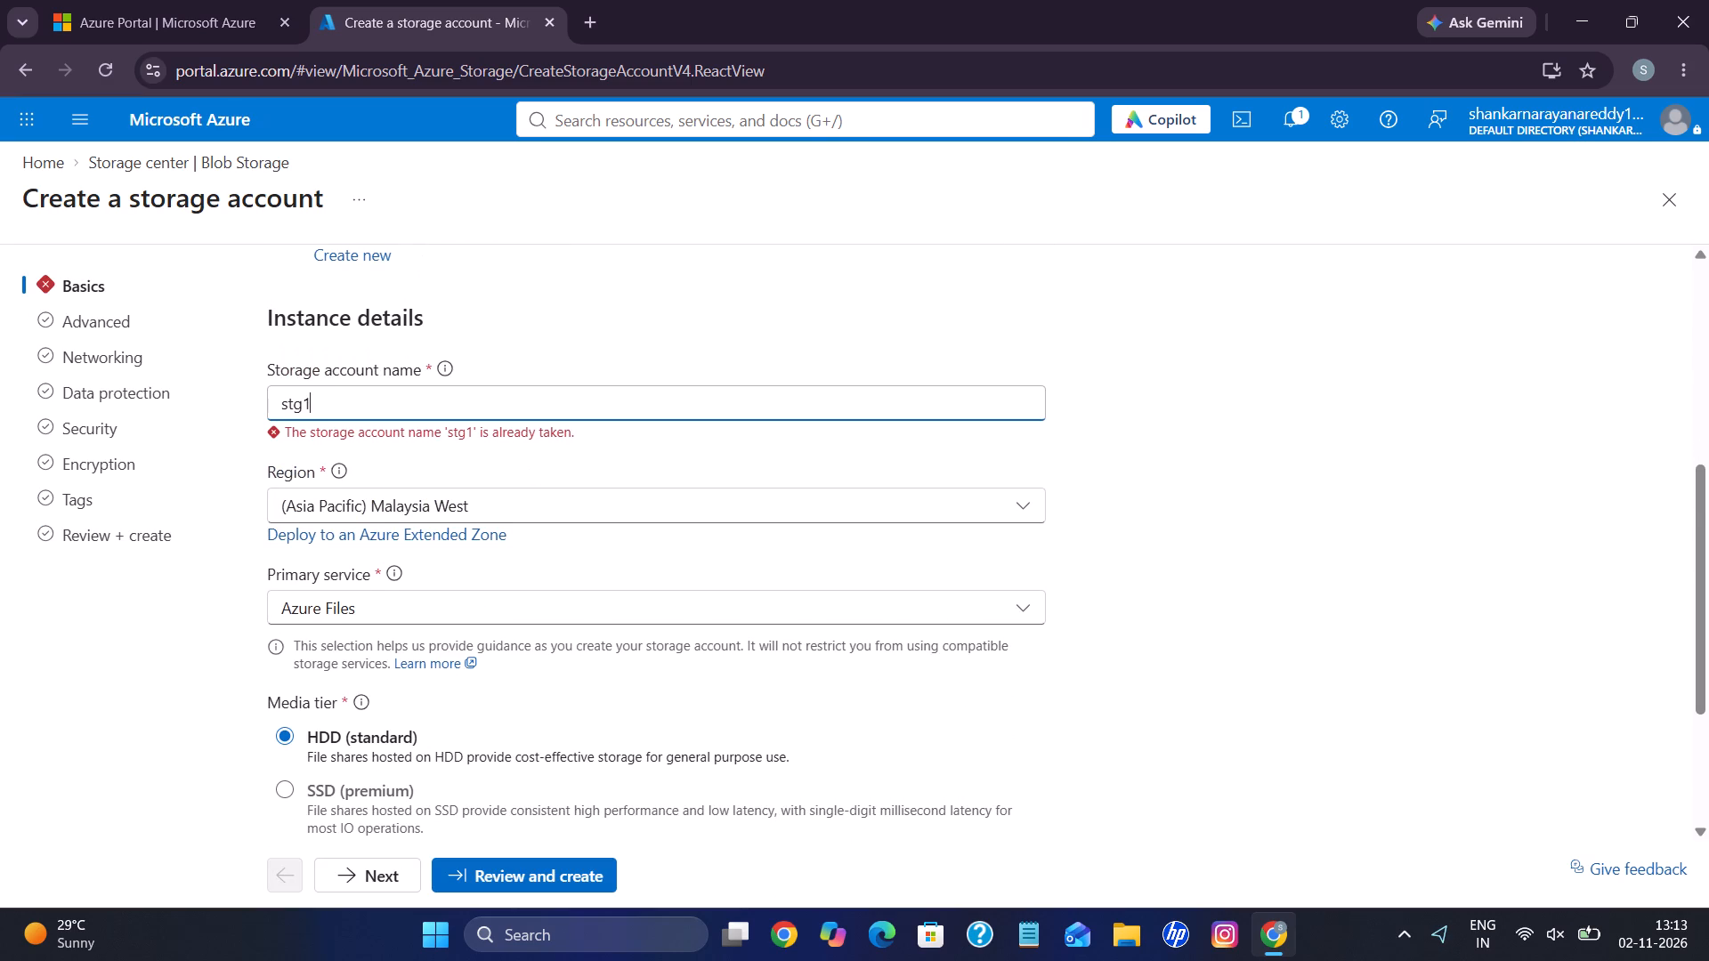
{"action": "key", "text": "BackSpace"}
{"action": "type", "text": "fileshare"}
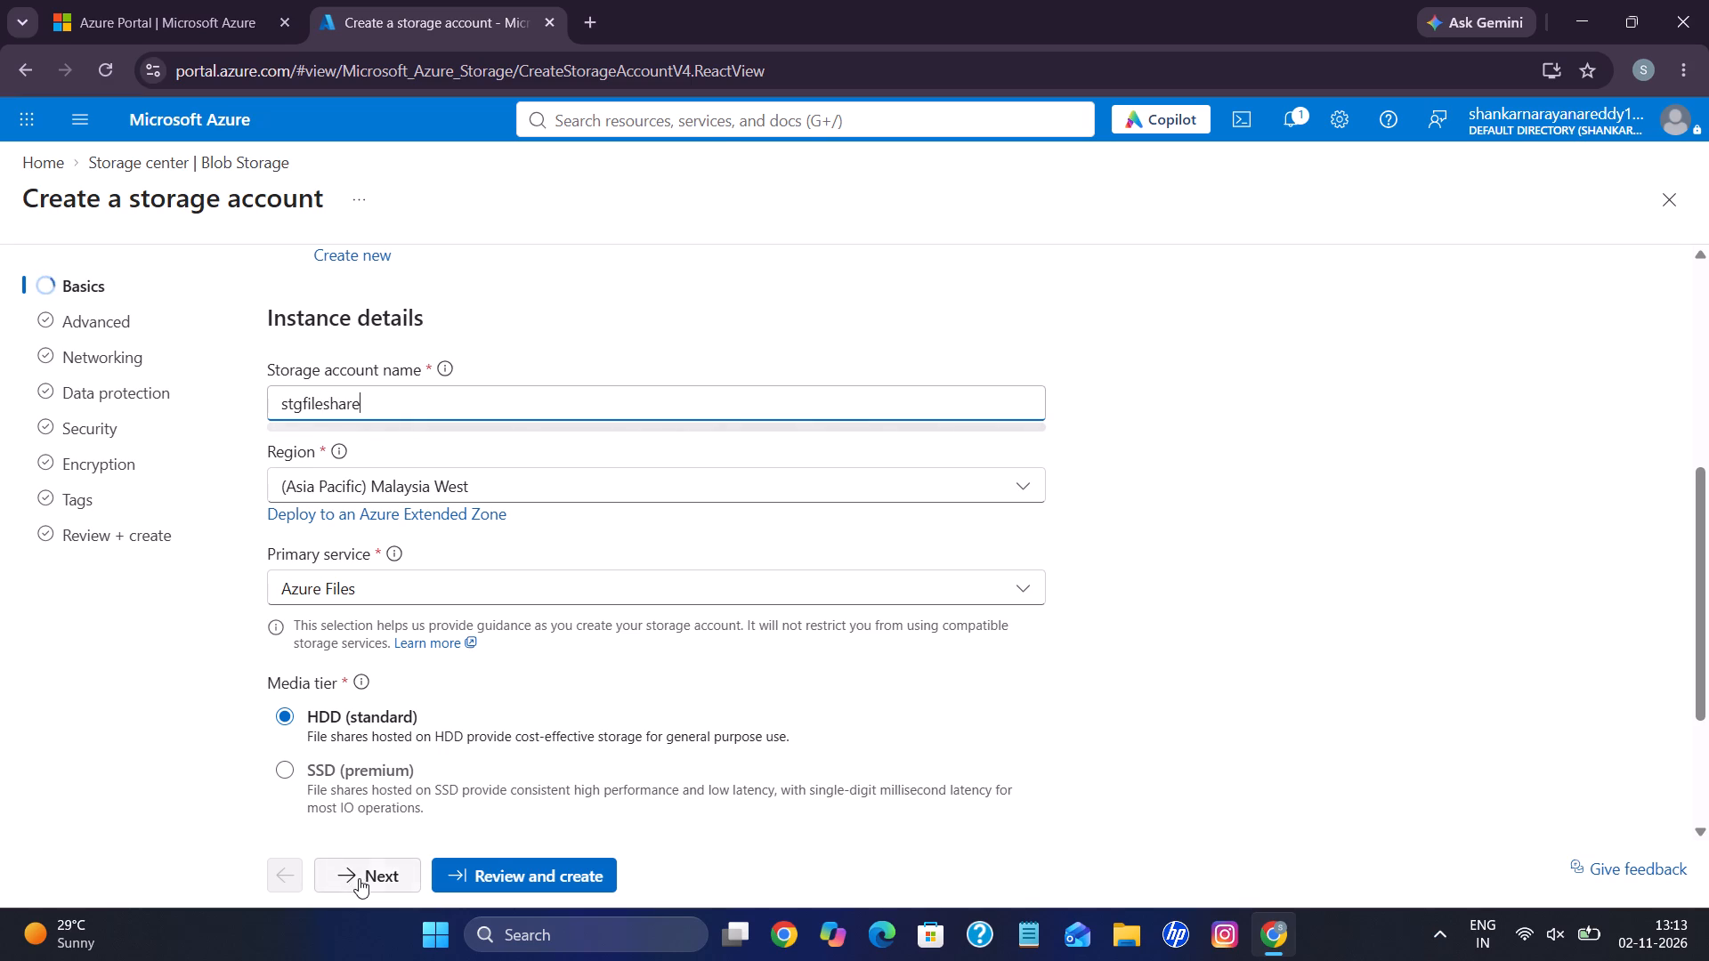
Proceed to the final review and examine the storage account's advanced, networking, data protection, security and encryption settings.
{"action": "left_click", "coordinate": [500, 870]}
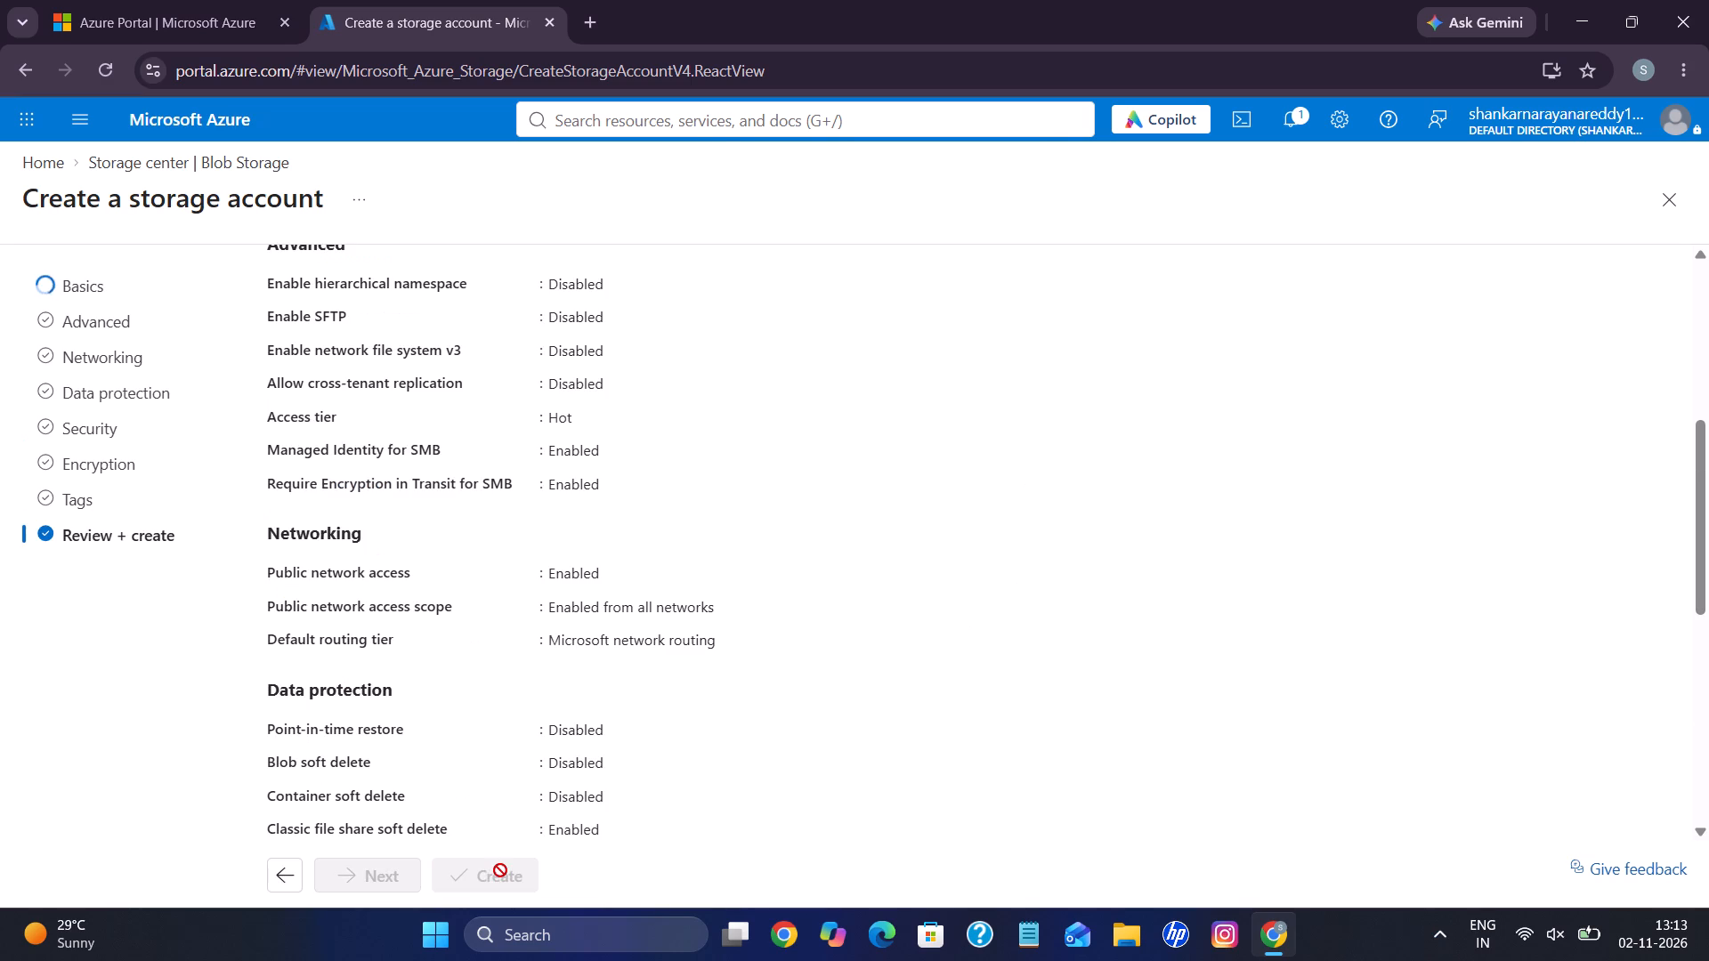
{"action": "scroll", "coordinate": [496, 658], "scroll_direction": "up", "scroll_amount": 3}
{"action": "scroll", "coordinate": [496, 658], "scroll_direction": "down", "scroll_amount": 3}
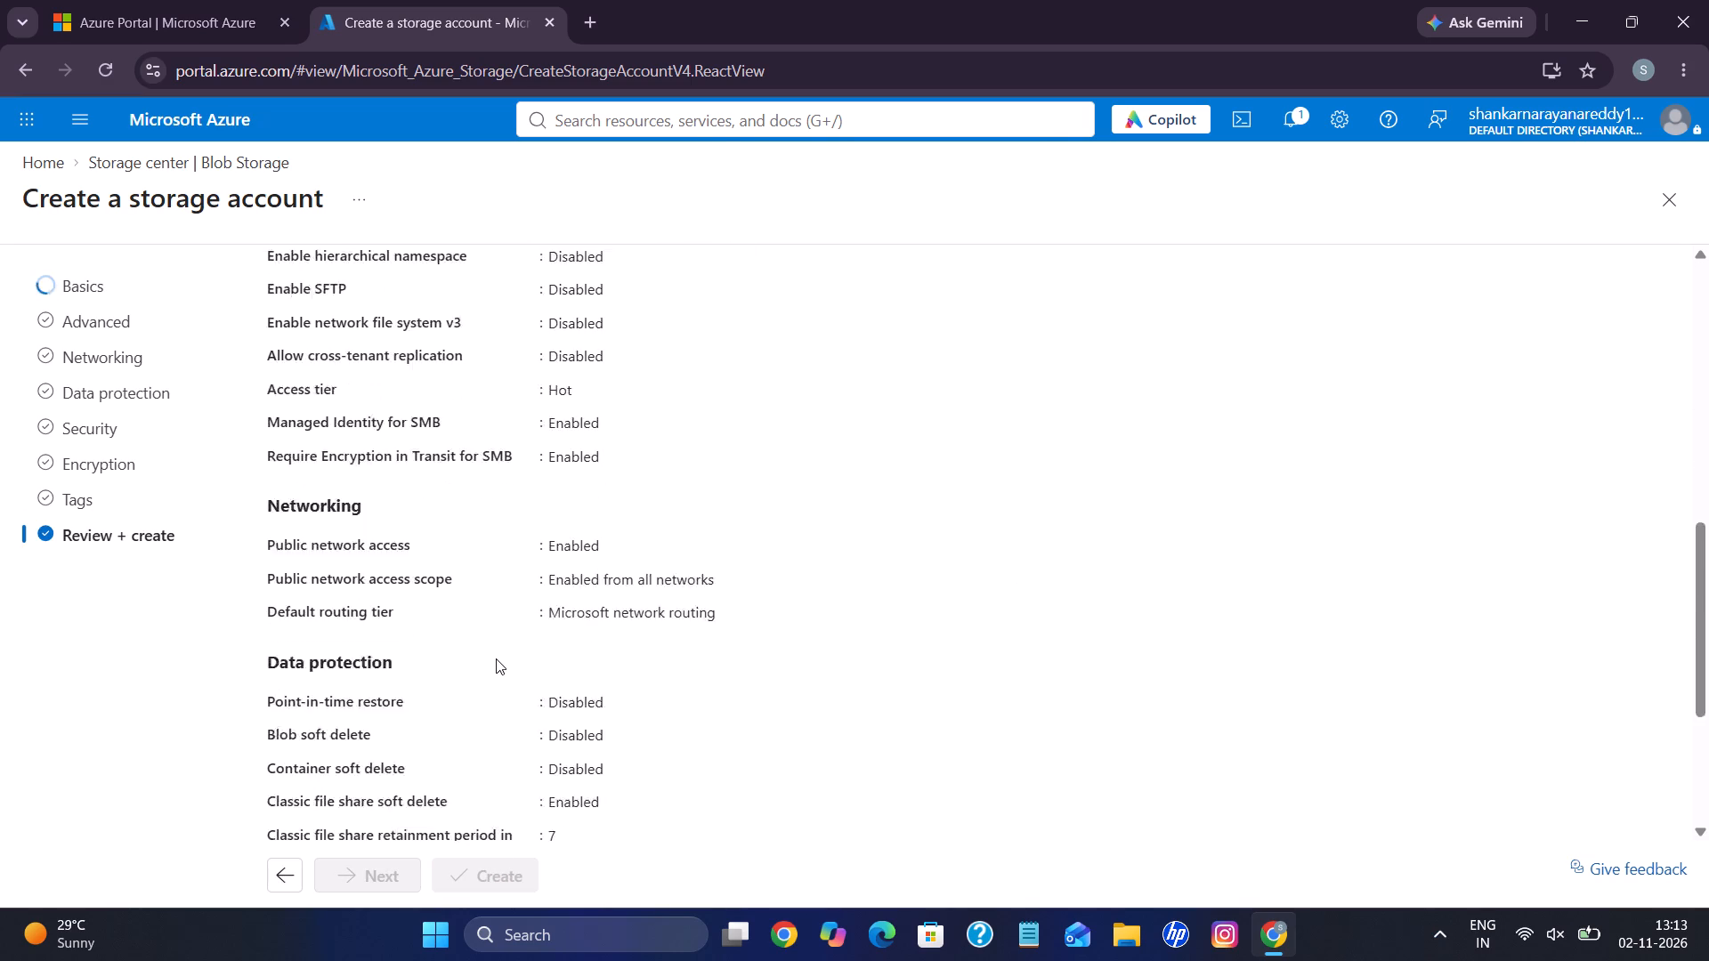
{"action": "scroll", "coordinate": [496, 658], "scroll_direction": "down", "scroll_amount": 2}
{"action": "scroll", "coordinate": [496, 658], "scroll_direction": "up", "scroll_amount": 3}
{"action": "scroll", "coordinate": [496, 658], "scroll_direction": "down", "scroll_amount": 2}
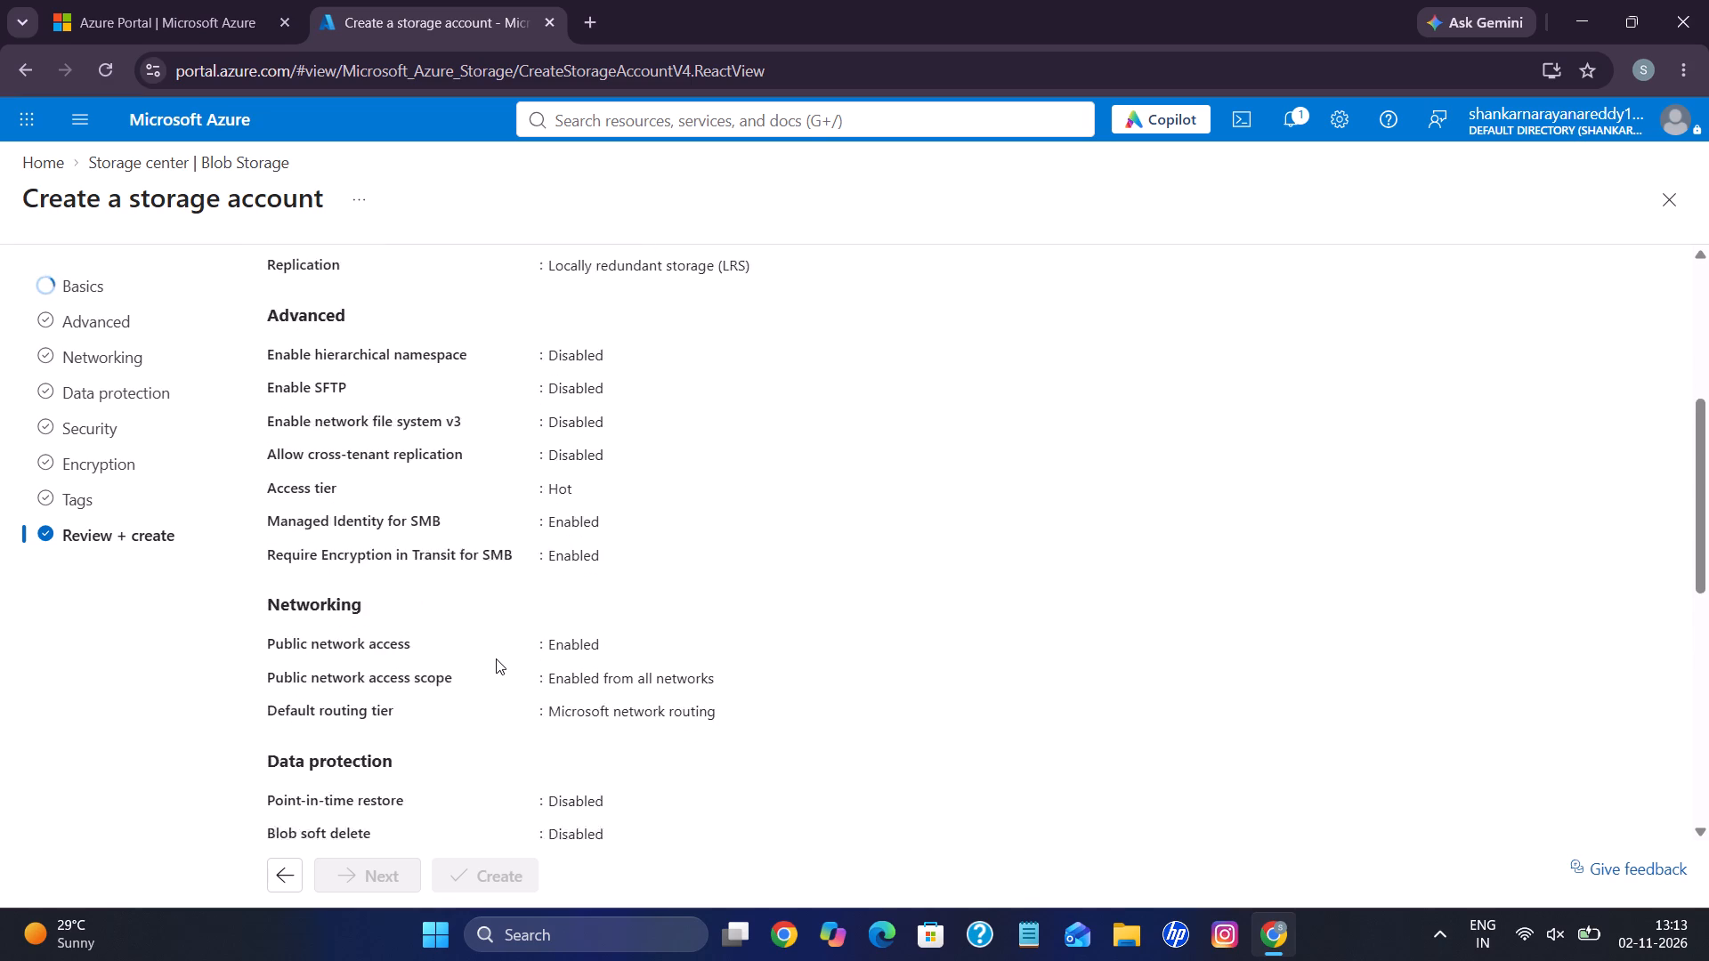
{"action": "scroll", "coordinate": [496, 658], "scroll_direction": "up", "scroll_amount": 2}
{"action": "scroll", "coordinate": [496, 658], "scroll_direction": "down", "scroll_amount": 2}
{"action": "scroll", "coordinate": [496, 658], "scroll_direction": "up", "scroll_amount": 3}
{"action": "scroll", "coordinate": [496, 658], "scroll_direction": "down", "scroll_amount": 3}
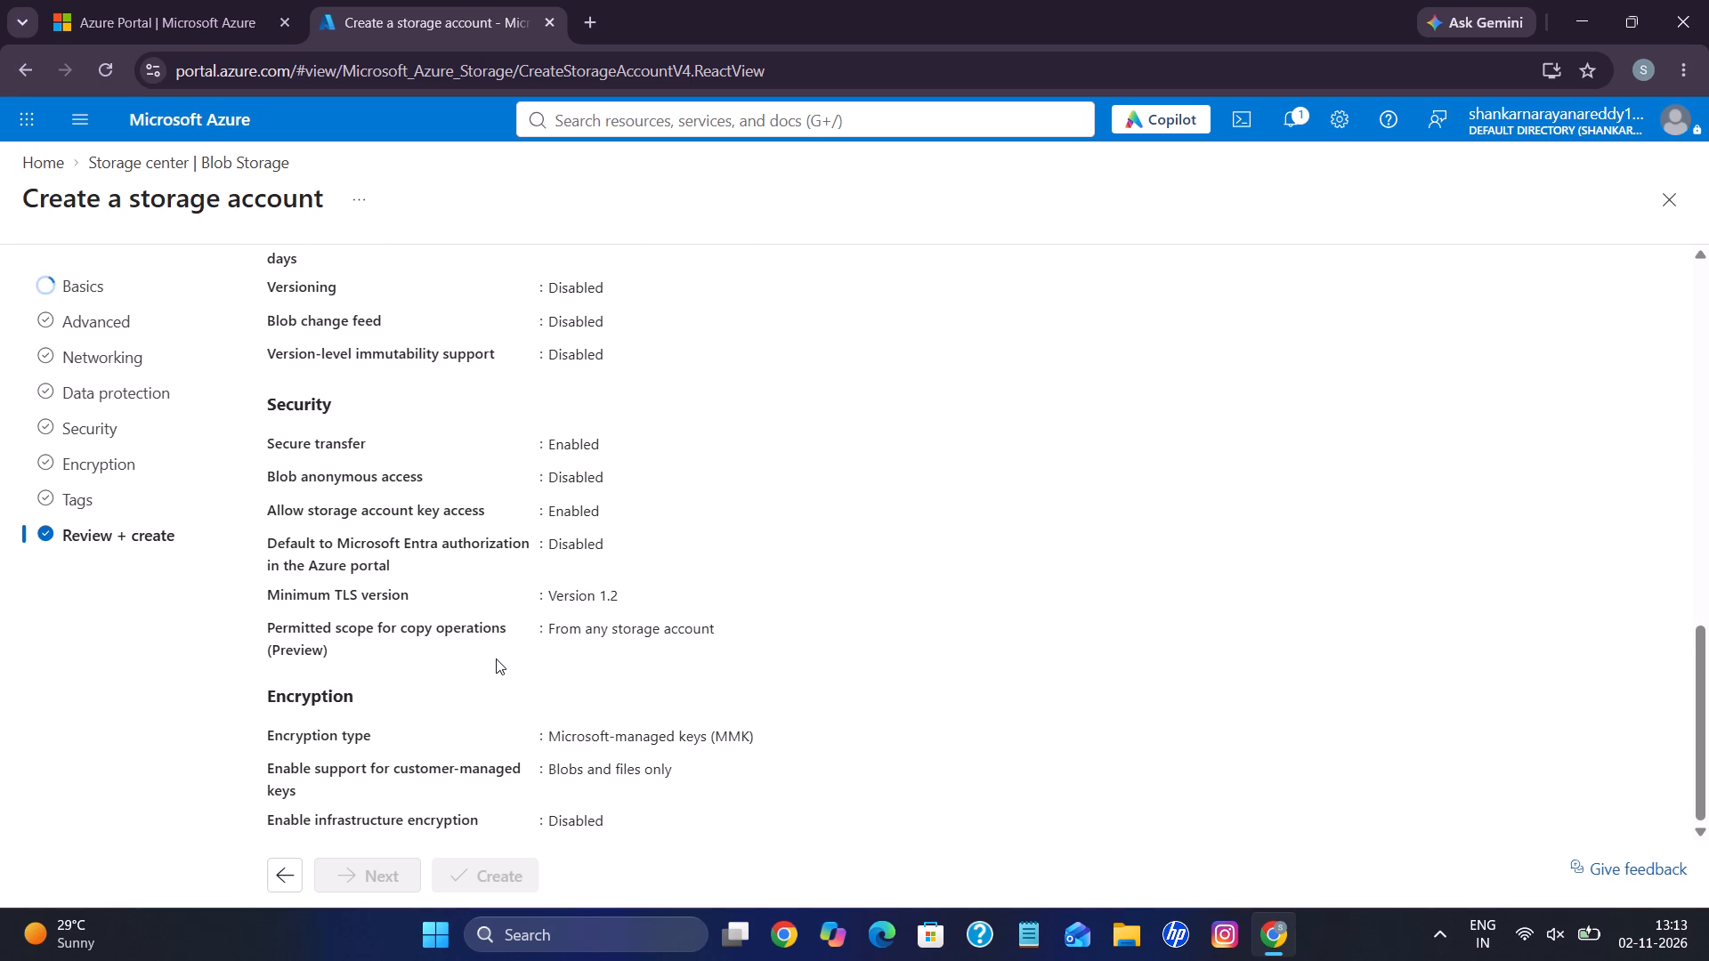
{"action": "scroll", "coordinate": [496, 658], "scroll_direction": "down", "scroll_amount": 4}
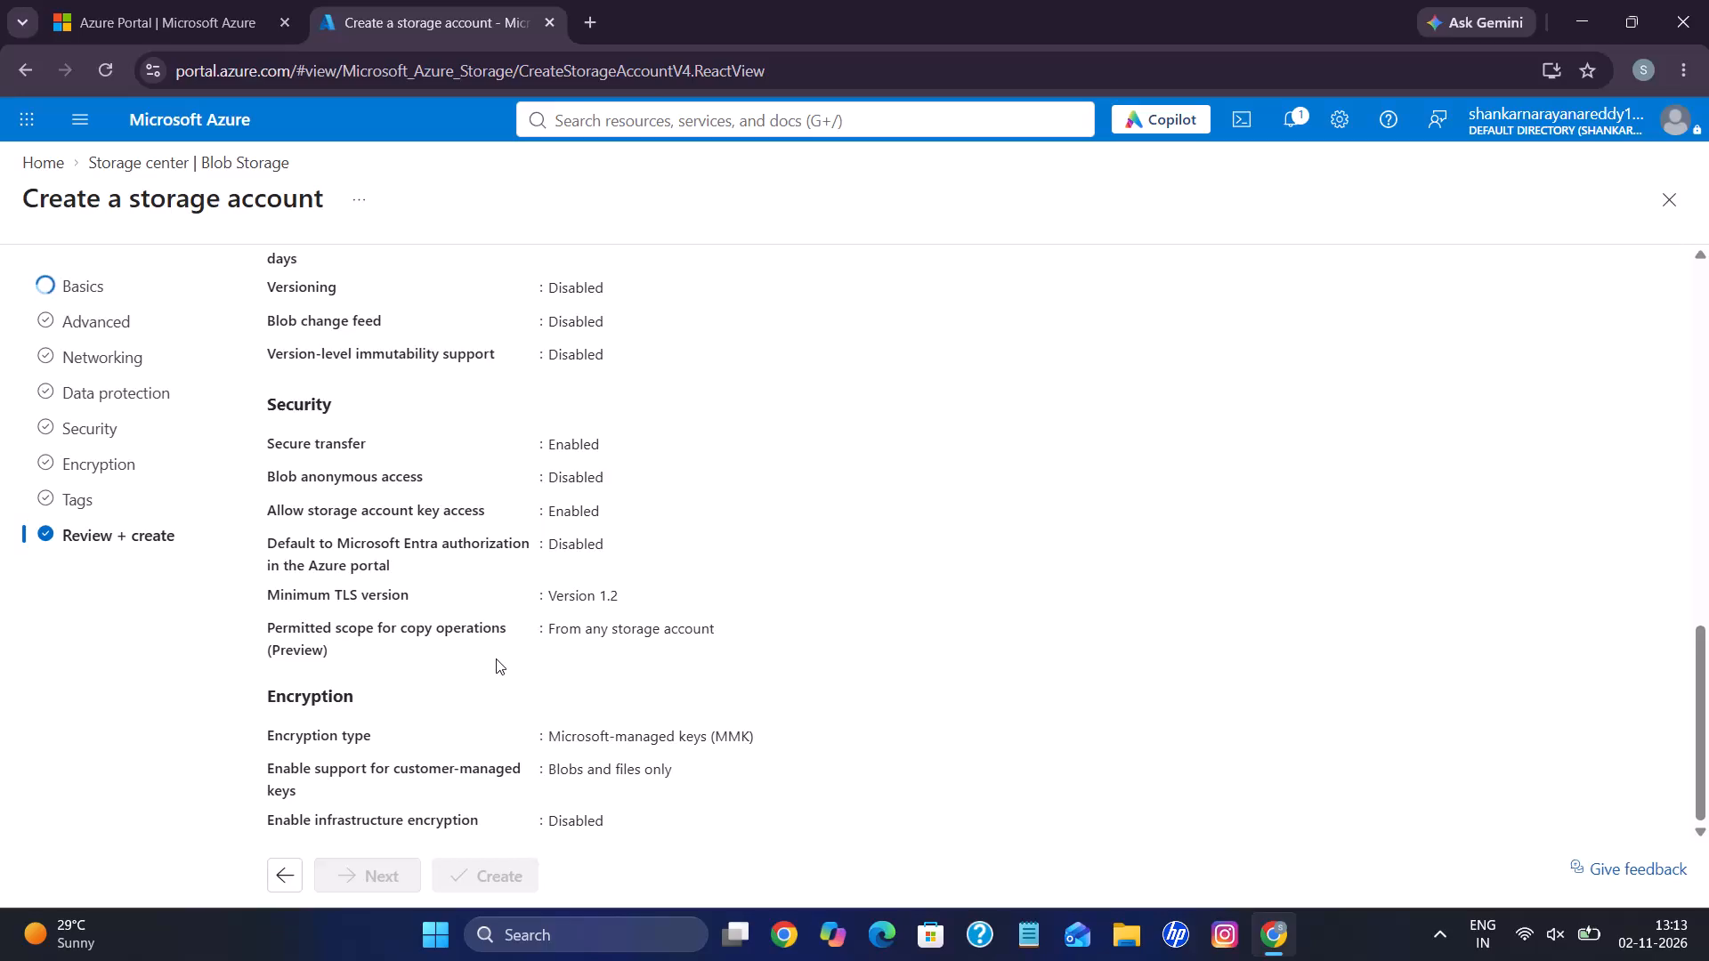
{"action": "scroll", "coordinate": [496, 658], "scroll_direction": "up", "scroll_amount": 4}
{"action": "scroll", "coordinate": [496, 658], "scroll_direction": "down", "scroll_amount": 6}
{"action": "scroll", "coordinate": [496, 658], "scroll_direction": "up", "scroll_amount": 4}
{"action": "scroll", "coordinate": [496, 658], "scroll_direction": "down", "scroll_amount": 3}
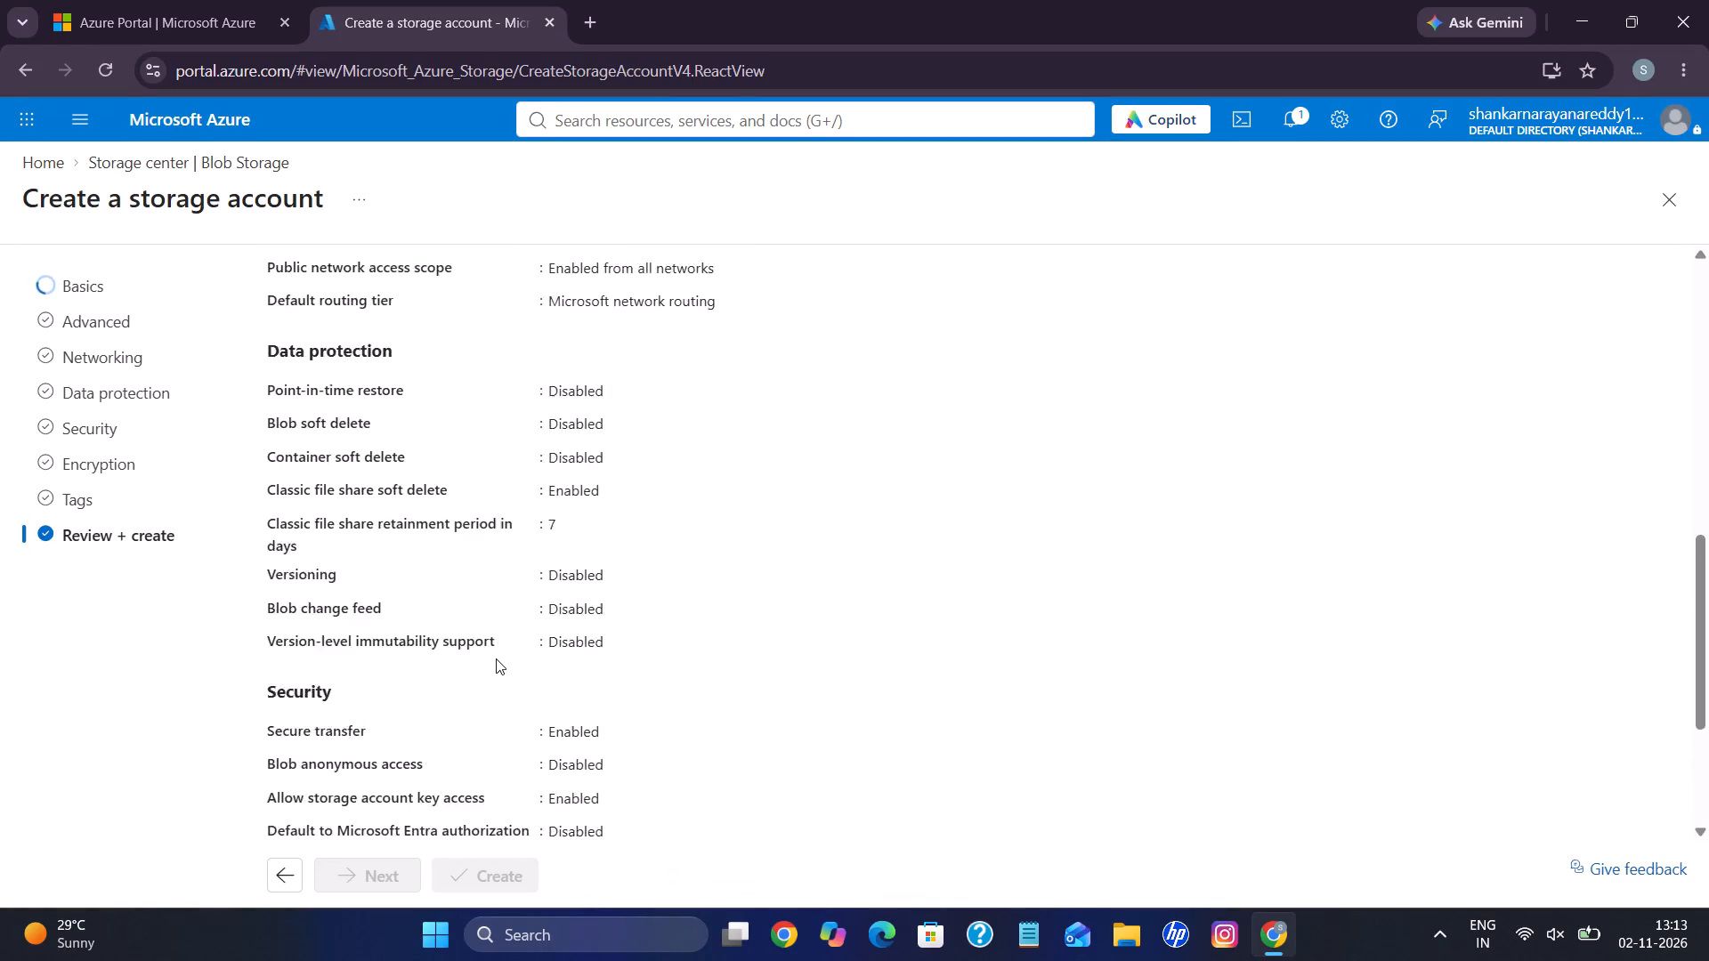
{"action": "scroll", "coordinate": [496, 658], "scroll_direction": "down", "scroll_amount": 2}
{"action": "scroll", "coordinate": [496, 658], "scroll_direction": "up", "scroll_amount": 2}
{"action": "scroll", "coordinate": [496, 658], "scroll_direction": "down", "scroll_amount": 4}
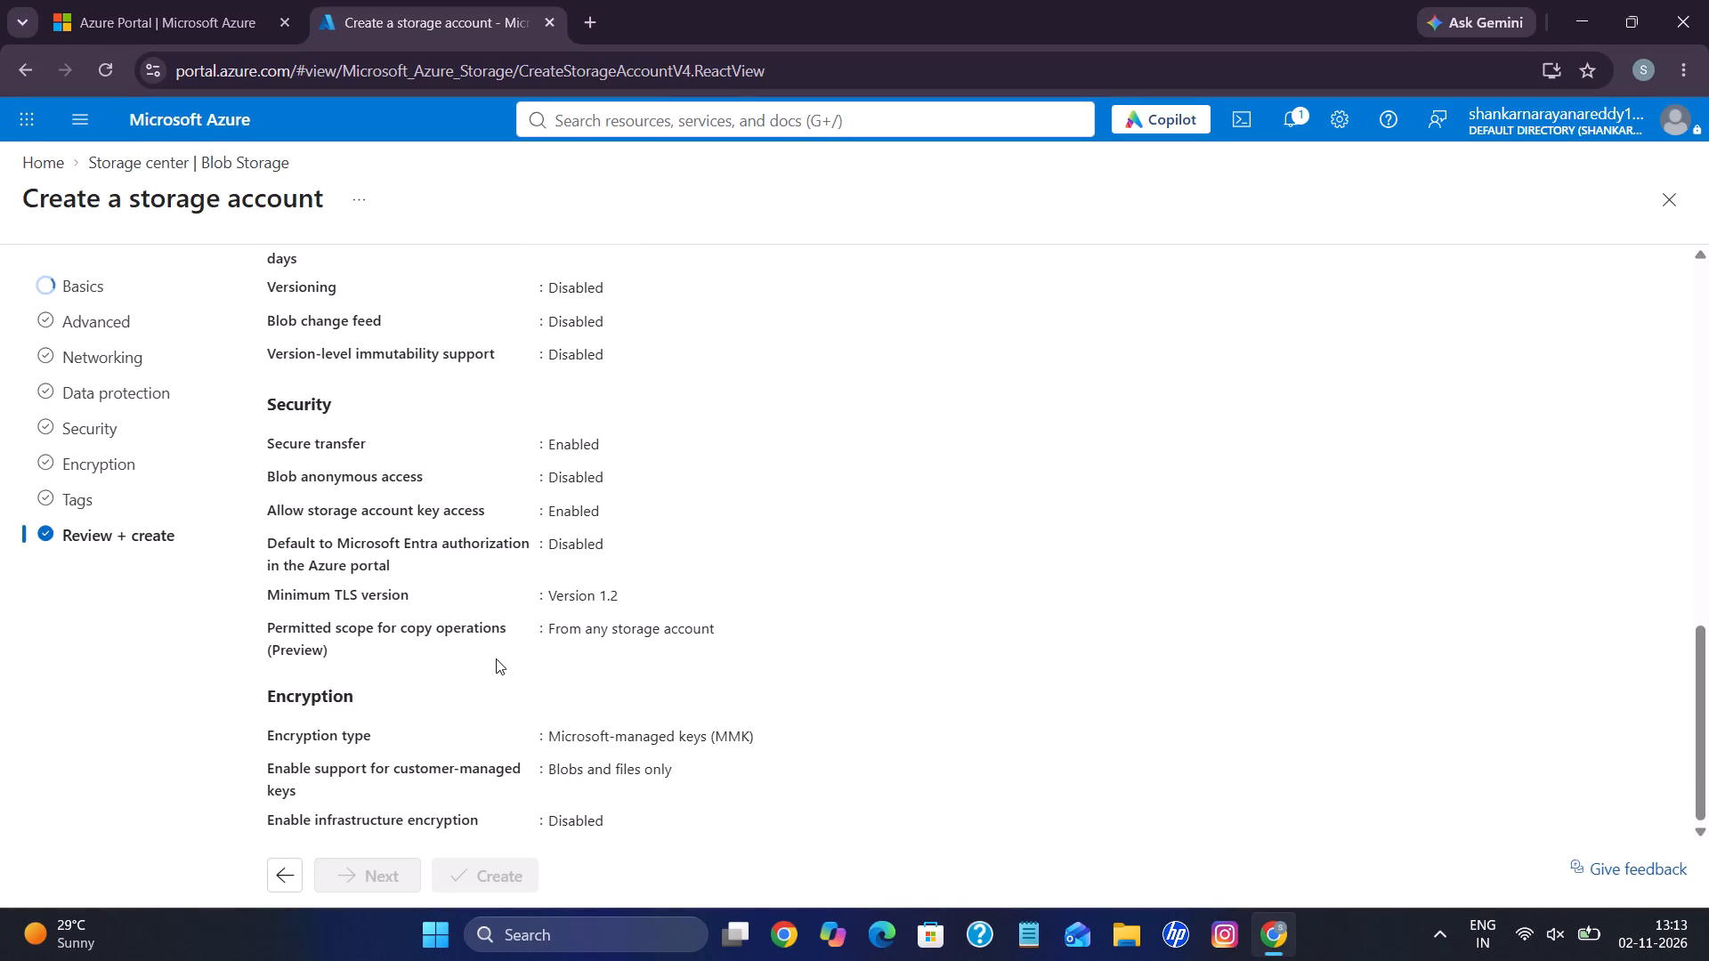
{"action": "scroll", "coordinate": [496, 658], "scroll_direction": "down", "scroll_amount": 1}
{"action": "scroll", "coordinate": [496, 658], "scroll_direction": "up", "scroll_amount": 3}
{"action": "scroll", "coordinate": [496, 658], "scroll_direction": "down", "scroll_amount": 5}
{"action": "scroll", "coordinate": [496, 658], "scroll_direction": "up", "scroll_amount": 2}
{"action": "scroll", "coordinate": [496, 658], "scroll_direction": "down", "scroll_amount": 3}
{"action": "scroll", "coordinate": [496, 658], "scroll_direction": "up", "scroll_amount": 3}
{"action": "scroll", "coordinate": [496, 658], "scroll_direction": "down", "scroll_amount": 3}
{"action": "scroll", "coordinate": [496, 658], "scroll_direction": "up", "scroll_amount": 2}
{"action": "scroll", "coordinate": [496, 658], "scroll_direction": "down", "scroll_amount": 4}
{"action": "scroll", "coordinate": [496, 658], "scroll_direction": "up", "scroll_amount": 2}
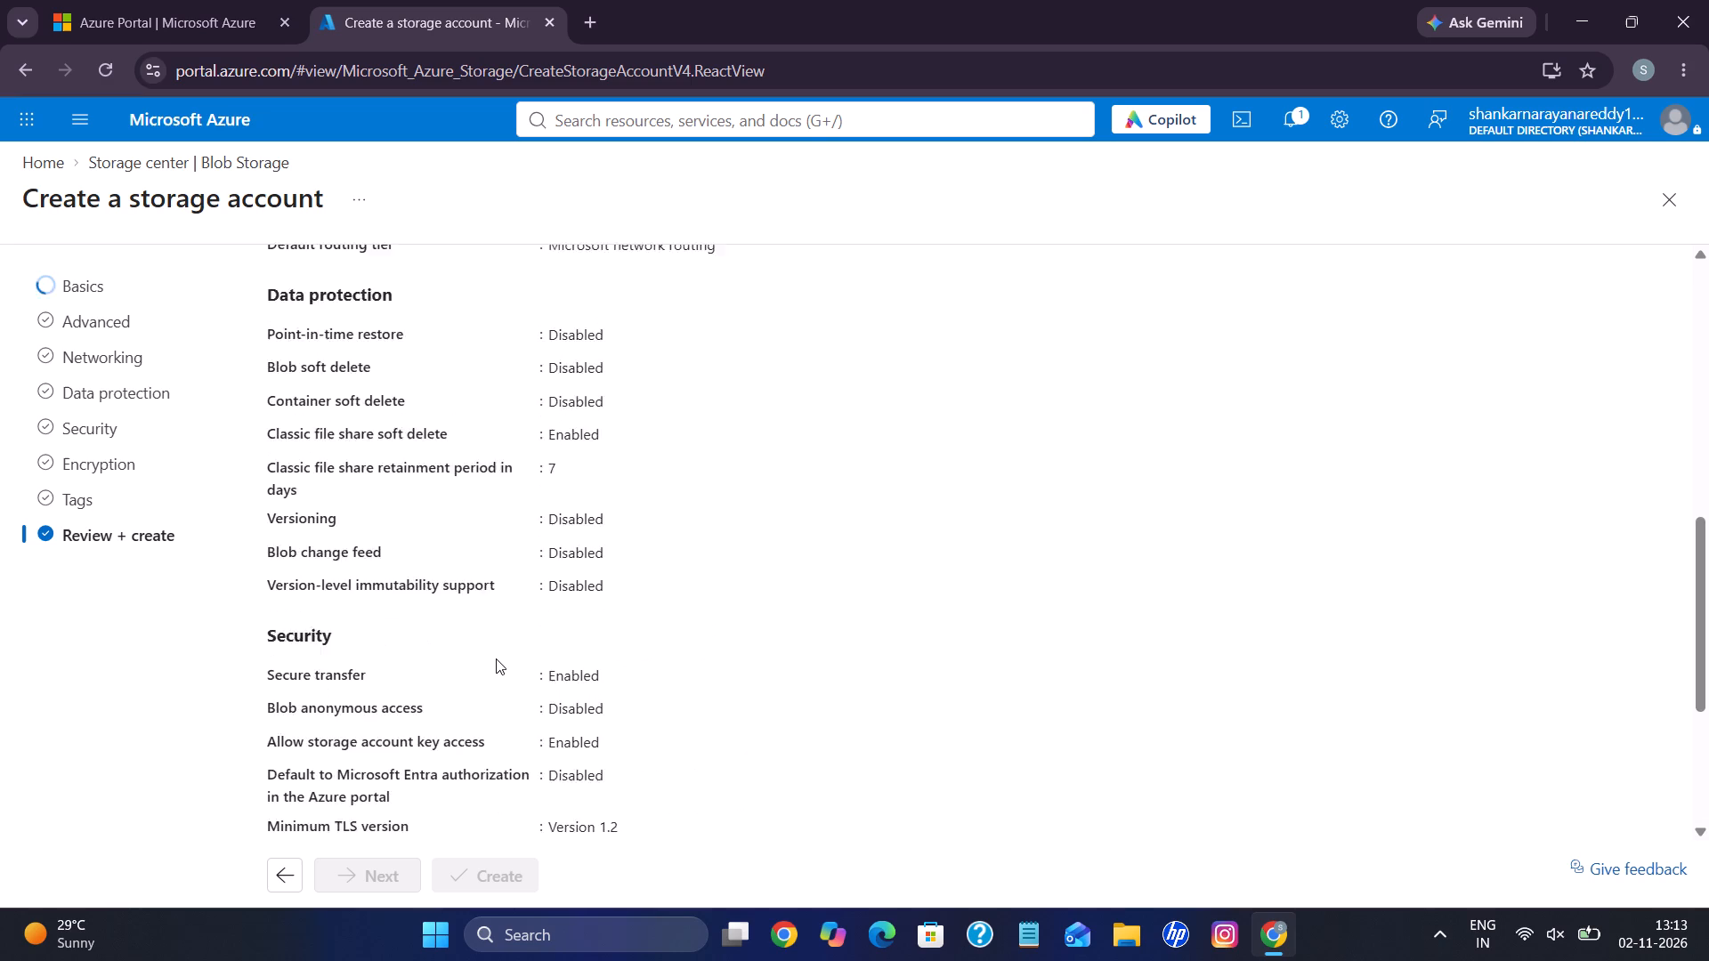
{"action": "scroll", "coordinate": [496, 658], "scroll_direction": "down", "scroll_amount": 4}
{"action": "scroll", "coordinate": [496, 658], "scroll_direction": "up", "scroll_amount": 2}
{"action": "scroll", "coordinate": [496, 658], "scroll_direction": "down", "scroll_amount": 3}
{"action": "scroll", "coordinate": [496, 658], "scroll_direction": "up", "scroll_amount": 3}
{"action": "scroll", "coordinate": [496, 658], "scroll_direction": "down", "scroll_amount": 2}
{"action": "scroll", "coordinate": [496, 658], "scroll_direction": "up", "scroll_amount": 3}
{"action": "scroll", "coordinate": [496, 658], "scroll_direction": "down", "scroll_amount": 1}
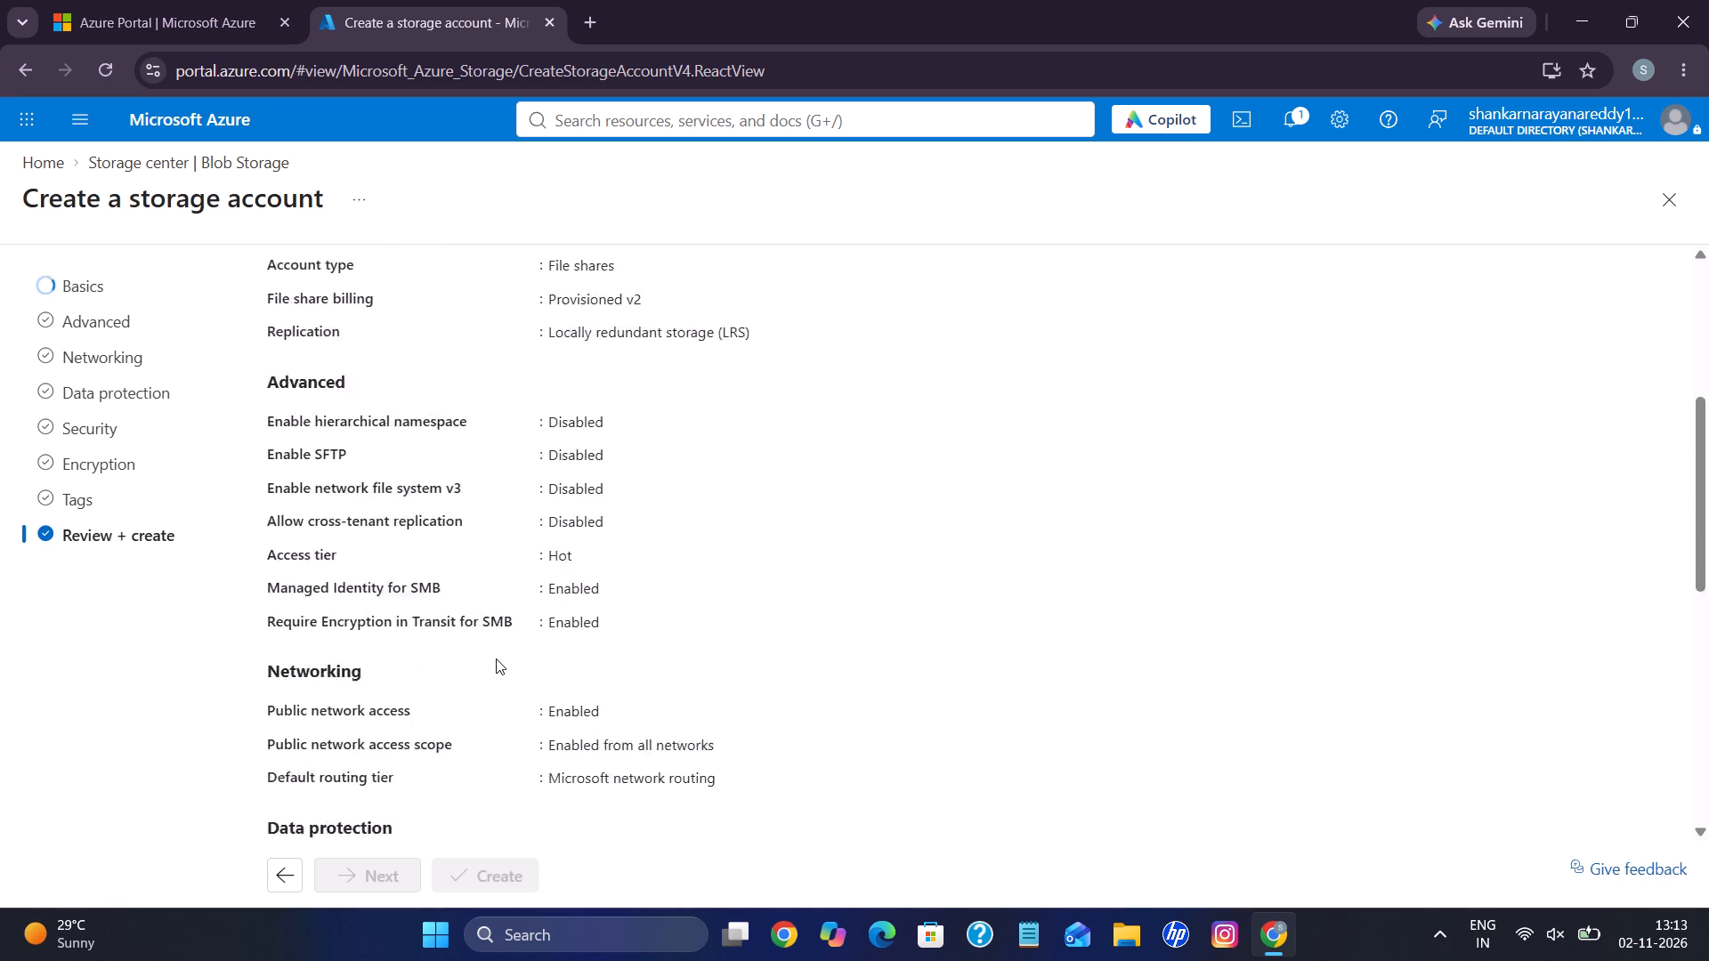
{"action": "scroll", "coordinate": [496, 658], "scroll_direction": "up", "scroll_amount": 3}
{"action": "scroll", "coordinate": [496, 658], "scroll_direction": "down", "scroll_amount": 5}
{"action": "scroll", "coordinate": [496, 658], "scroll_direction": "up", "scroll_amount": 3}
{"action": "scroll", "coordinate": [496, 658], "scroll_direction": "down", "scroll_amount": 3}
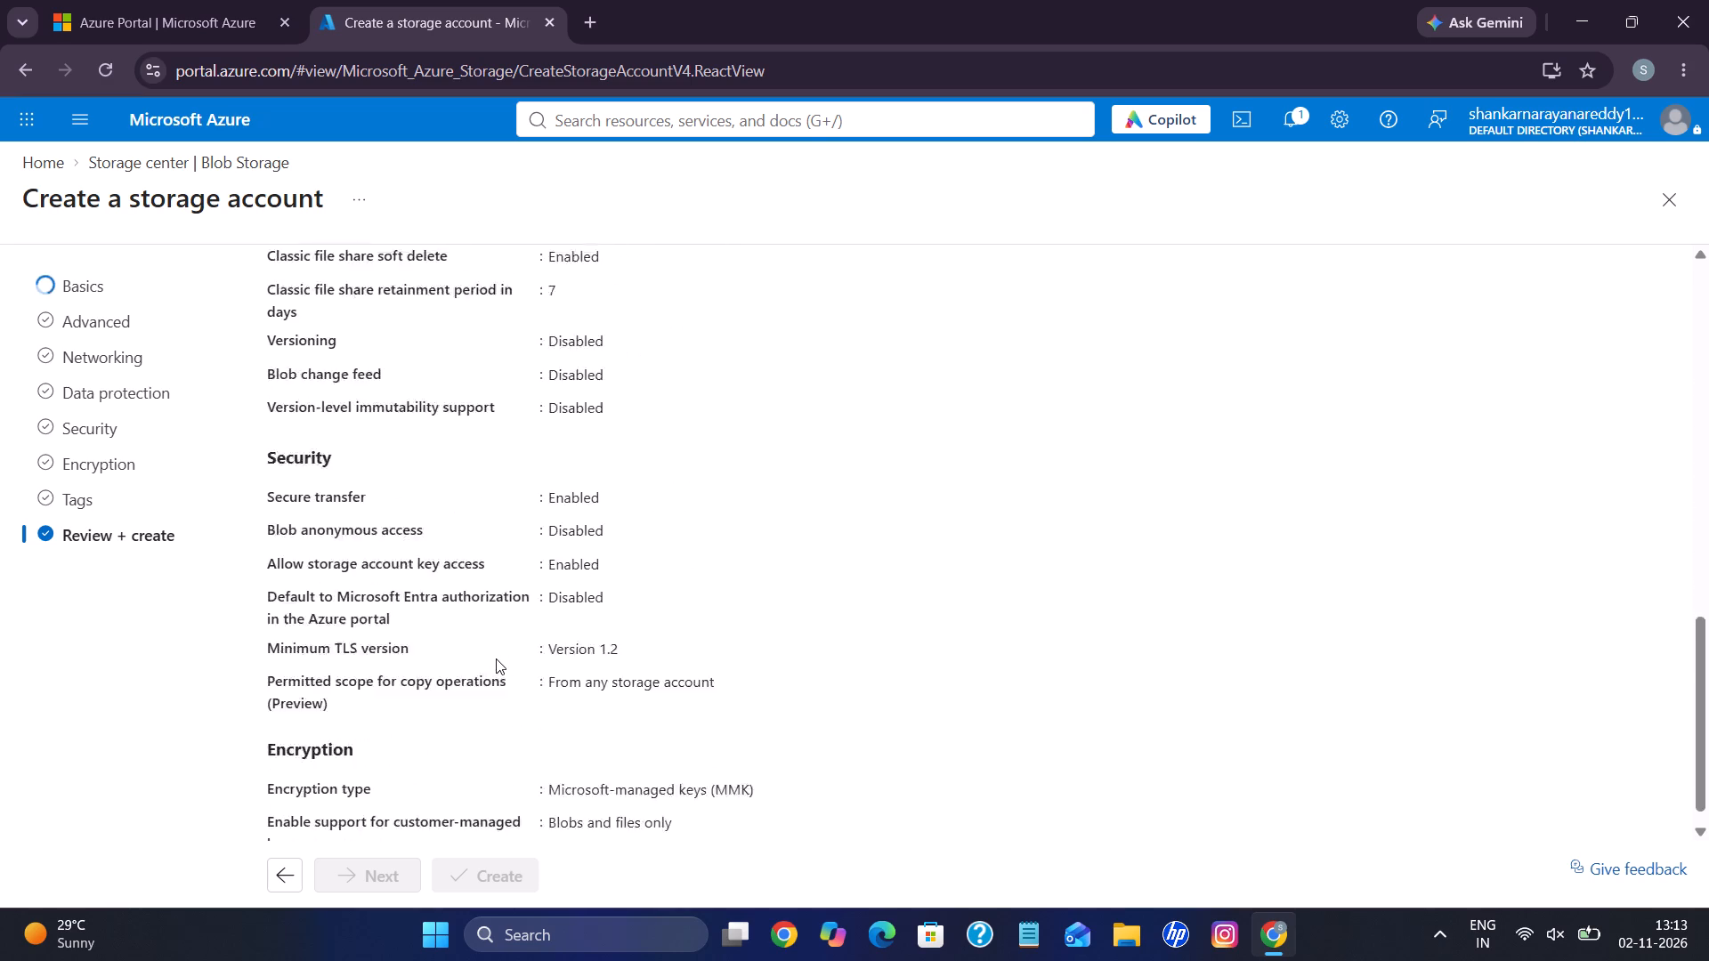
{"action": "scroll", "coordinate": [496, 658], "scroll_direction": "up", "scroll_amount": 2}
{"action": "scroll", "coordinate": [496, 658], "scroll_direction": "down", "scroll_amount": 3}
{"action": "scroll", "coordinate": [496, 658], "scroll_direction": "up", "scroll_amount": 3}
{"action": "scroll", "coordinate": [496, 658], "scroll_direction": "down", "scroll_amount": 4}
{"action": "scroll", "coordinate": [496, 658], "scroll_direction": "up", "scroll_amount": 2}
{"action": "scroll", "coordinate": [496, 658], "scroll_direction": "down", "scroll_amount": 3}
{"action": "scroll", "coordinate": [496, 658], "scroll_direction": "up", "scroll_amount": 1}
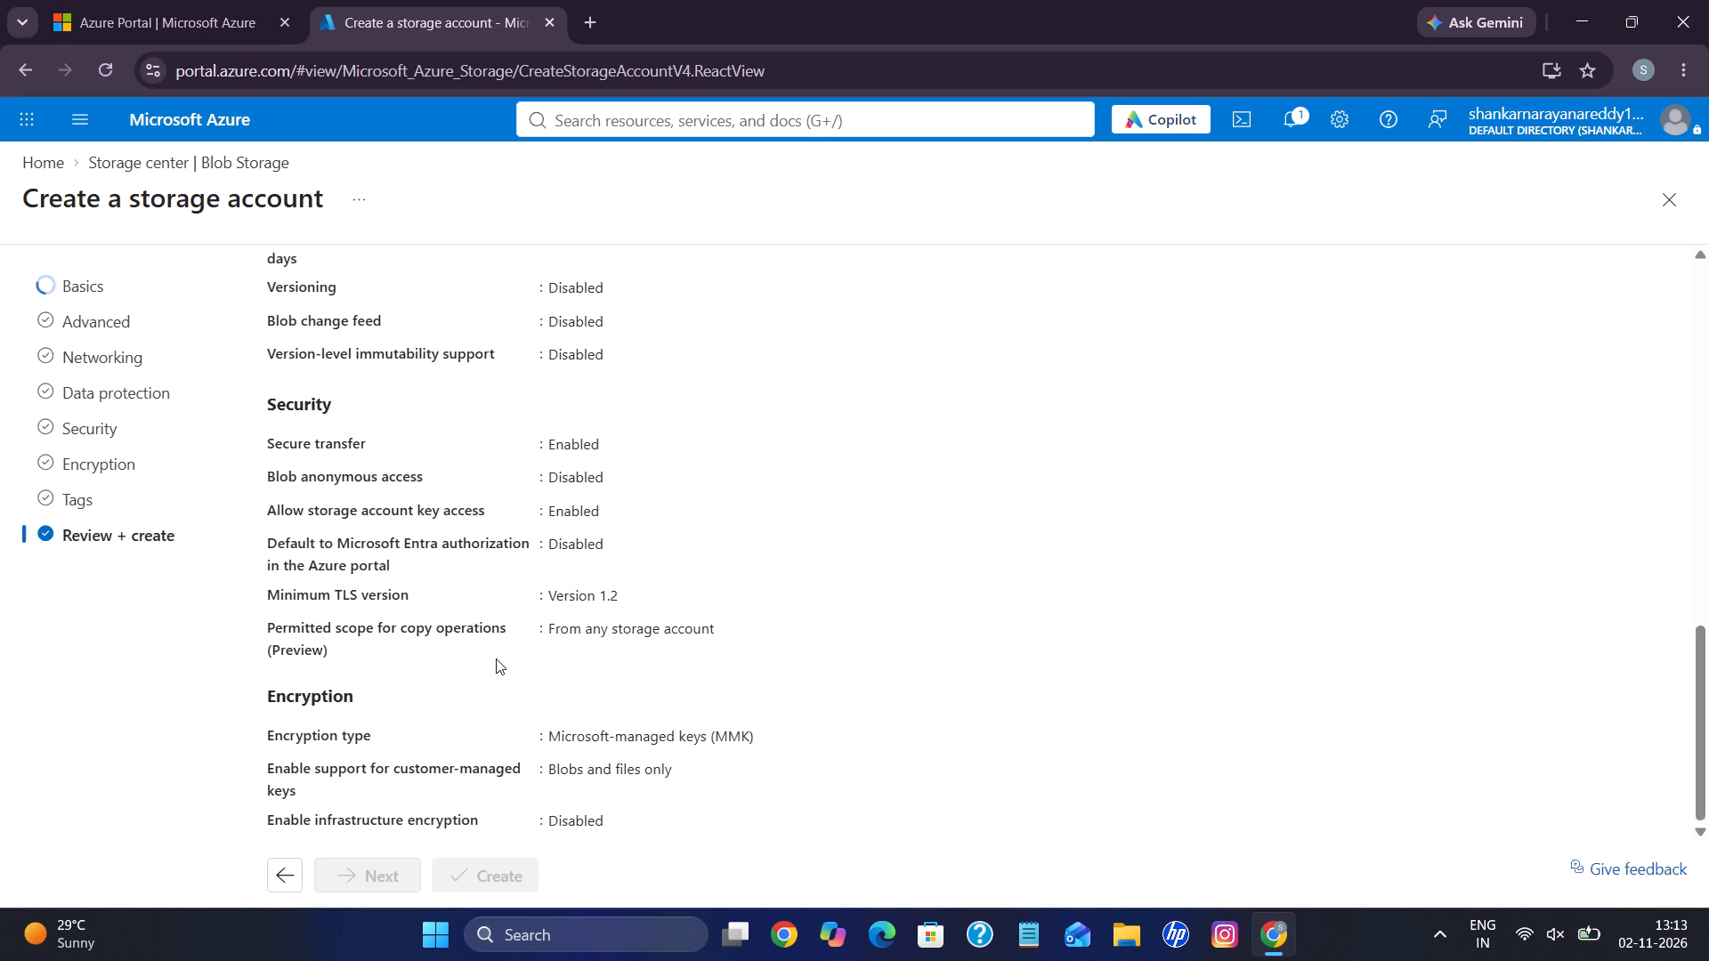
{"action": "scroll", "coordinate": [496, 658], "scroll_direction": "up", "scroll_amount": 1}
{"action": "scroll", "coordinate": [496, 658], "scroll_direction": "down", "scroll_amount": 2}
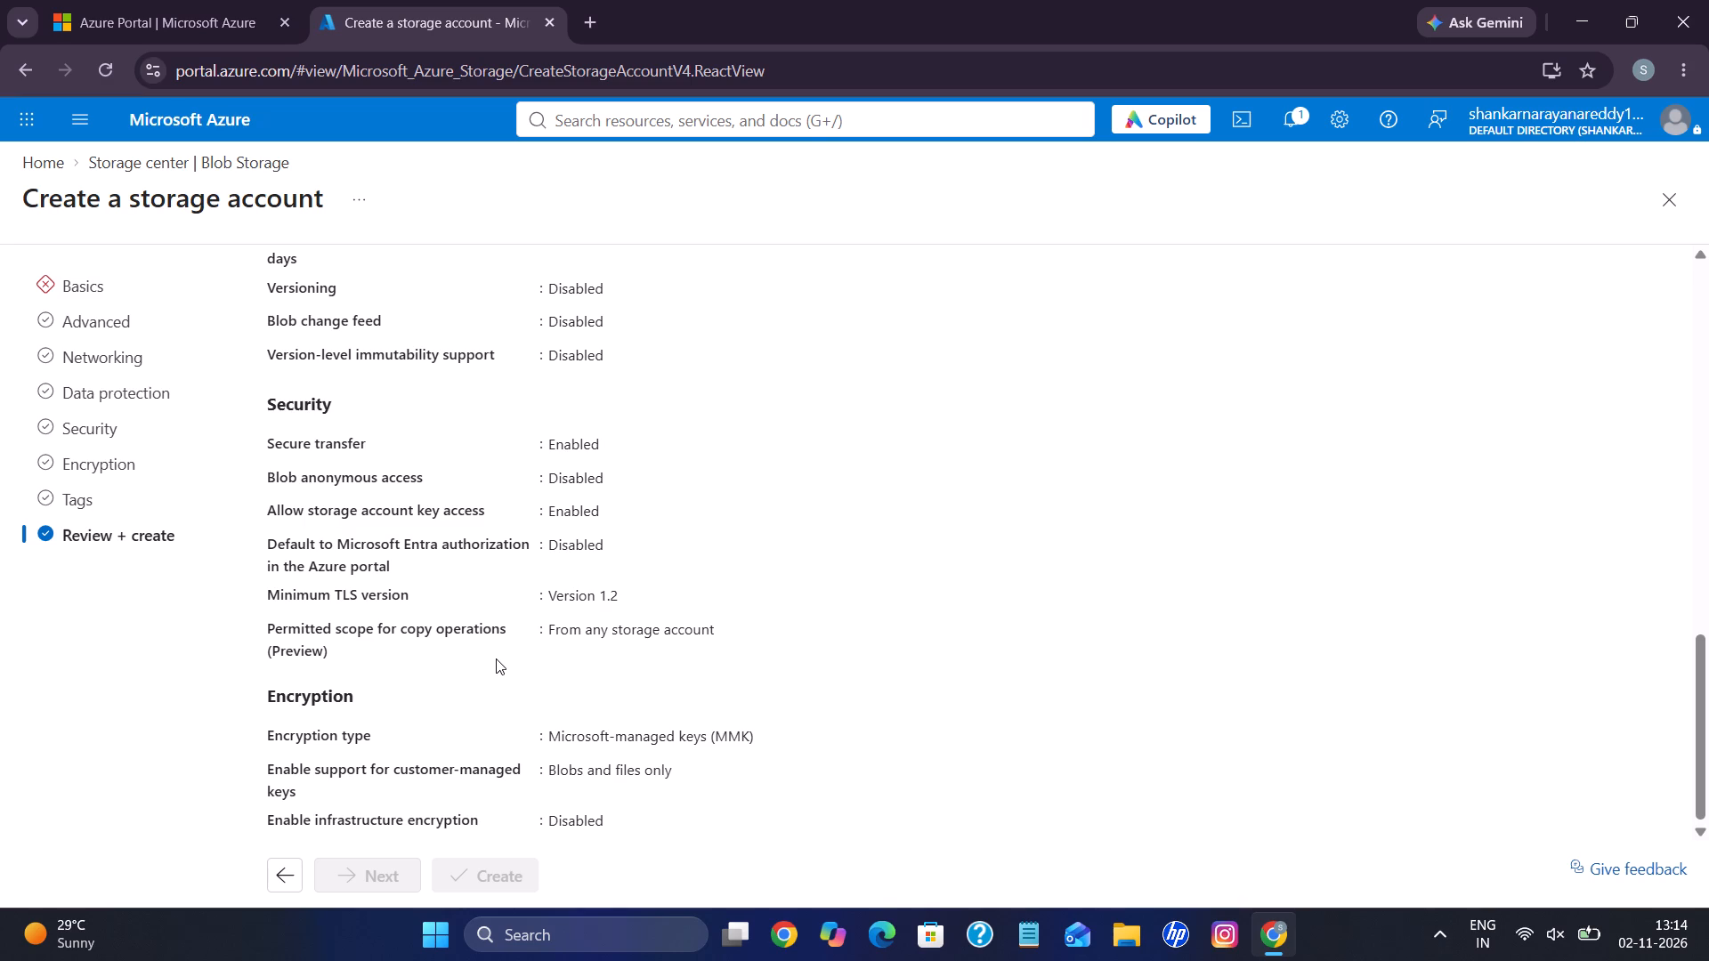
Return to the basic settings and change the storage account name to stgfileshare12345.
{"action": "left_click", "coordinate": [72, 292]}
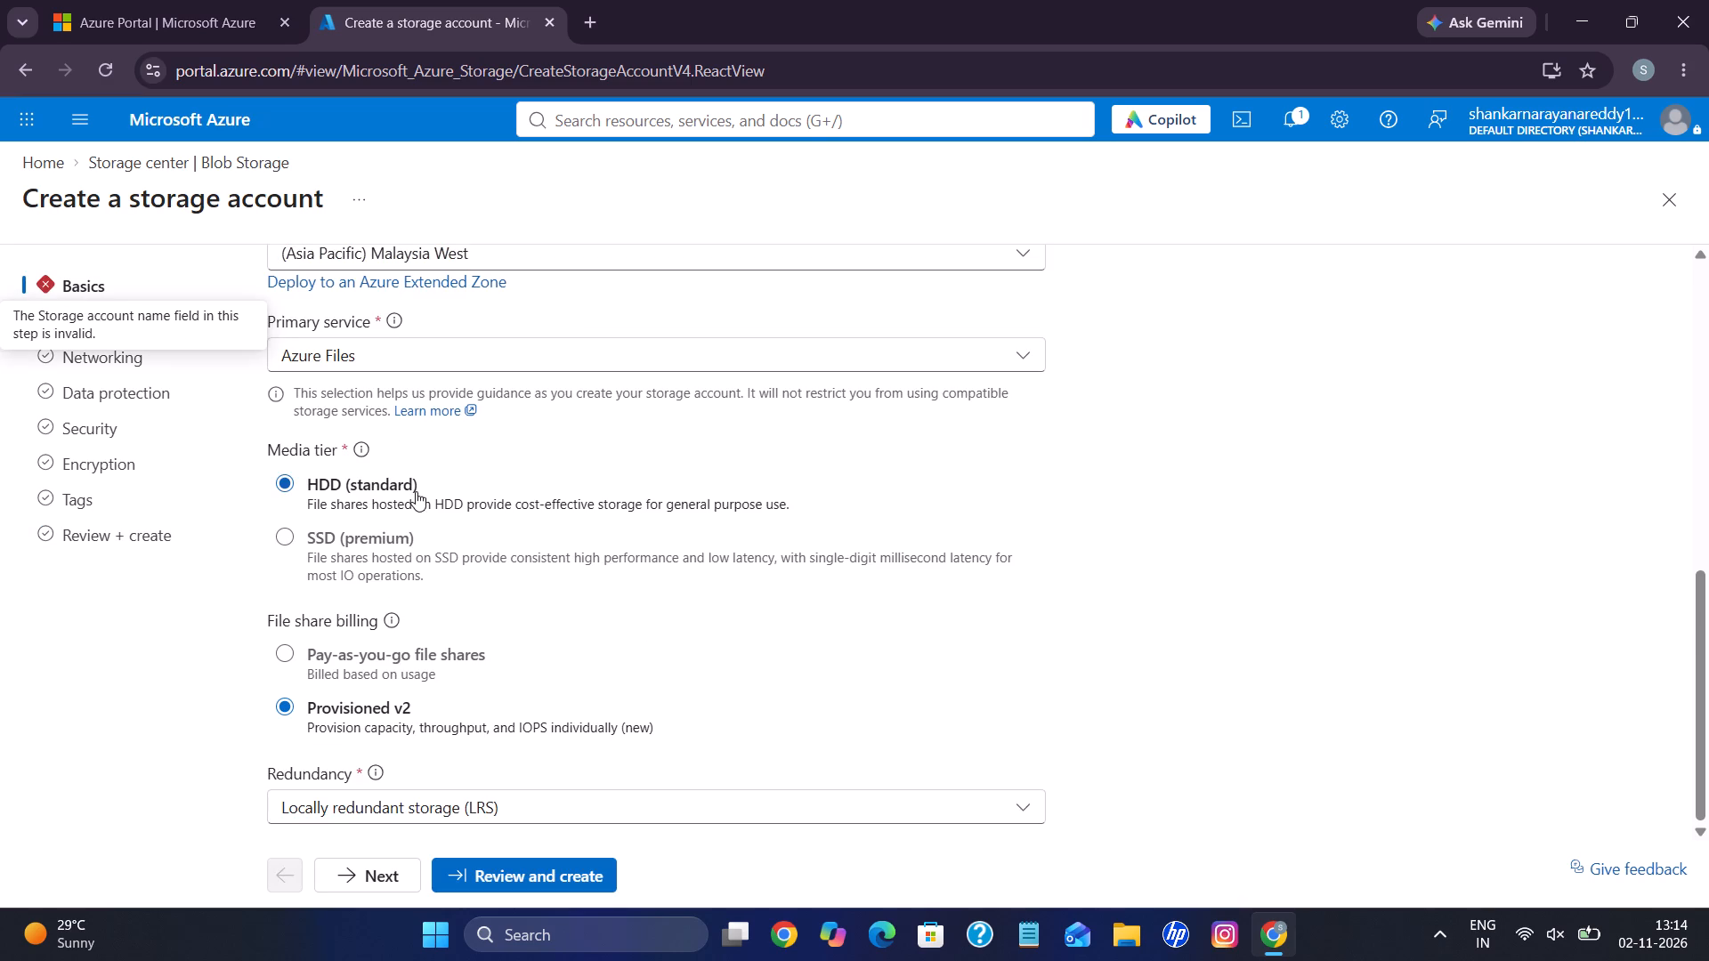
{"action": "scroll", "coordinate": [468, 531], "scroll_direction": "down", "scroll_amount": 1}
{"action": "scroll", "coordinate": [468, 531], "scroll_direction": "up", "scroll_amount": 2}
{"action": "scroll", "coordinate": [468, 531], "scroll_direction": "down", "scroll_amount": 1}
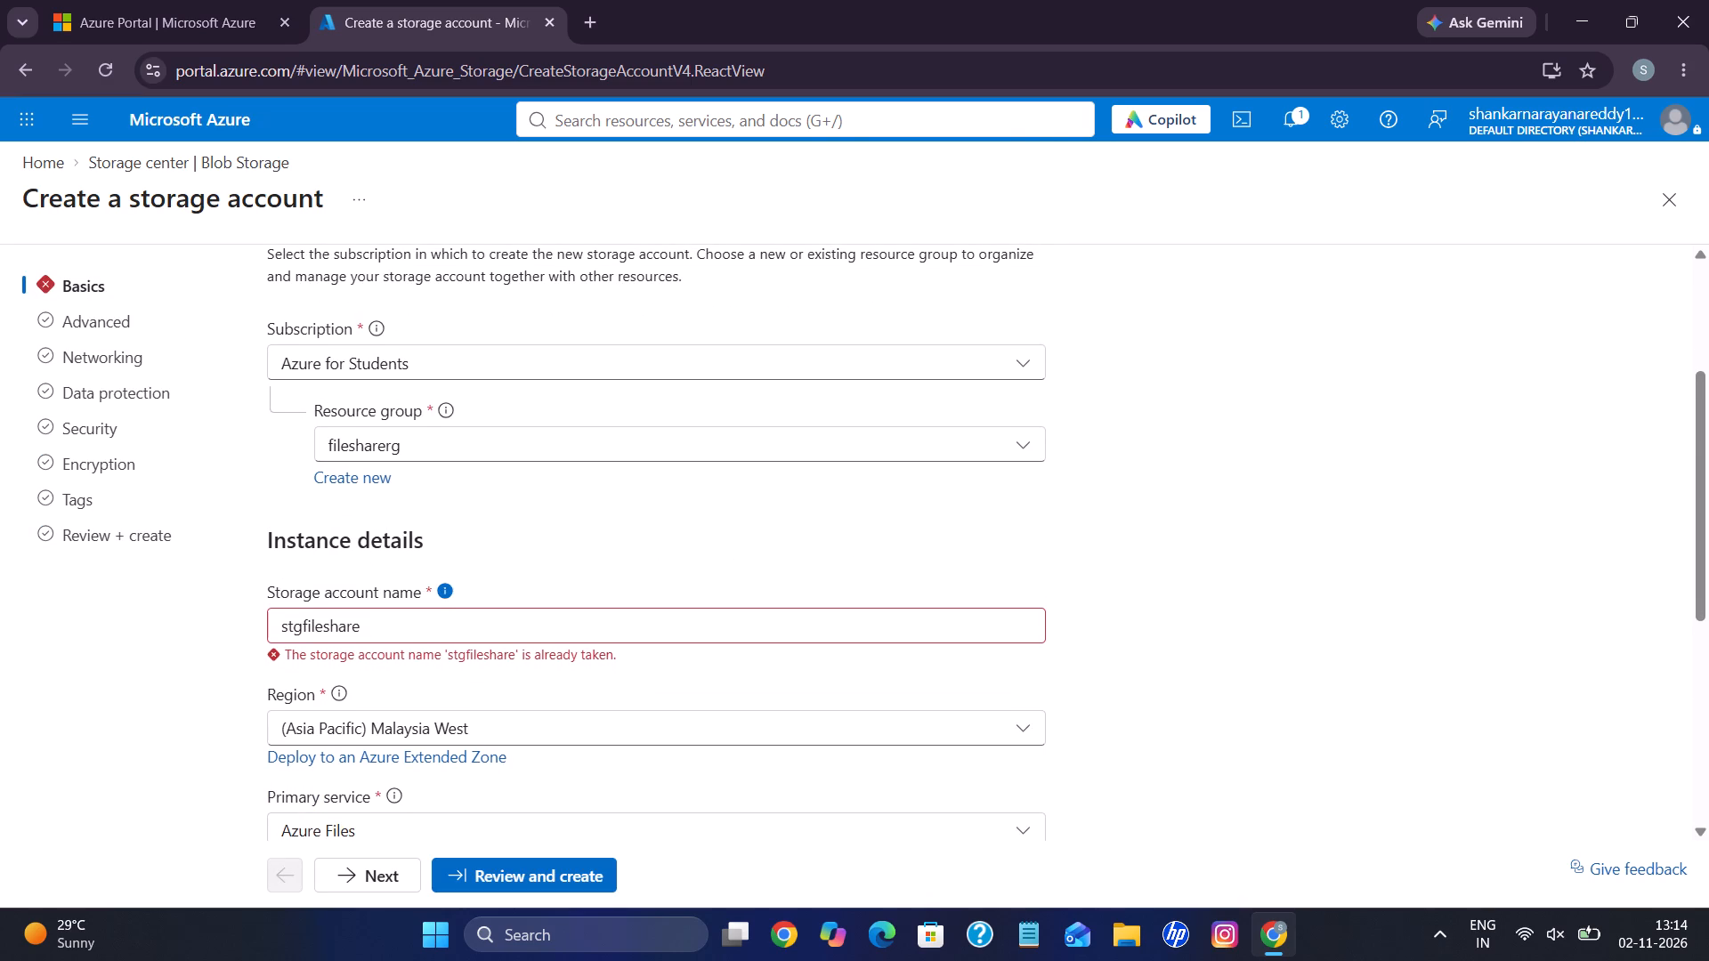
{"action": "left_click", "coordinate": [413, 626]}
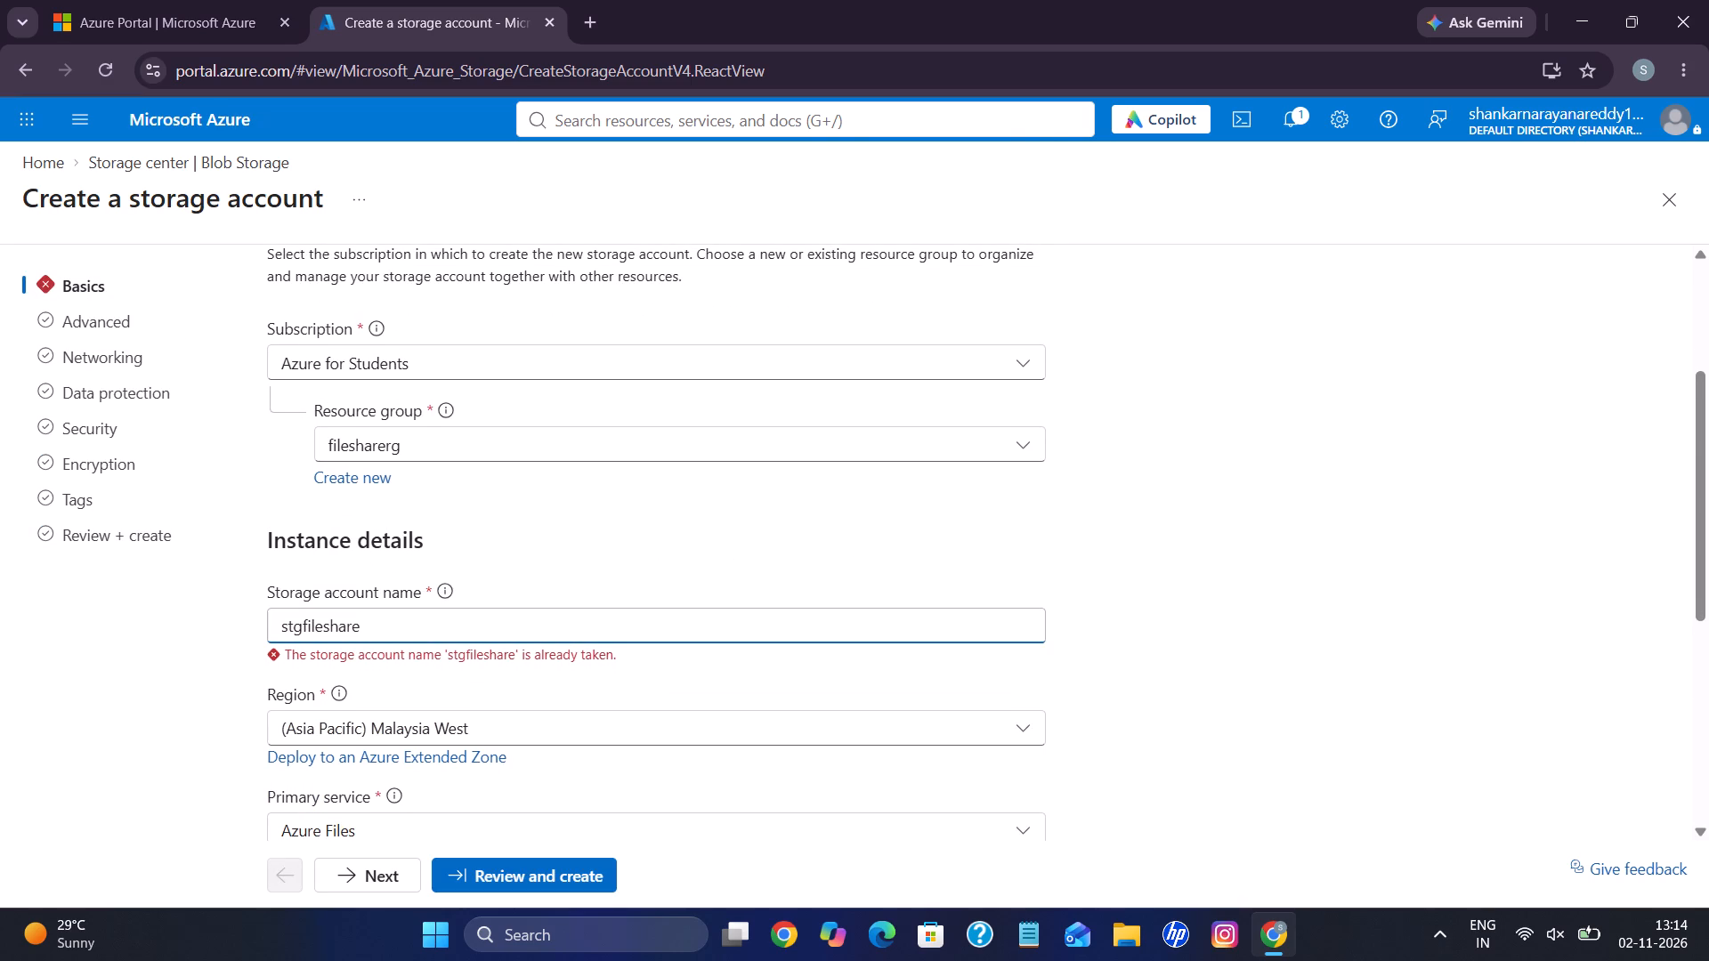
{"action": "key", "text": "1"}
{"action": "type", "text": "2345"}
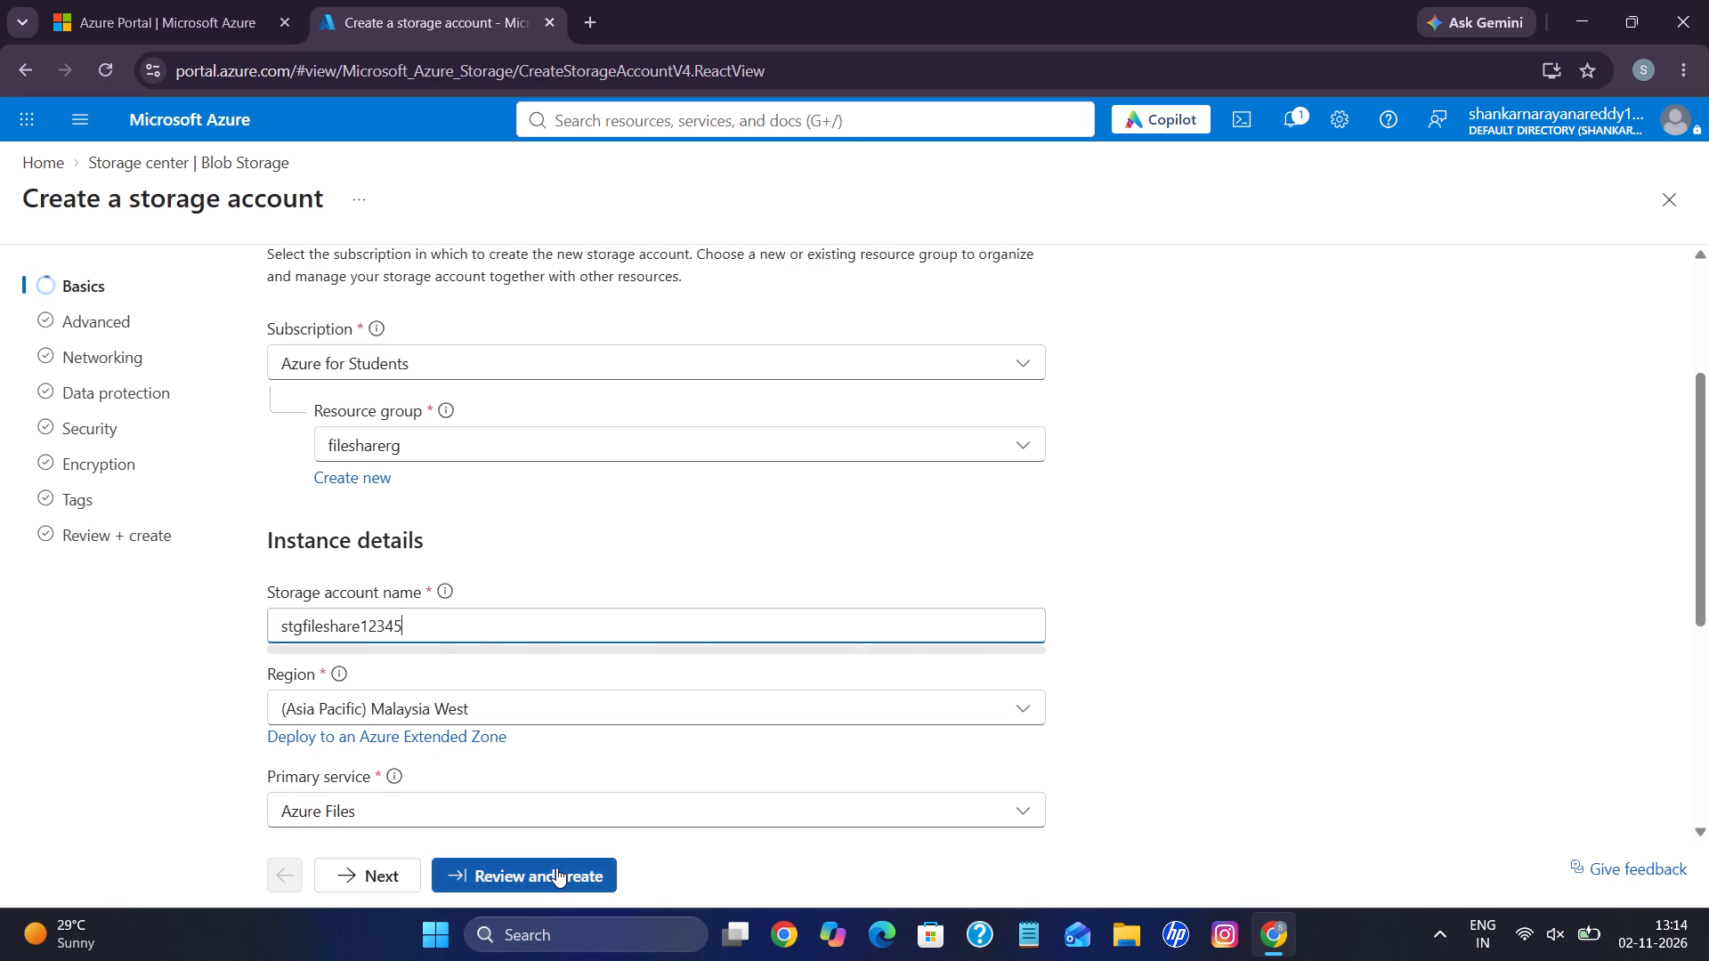
Proceed to the final review again and submit the creation of the stgfileshare12345 storage account.
{"action": "left_click", "coordinate": [556, 868]}
{"action": "scroll", "coordinate": [549, 692], "scroll_direction": "down", "scroll_amount": 7}
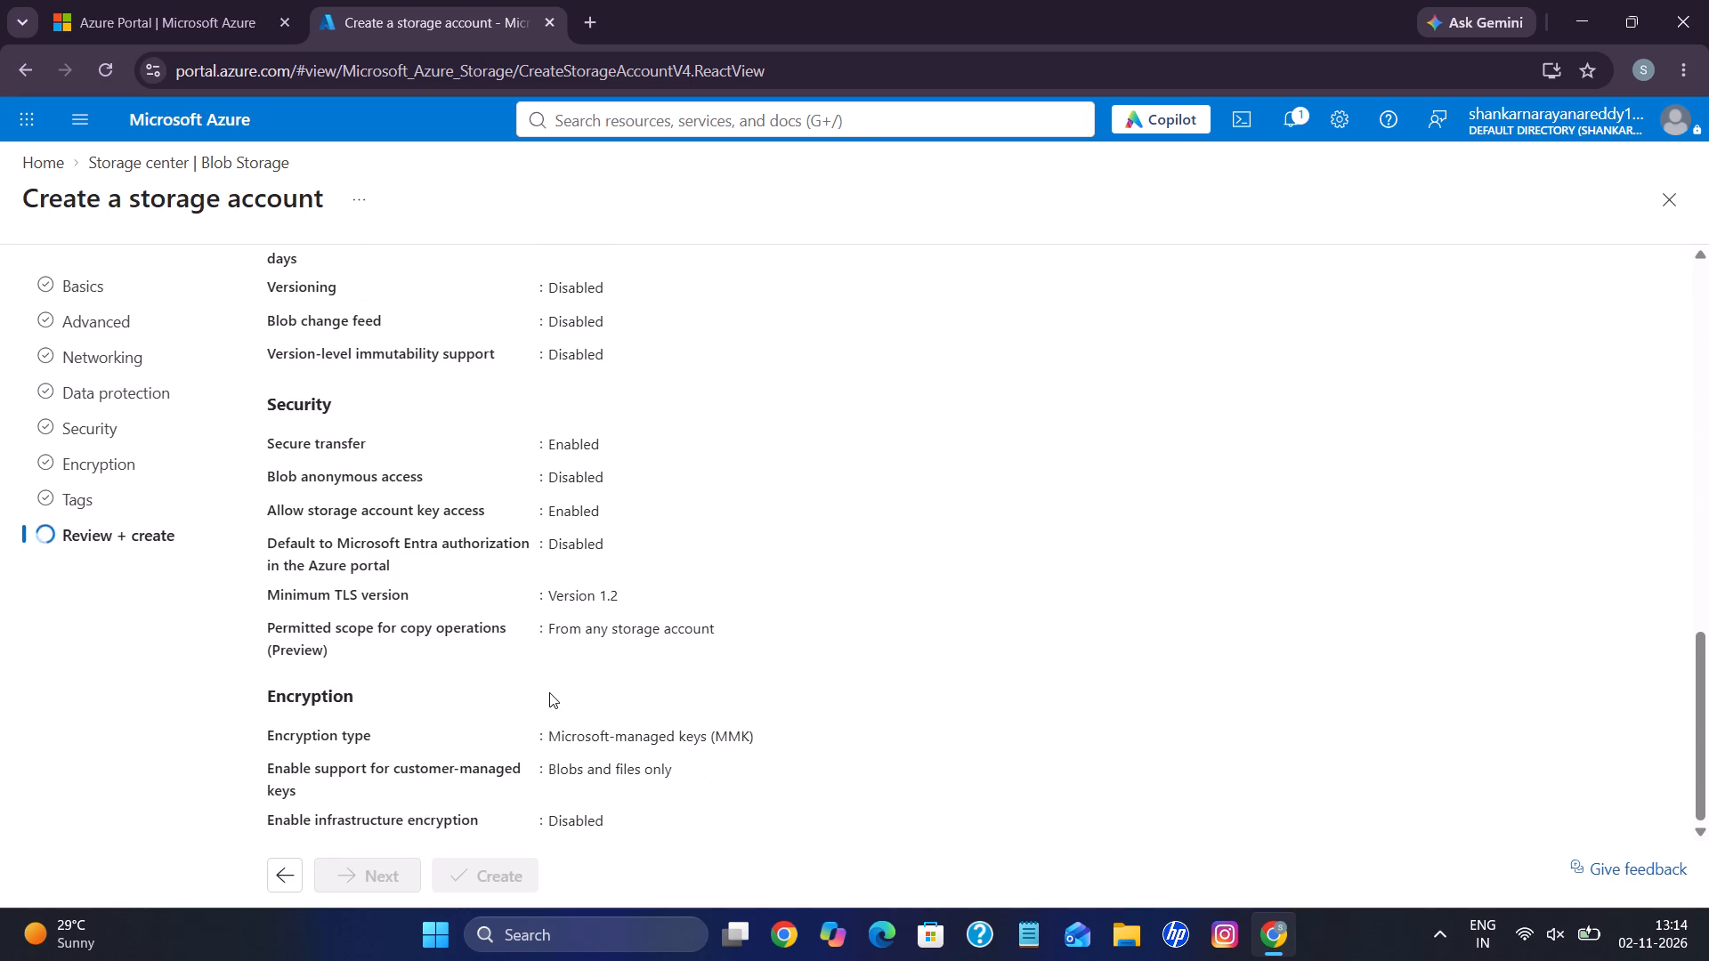
{"action": "scroll", "coordinate": [529, 723], "scroll_direction": "down", "scroll_amount": 1}
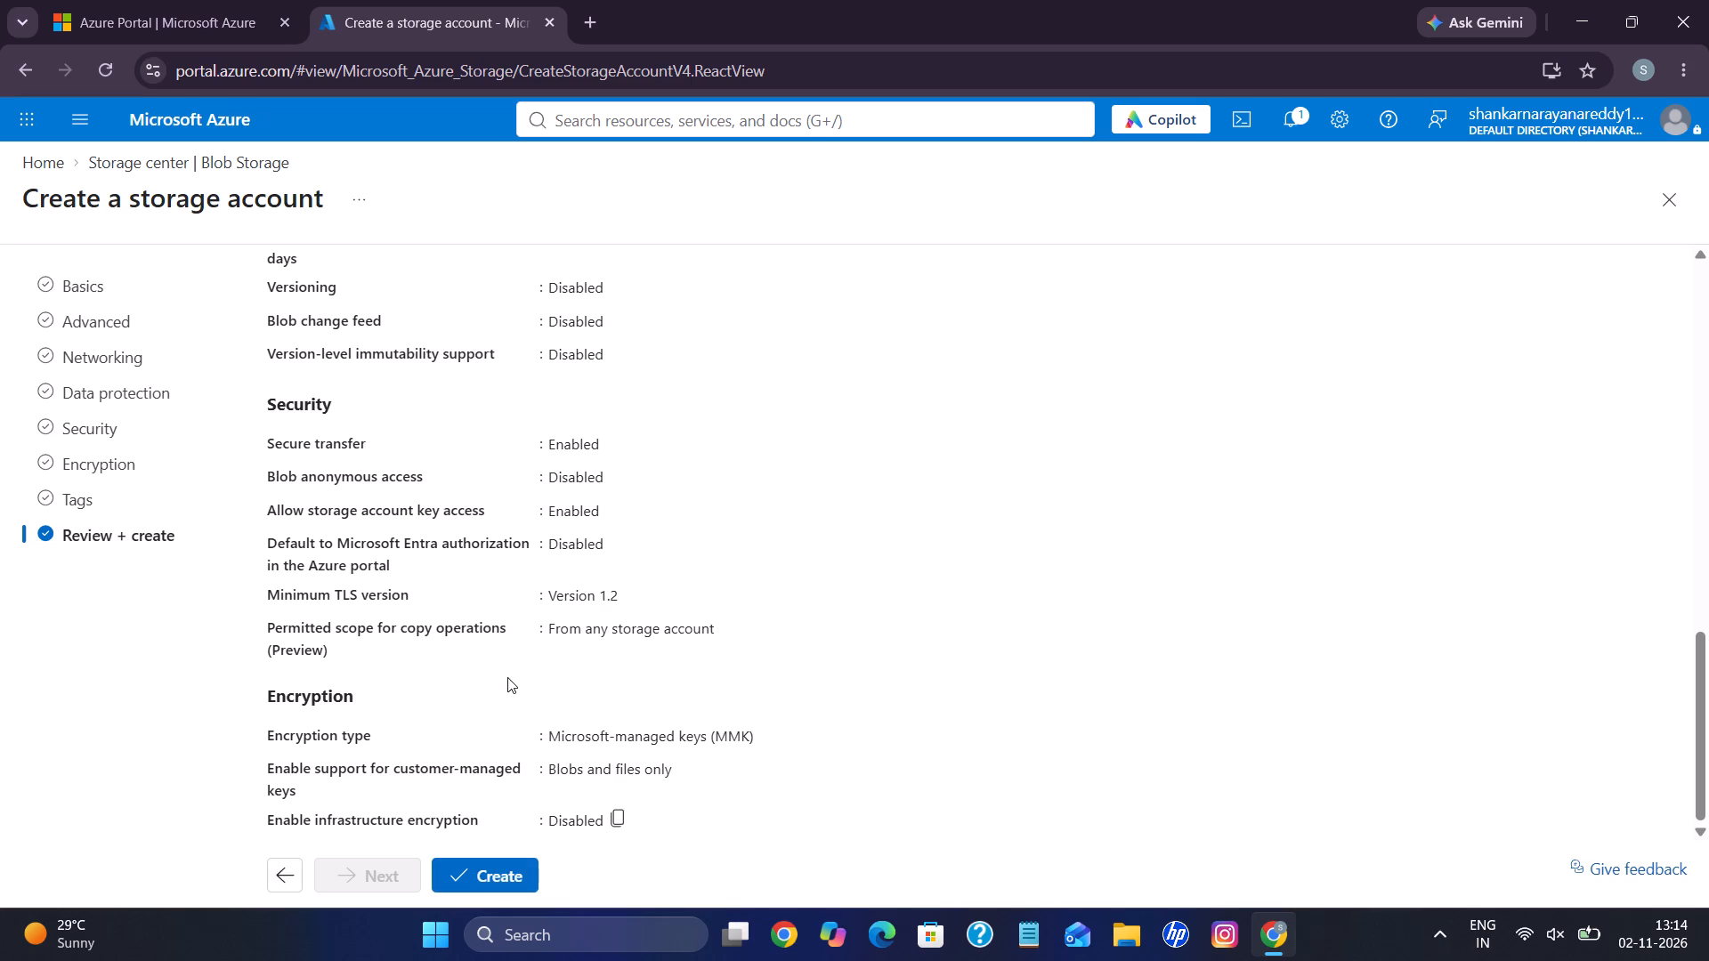
{"action": "scroll", "coordinate": [507, 677], "scroll_direction": "down", "scroll_amount": 2}
{"action": "left_click", "coordinate": [486, 877]}
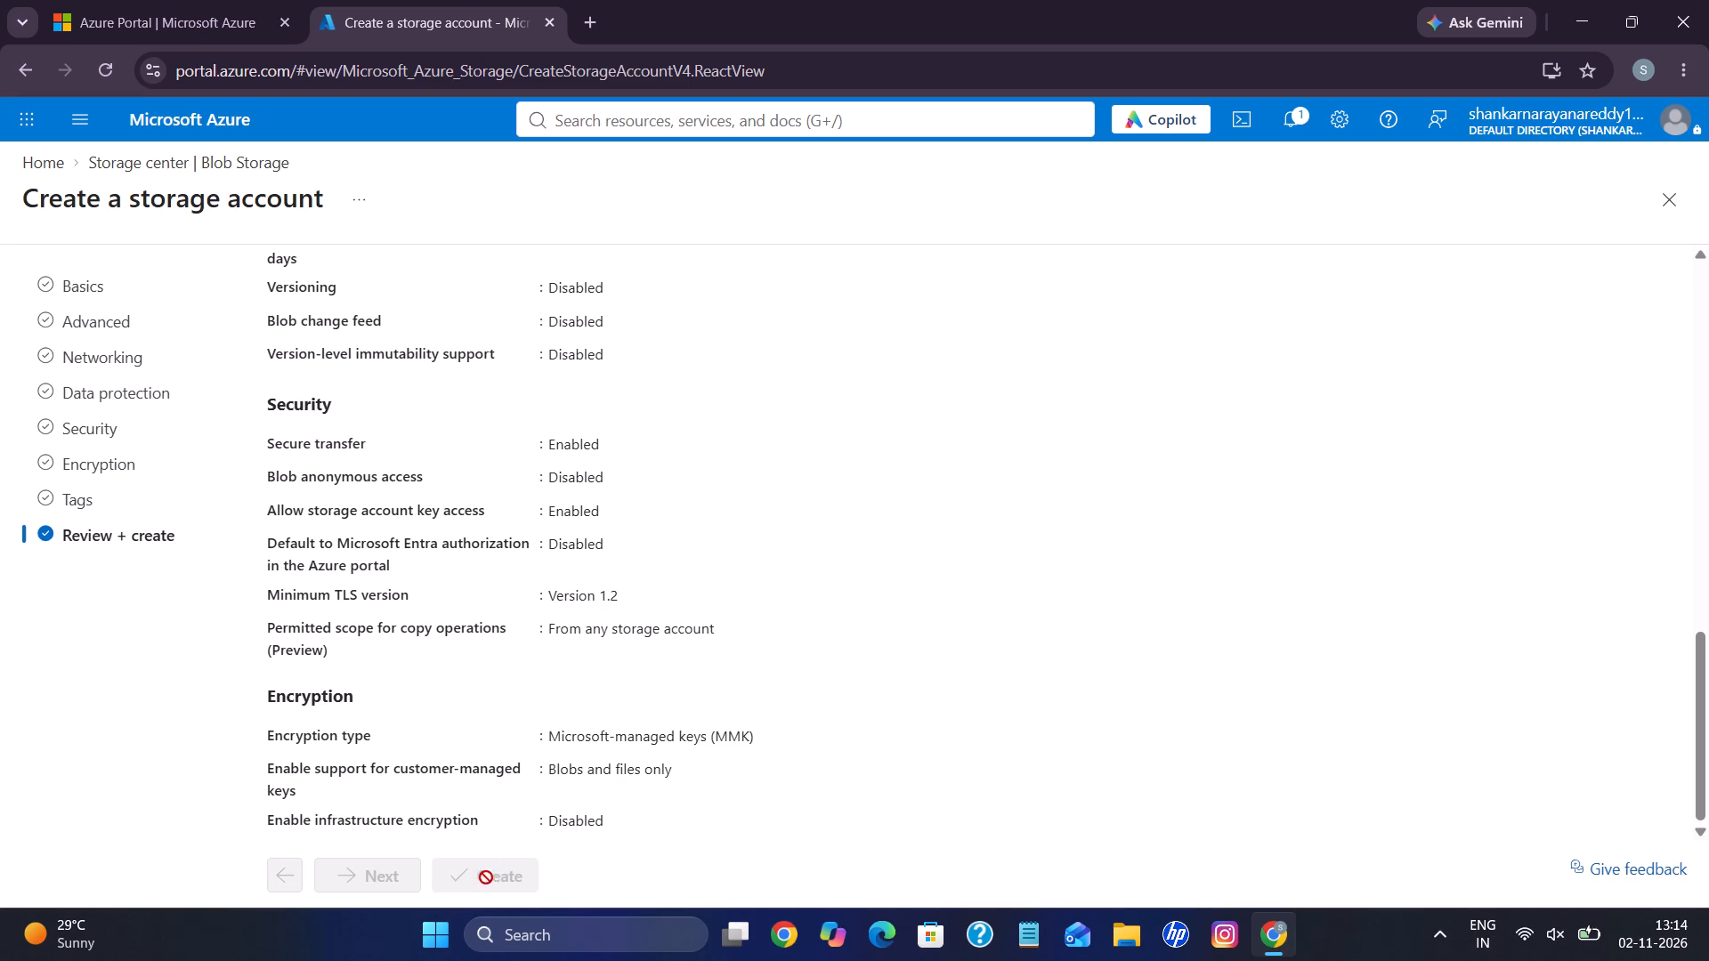
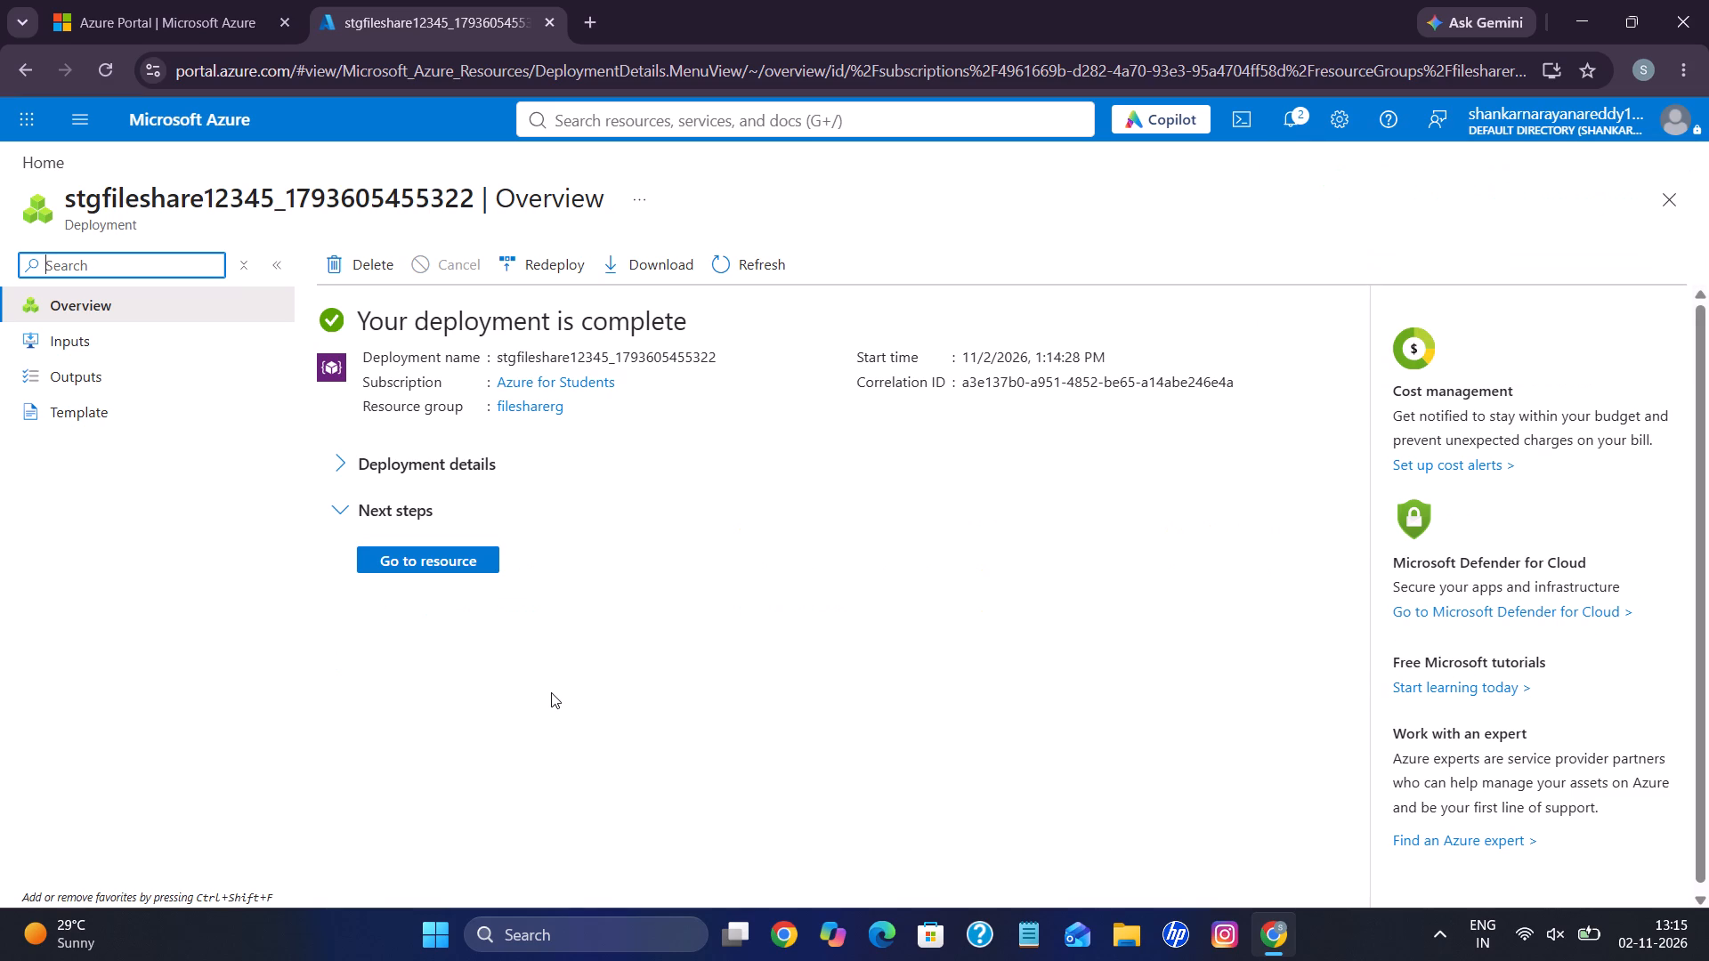
Examine the deployment details and follow-up section of the completed stgfileshare12345 deployment.
{"action": "scroll", "coordinate": [551, 692], "scroll_direction": "down", "scroll_amount": 1}
{"action": "scroll", "coordinate": [460, 561], "scroll_direction": "down", "scroll_amount": 1}
{"action": "left_click", "coordinate": [409, 459]}
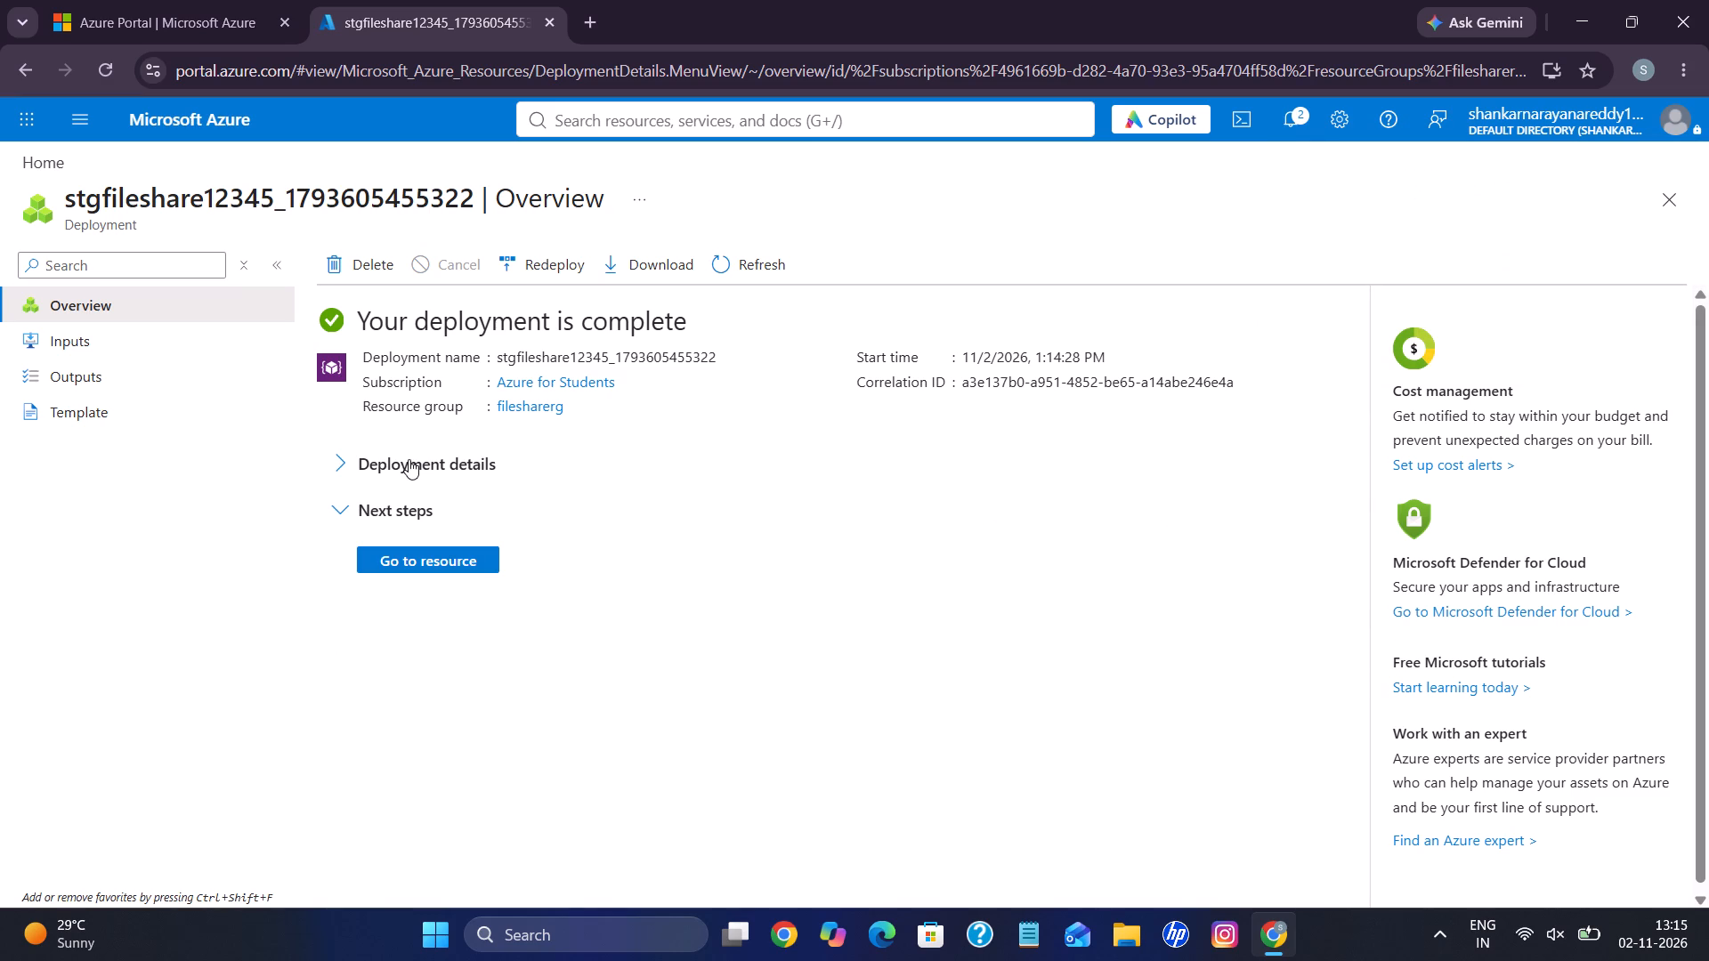
{"action": "left_click", "coordinate": [418, 462]}
{"action": "left_click", "coordinate": [418, 462]}
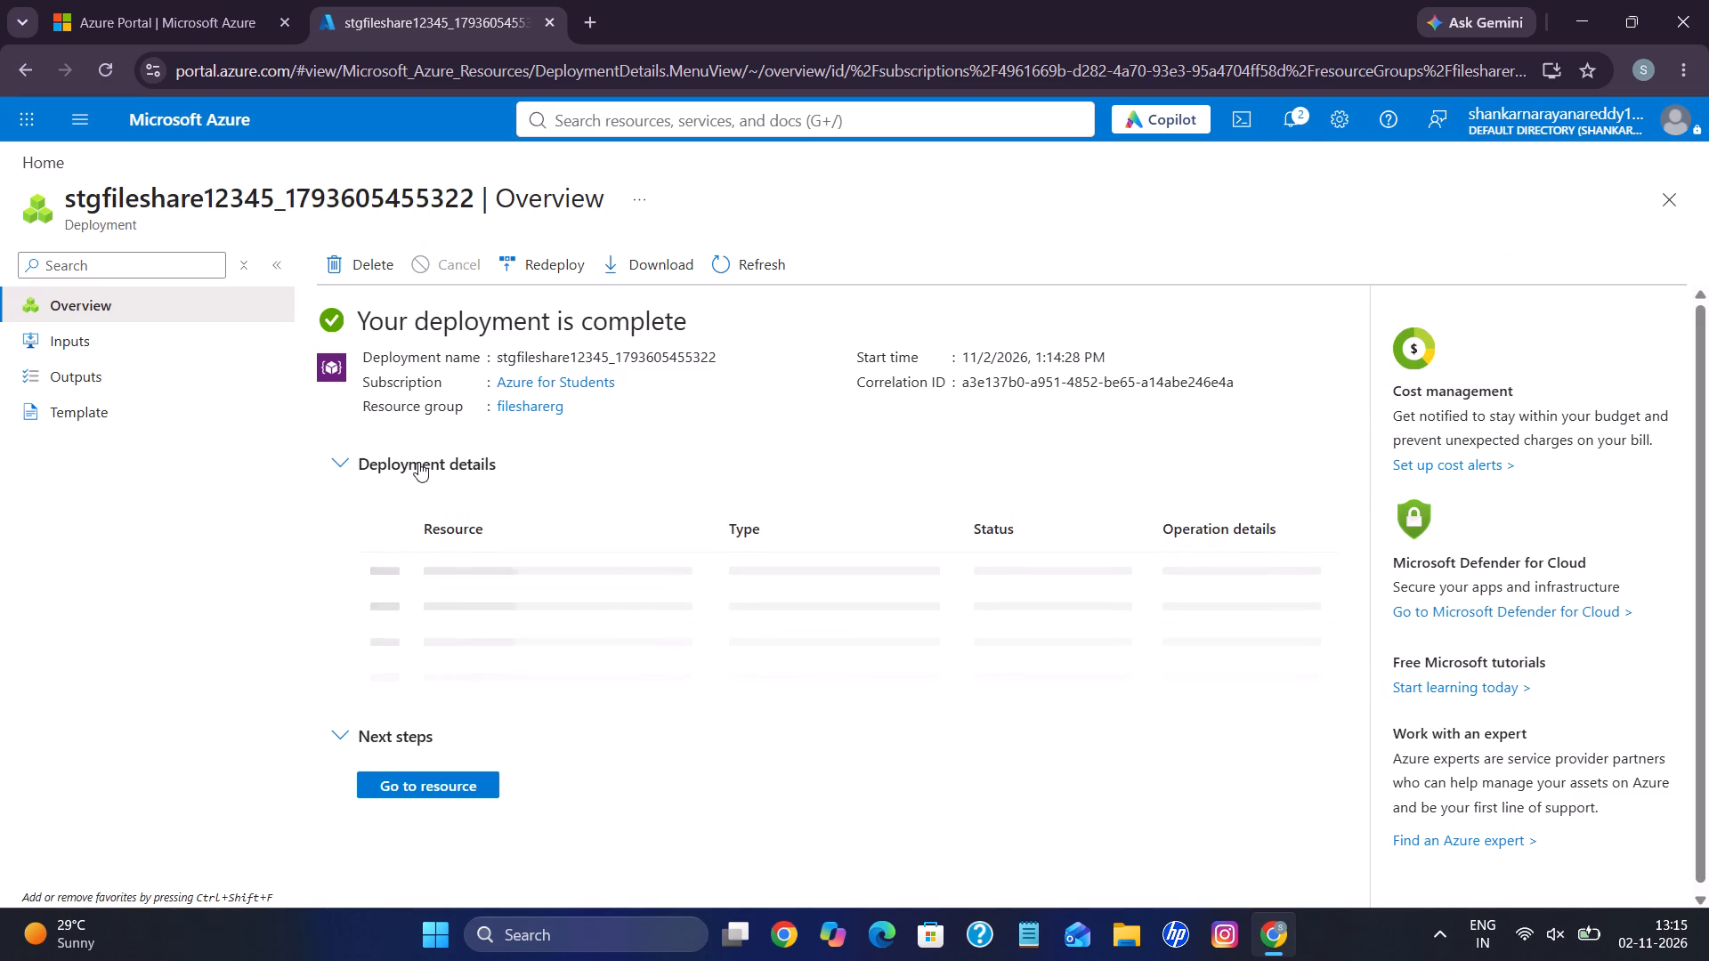
{"action": "left_click", "coordinate": [418, 462]}
{"action": "left_click", "coordinate": [418, 462]}
{"action": "left_click", "coordinate": [418, 462]}
{"action": "left_click", "coordinate": [400, 505]}
{"action": "left_click", "coordinate": [400, 505]}
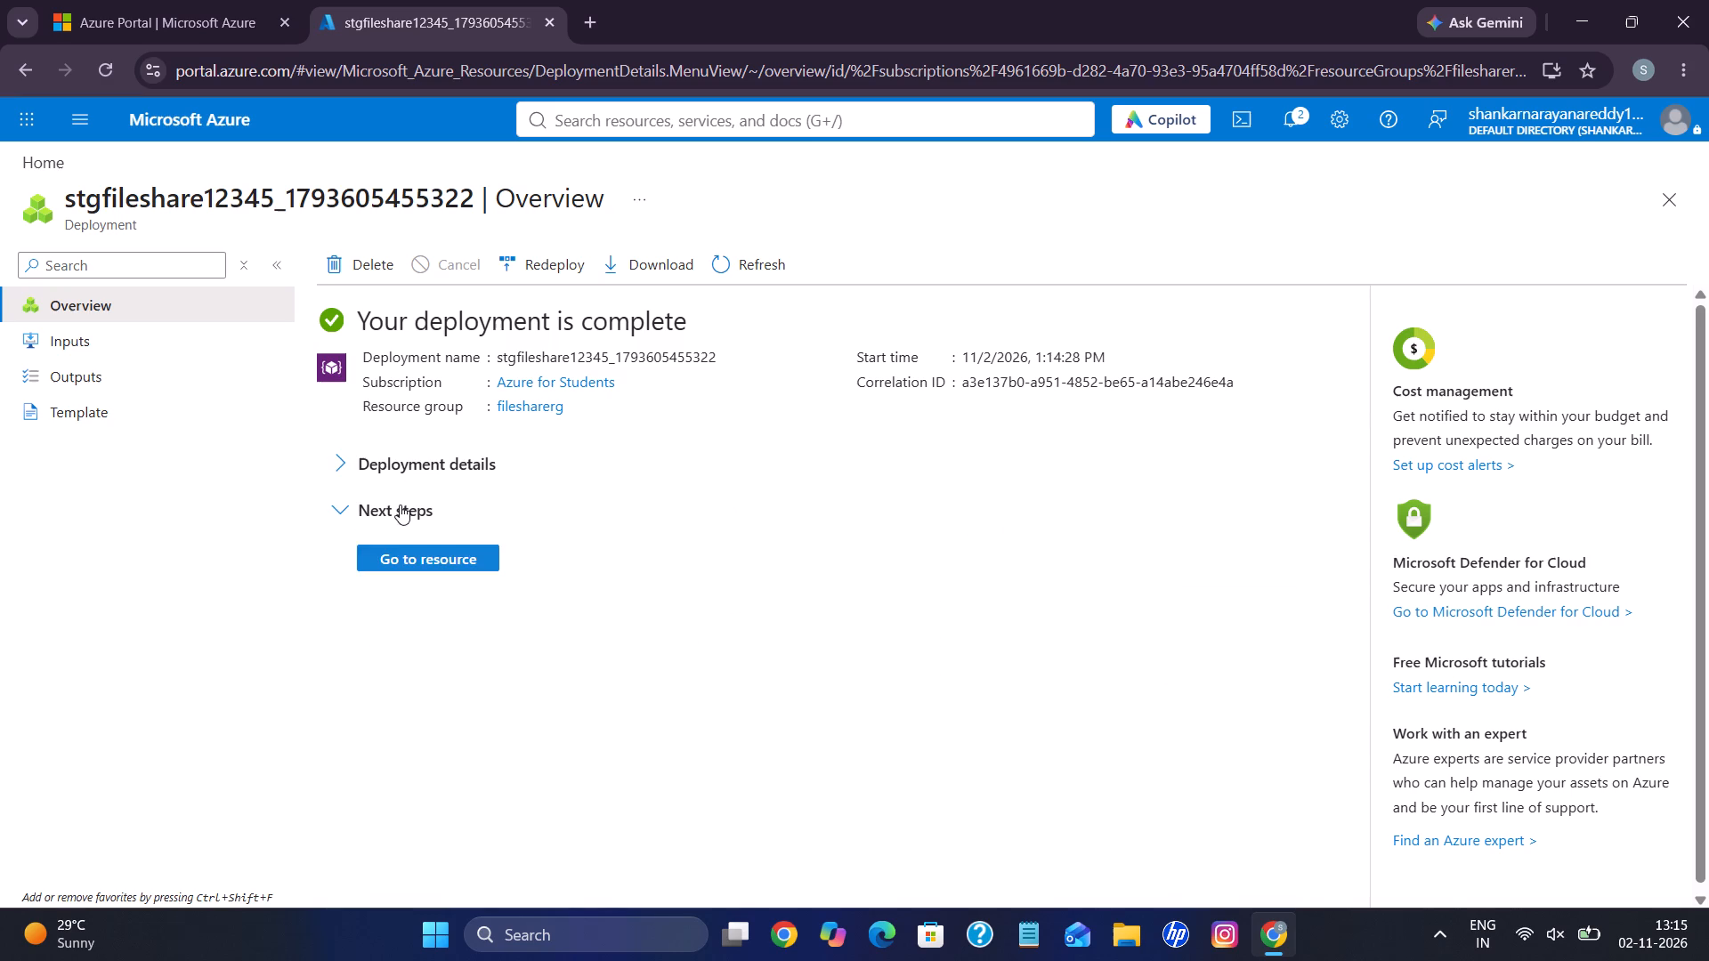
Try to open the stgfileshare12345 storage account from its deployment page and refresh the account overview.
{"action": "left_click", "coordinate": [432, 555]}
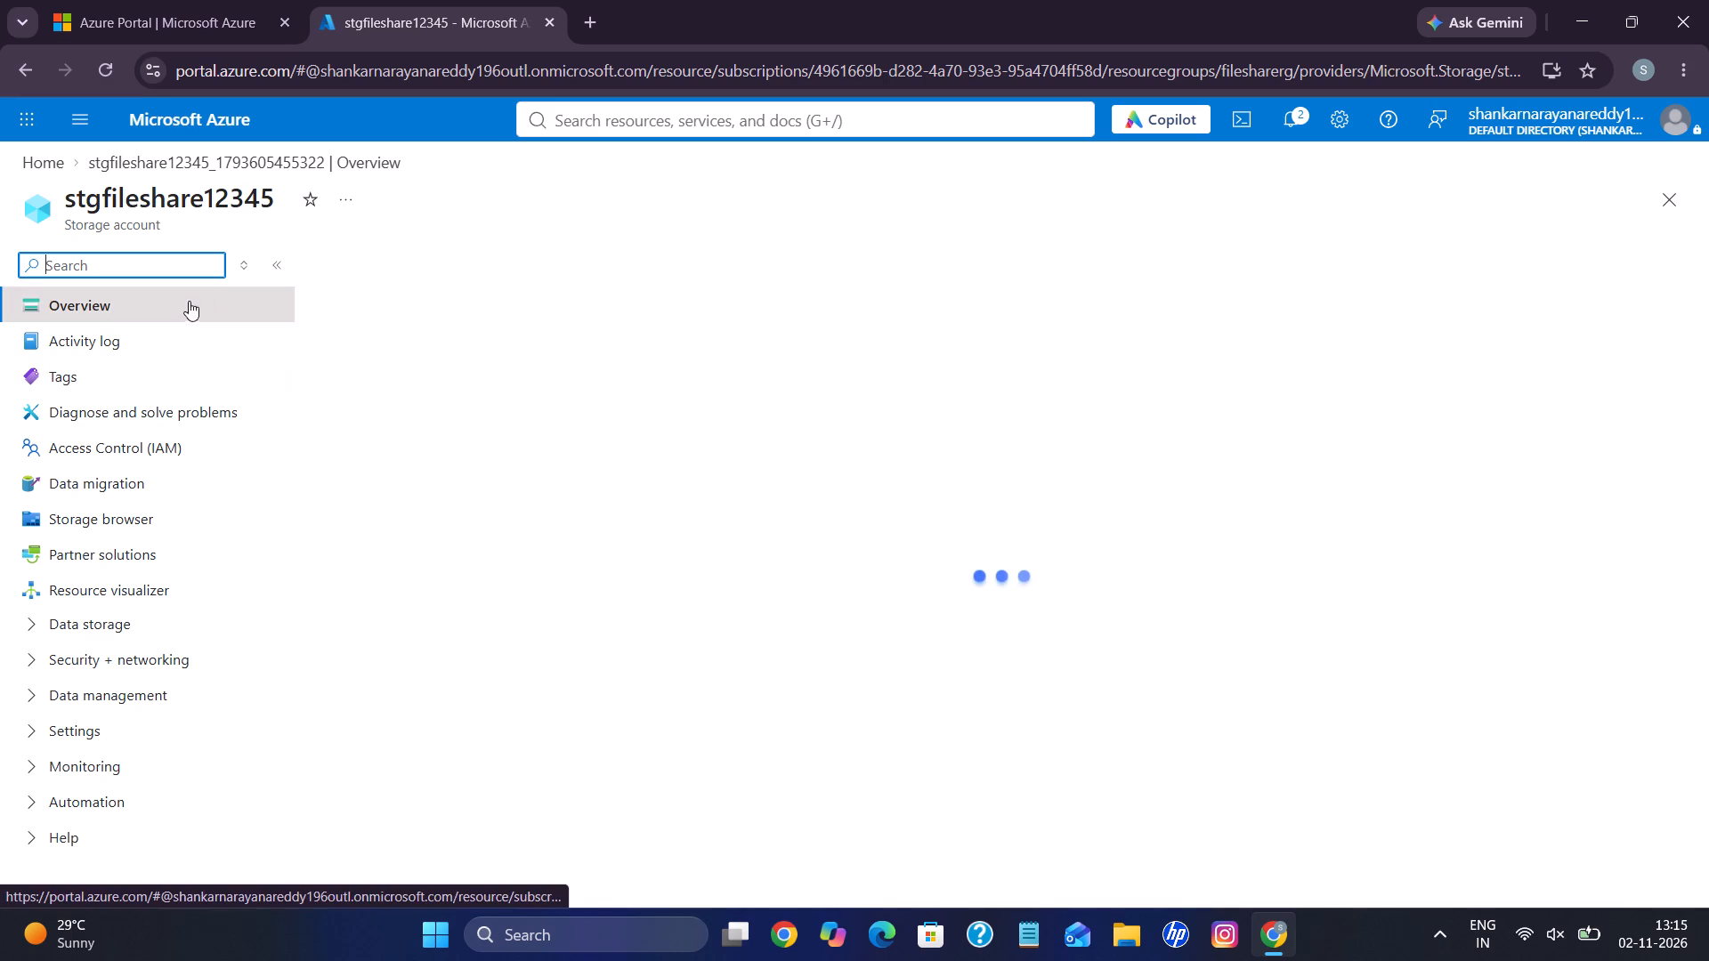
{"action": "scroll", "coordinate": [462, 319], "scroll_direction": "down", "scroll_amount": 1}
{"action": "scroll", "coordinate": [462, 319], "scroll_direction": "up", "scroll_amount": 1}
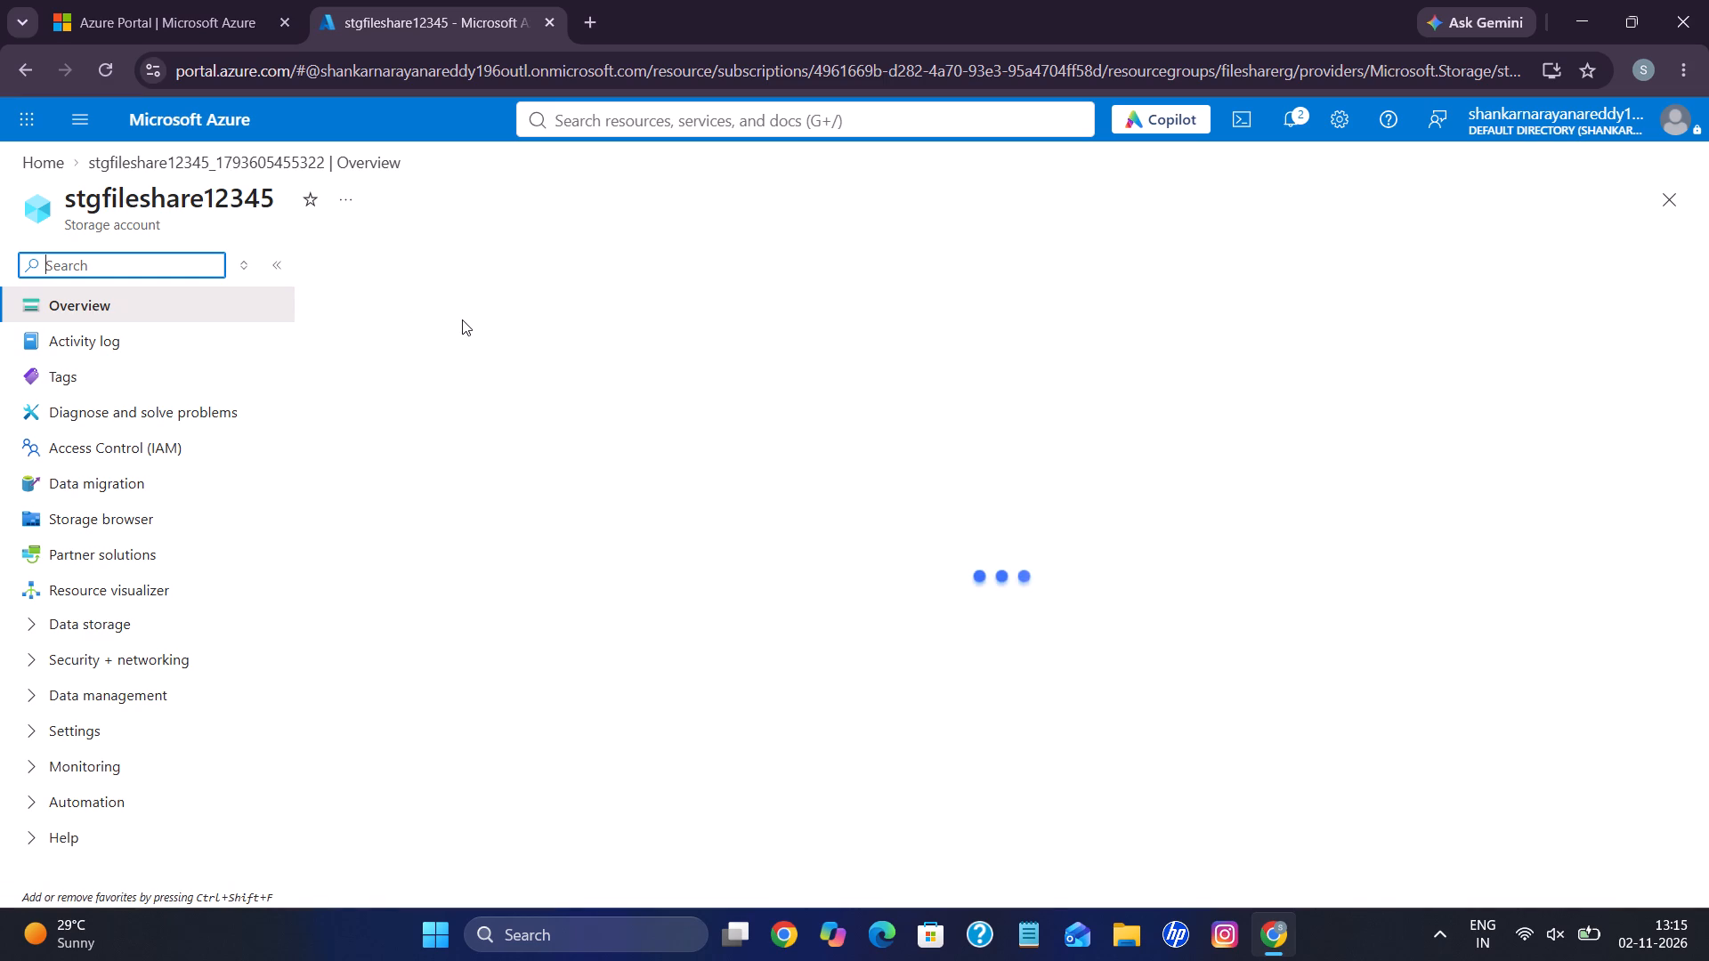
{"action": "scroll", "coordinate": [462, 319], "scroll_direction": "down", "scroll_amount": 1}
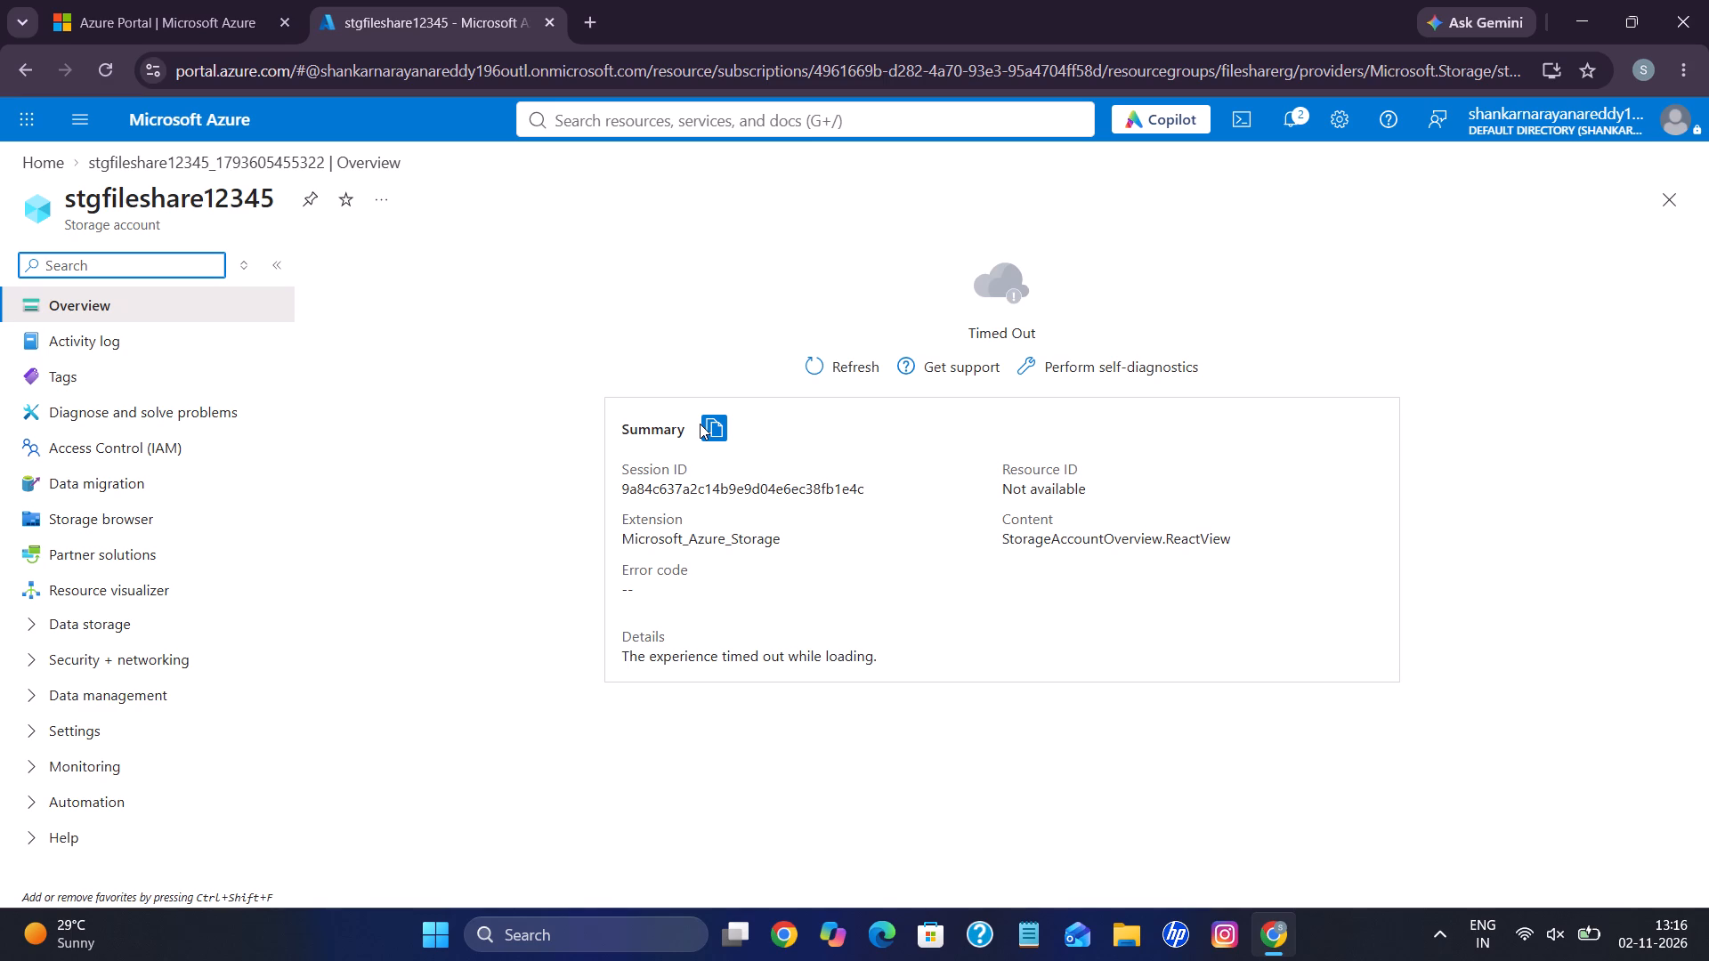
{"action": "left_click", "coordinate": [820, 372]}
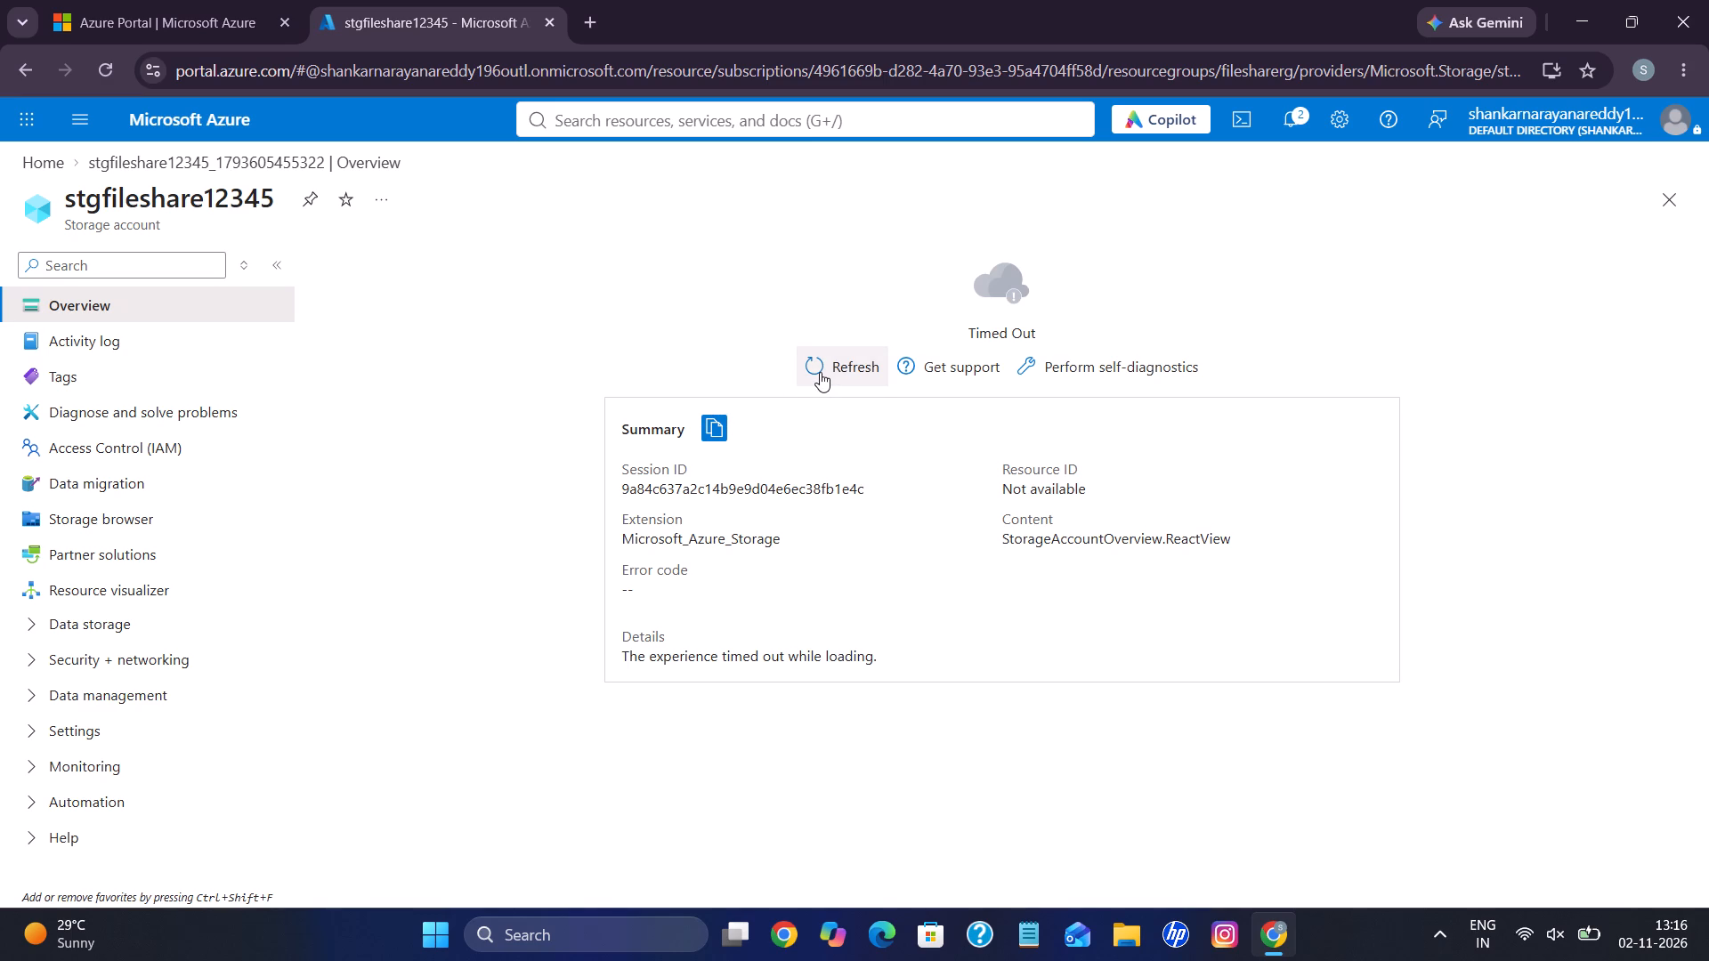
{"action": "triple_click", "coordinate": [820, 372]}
Search the portal for storage and open the stgfileshare12345 account from the list of all storage resources.
{"action": "left_click", "coordinate": [639, 115]}
{"action": "left_click", "coordinate": [633, 223]}
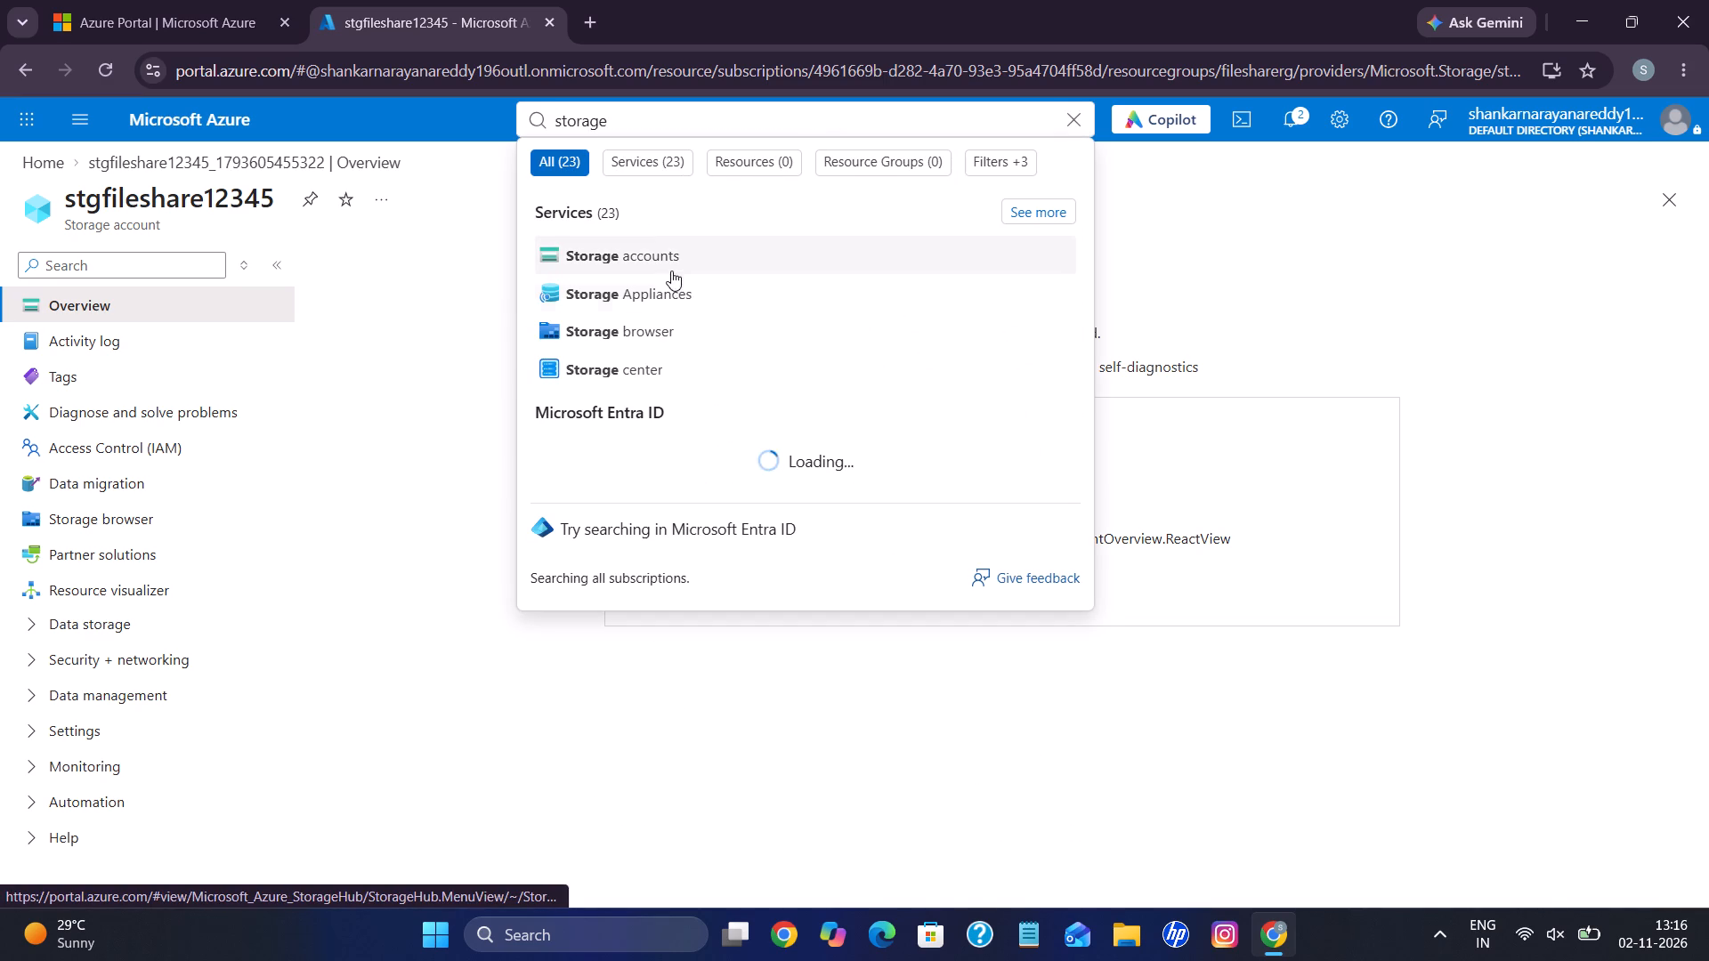
{"action": "left_click", "coordinate": [651, 254]}
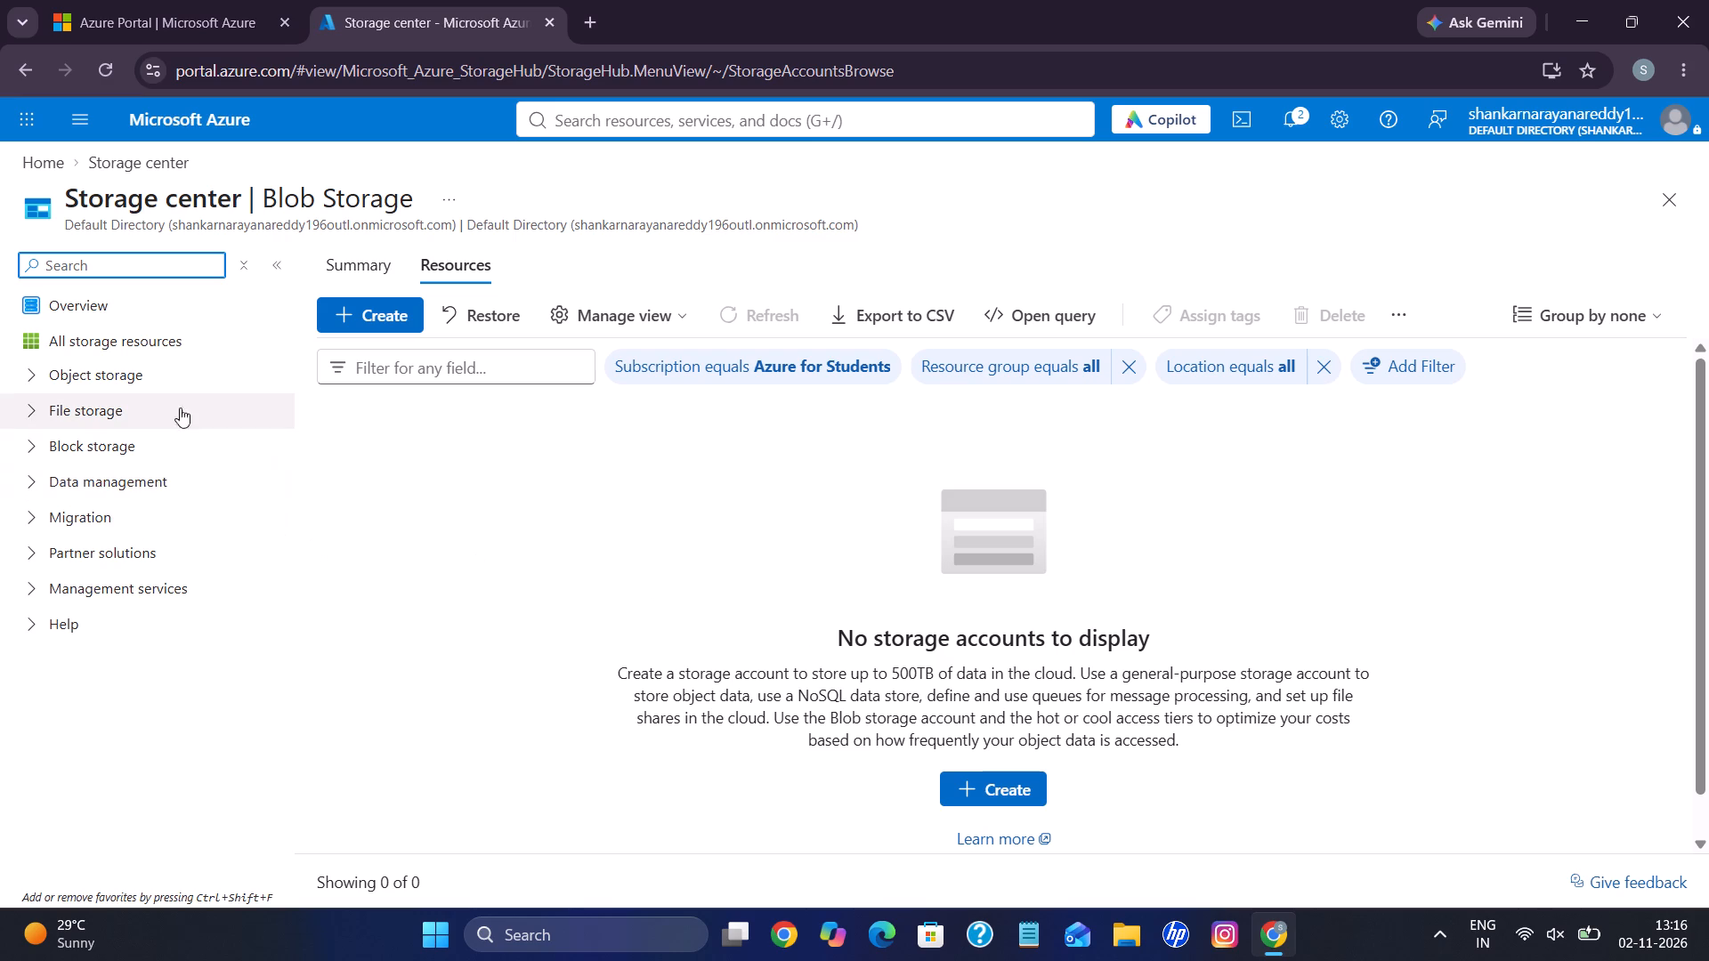
{"action": "left_click", "coordinate": [119, 317]}
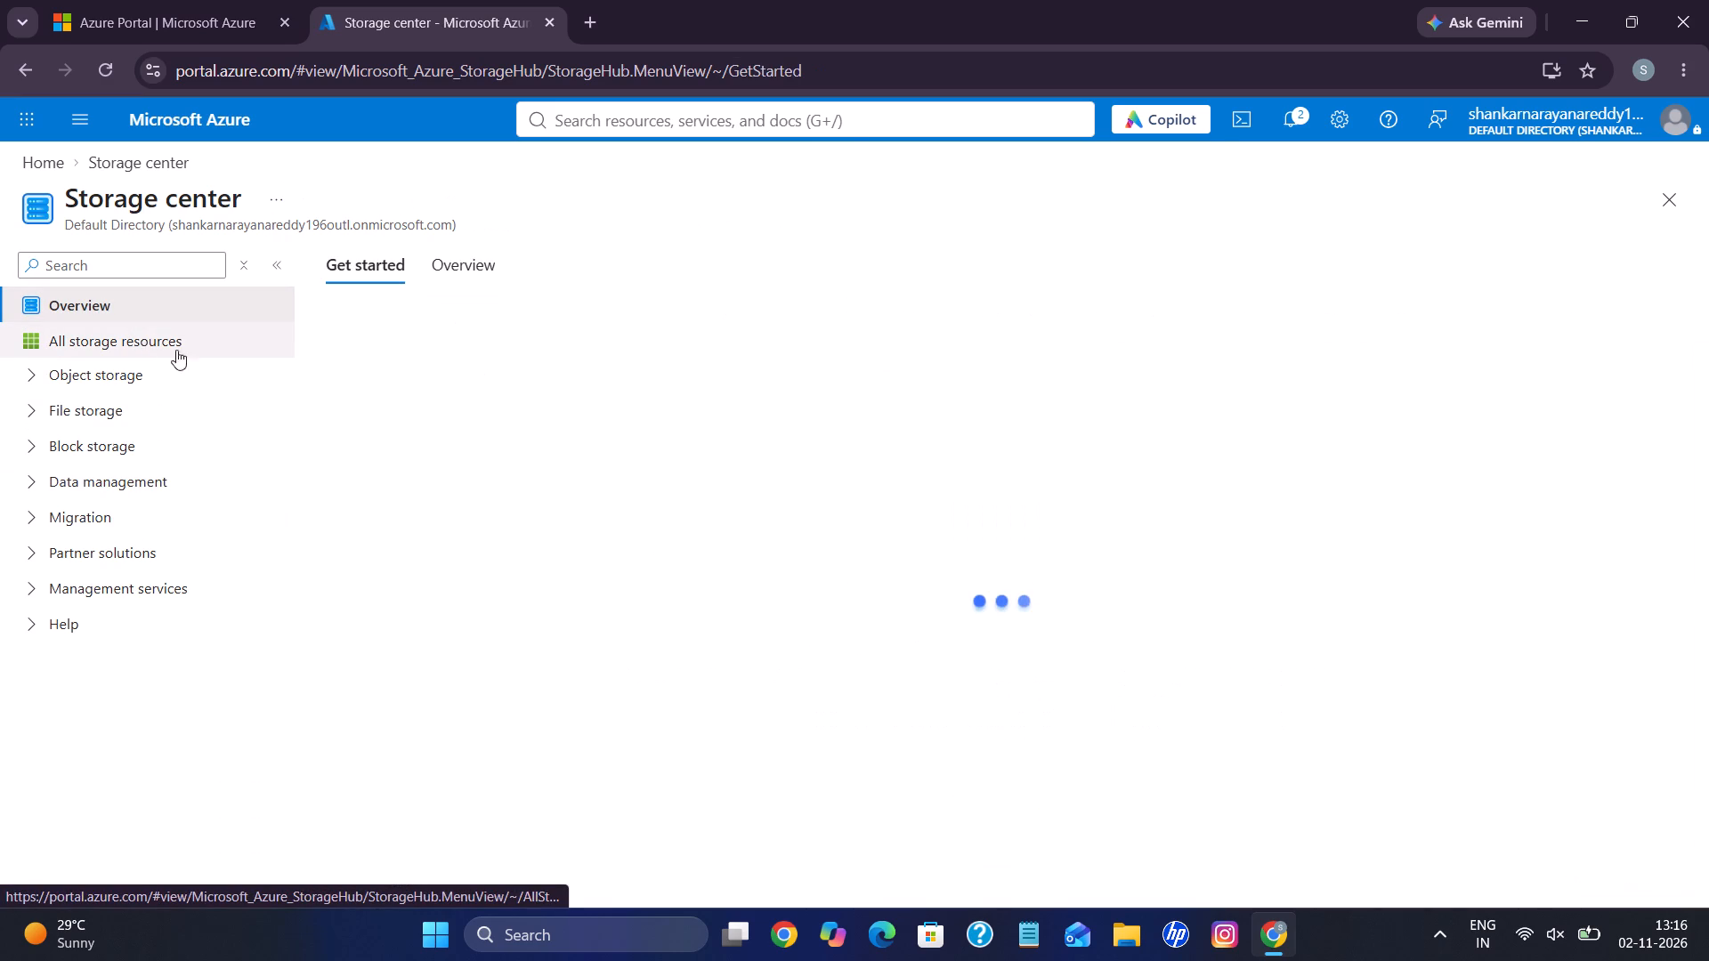
{"action": "left_click", "coordinate": [139, 343]}
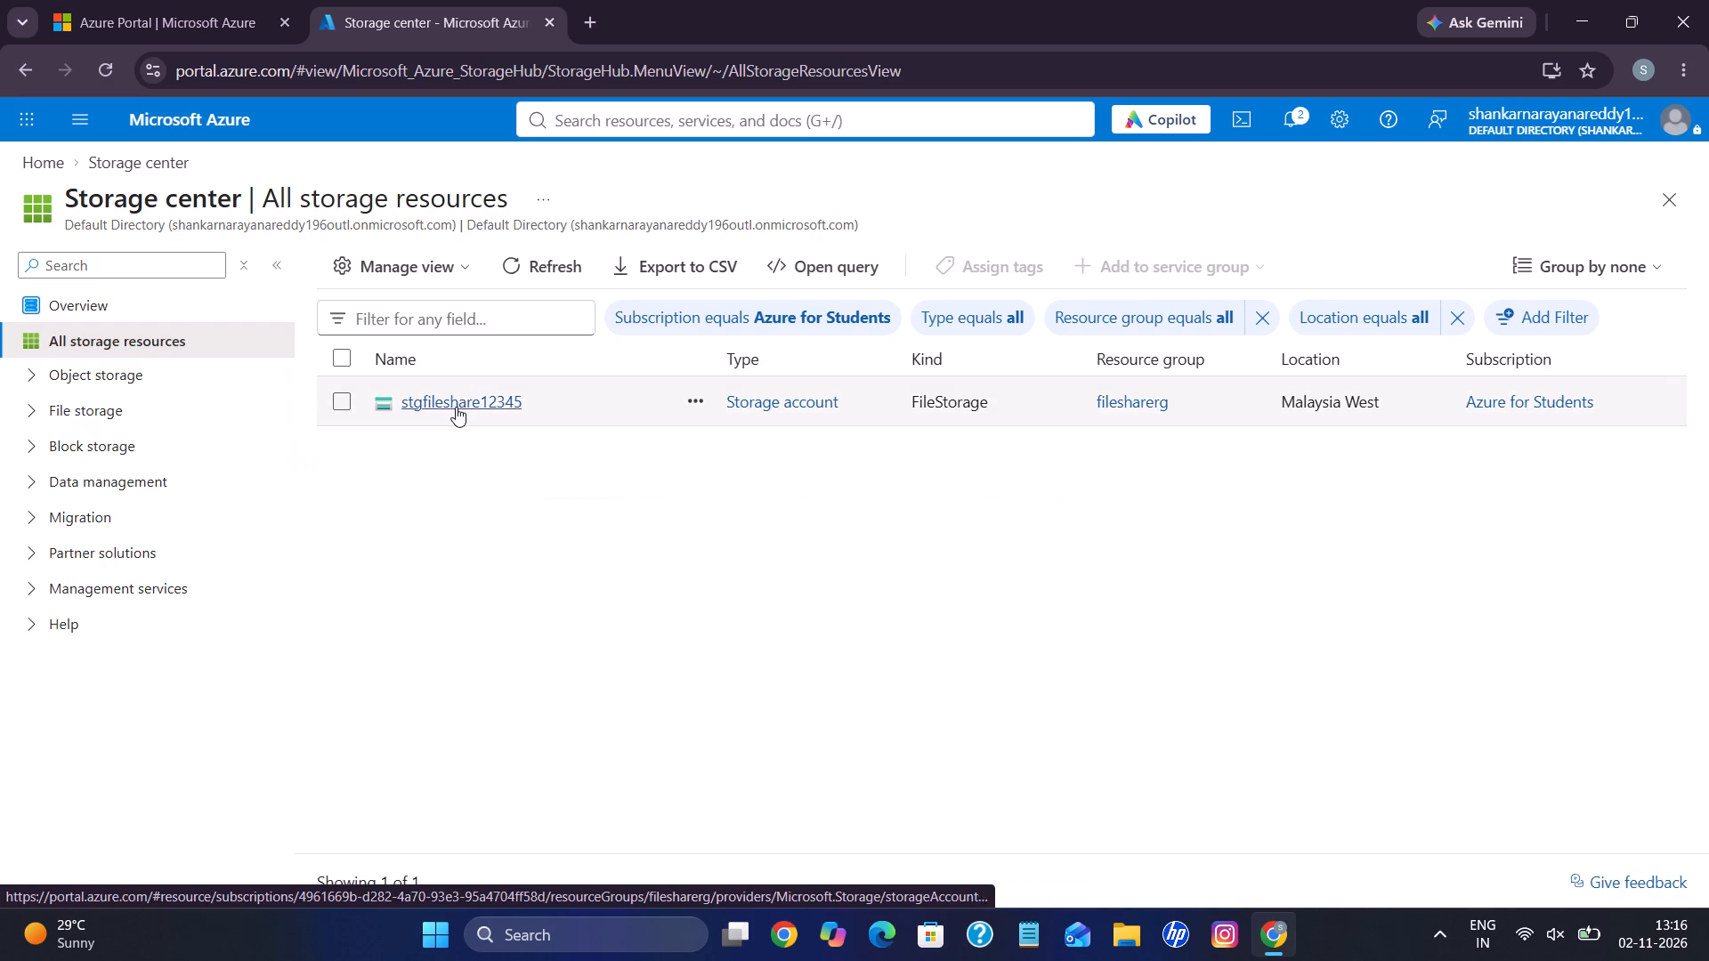
{"action": "left_click", "coordinate": [456, 407]}
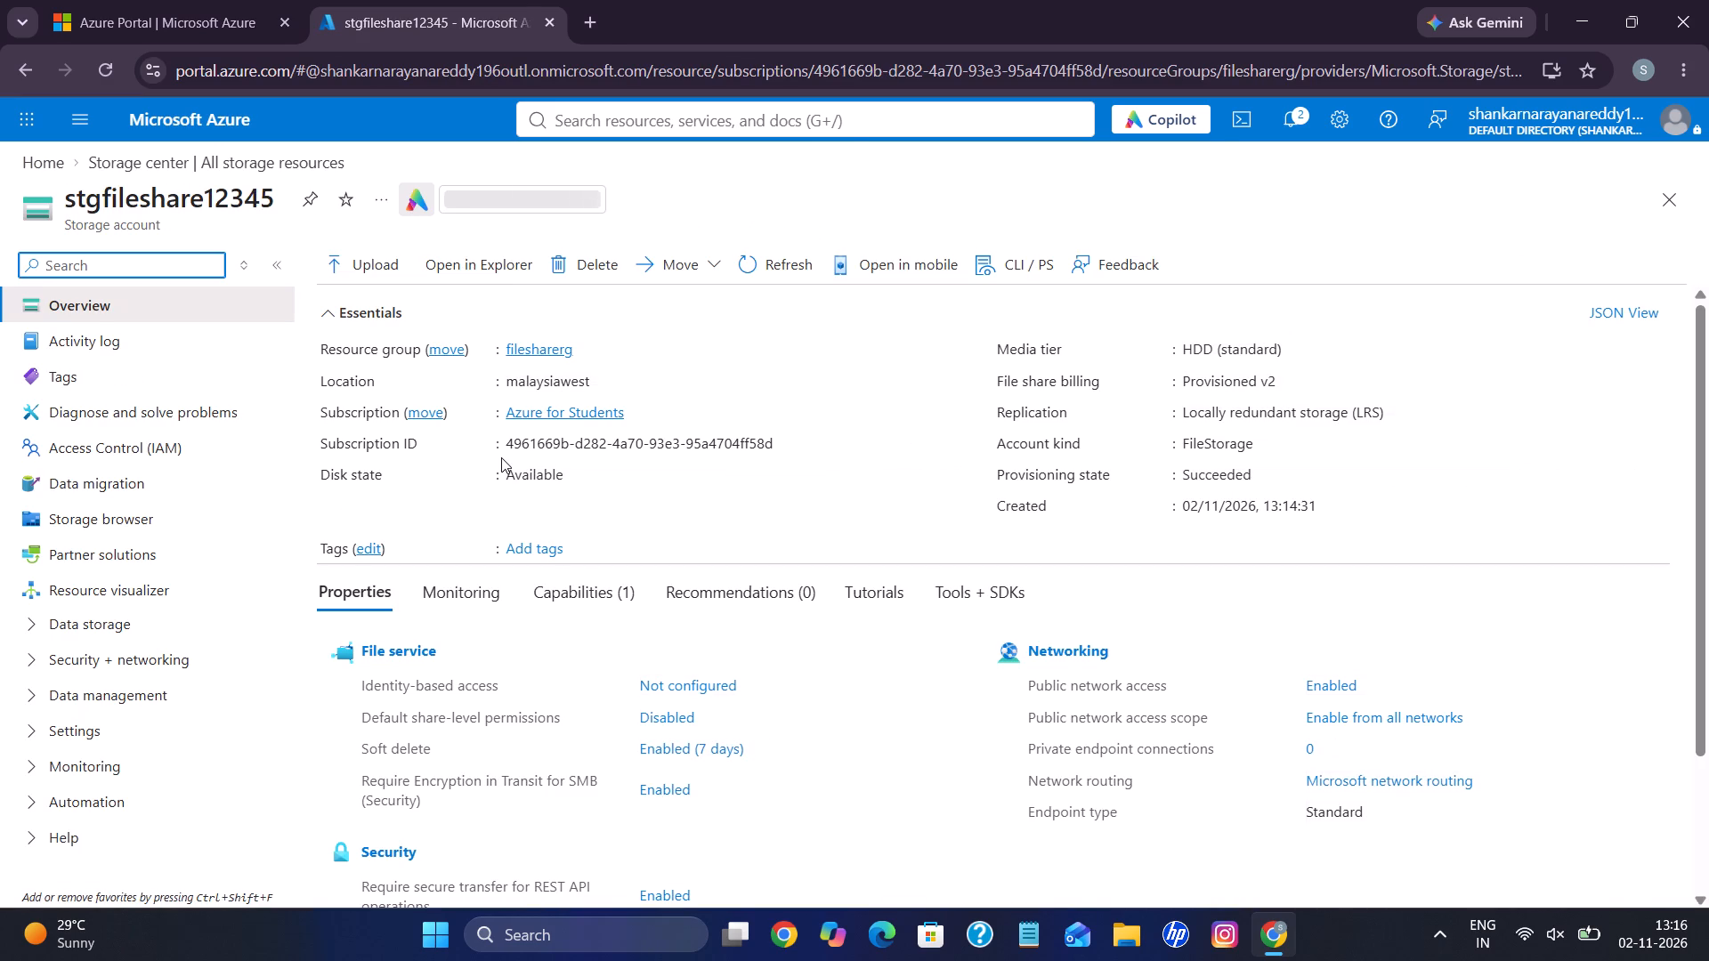
Examine the storage browser of the stgfileshare12345 account.
{"action": "left_click", "coordinate": [148, 522]}
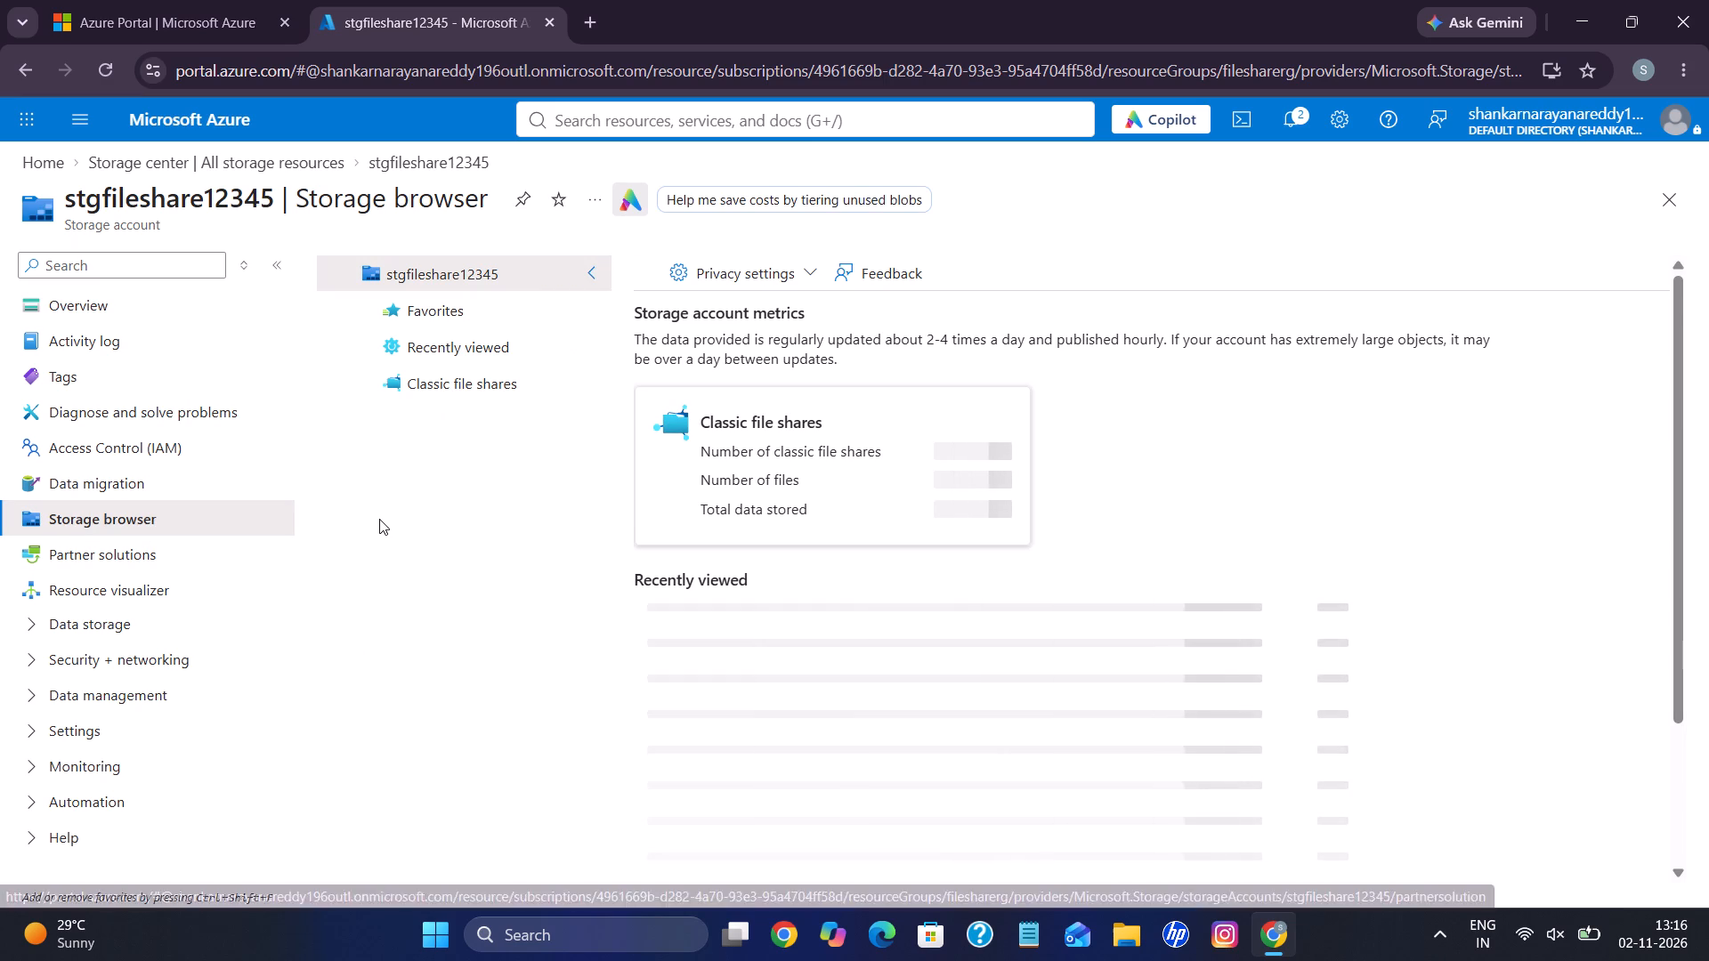
{"action": "scroll", "coordinate": [400, 563], "scroll_direction": "down", "scroll_amount": 1}
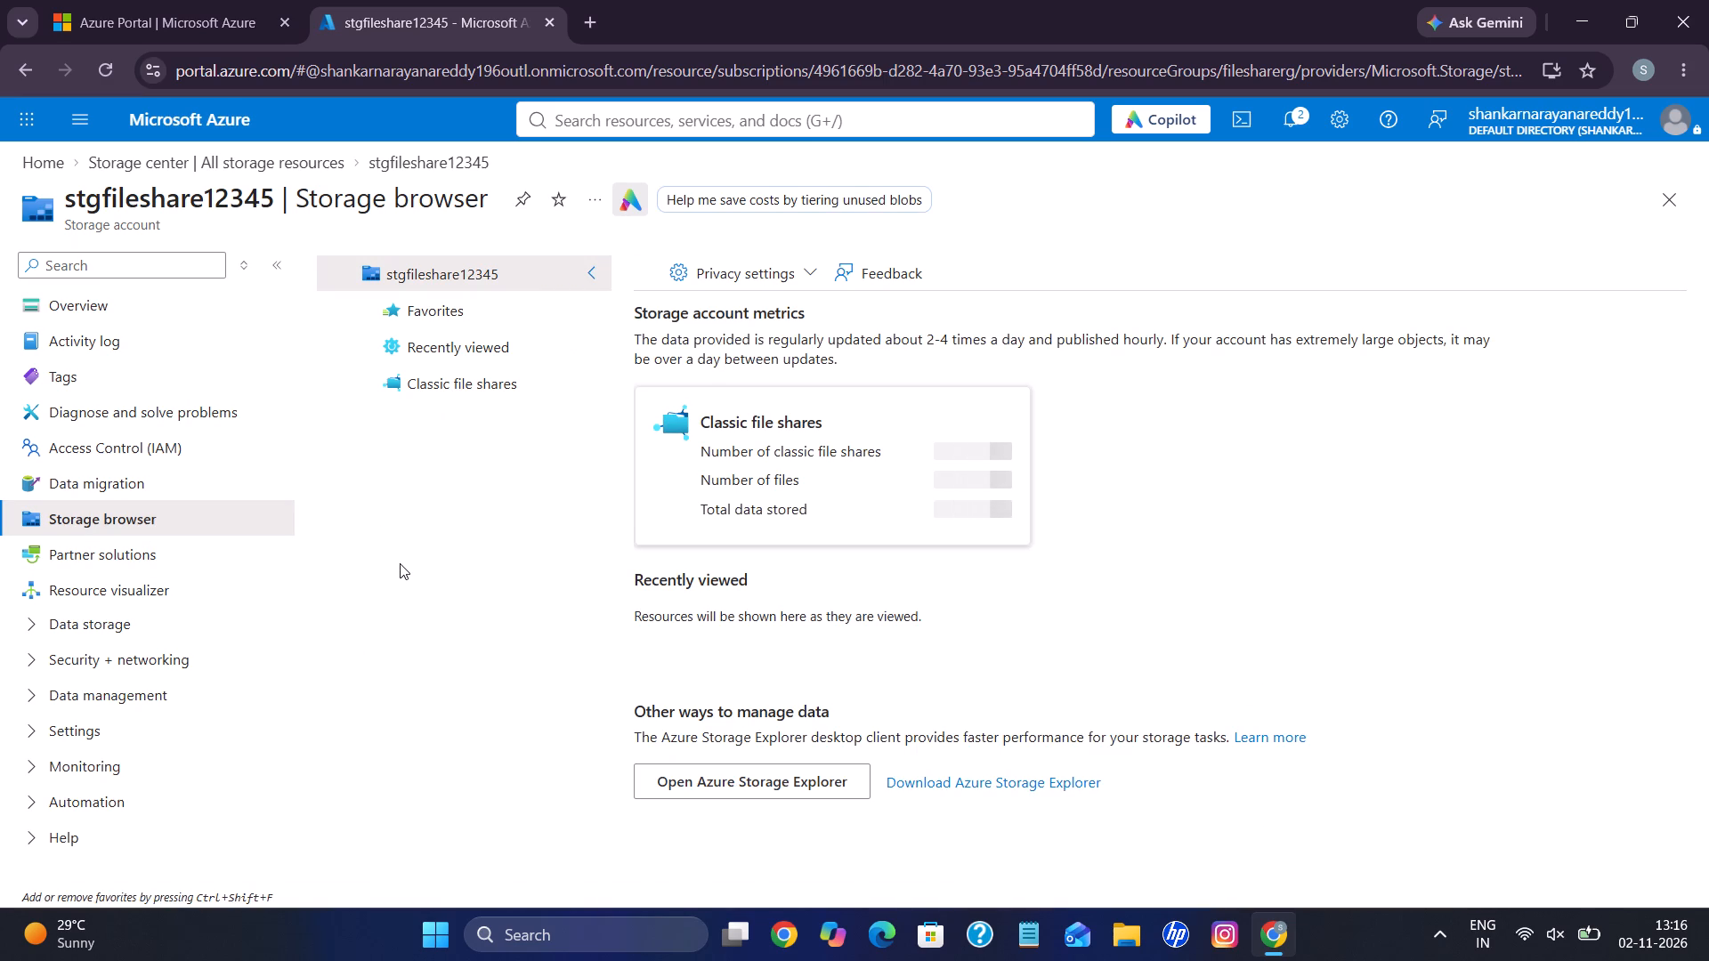
Start a new classic file share under the account's data storage and name it fileshareforlinux.
{"action": "left_click", "coordinate": [110, 634]}
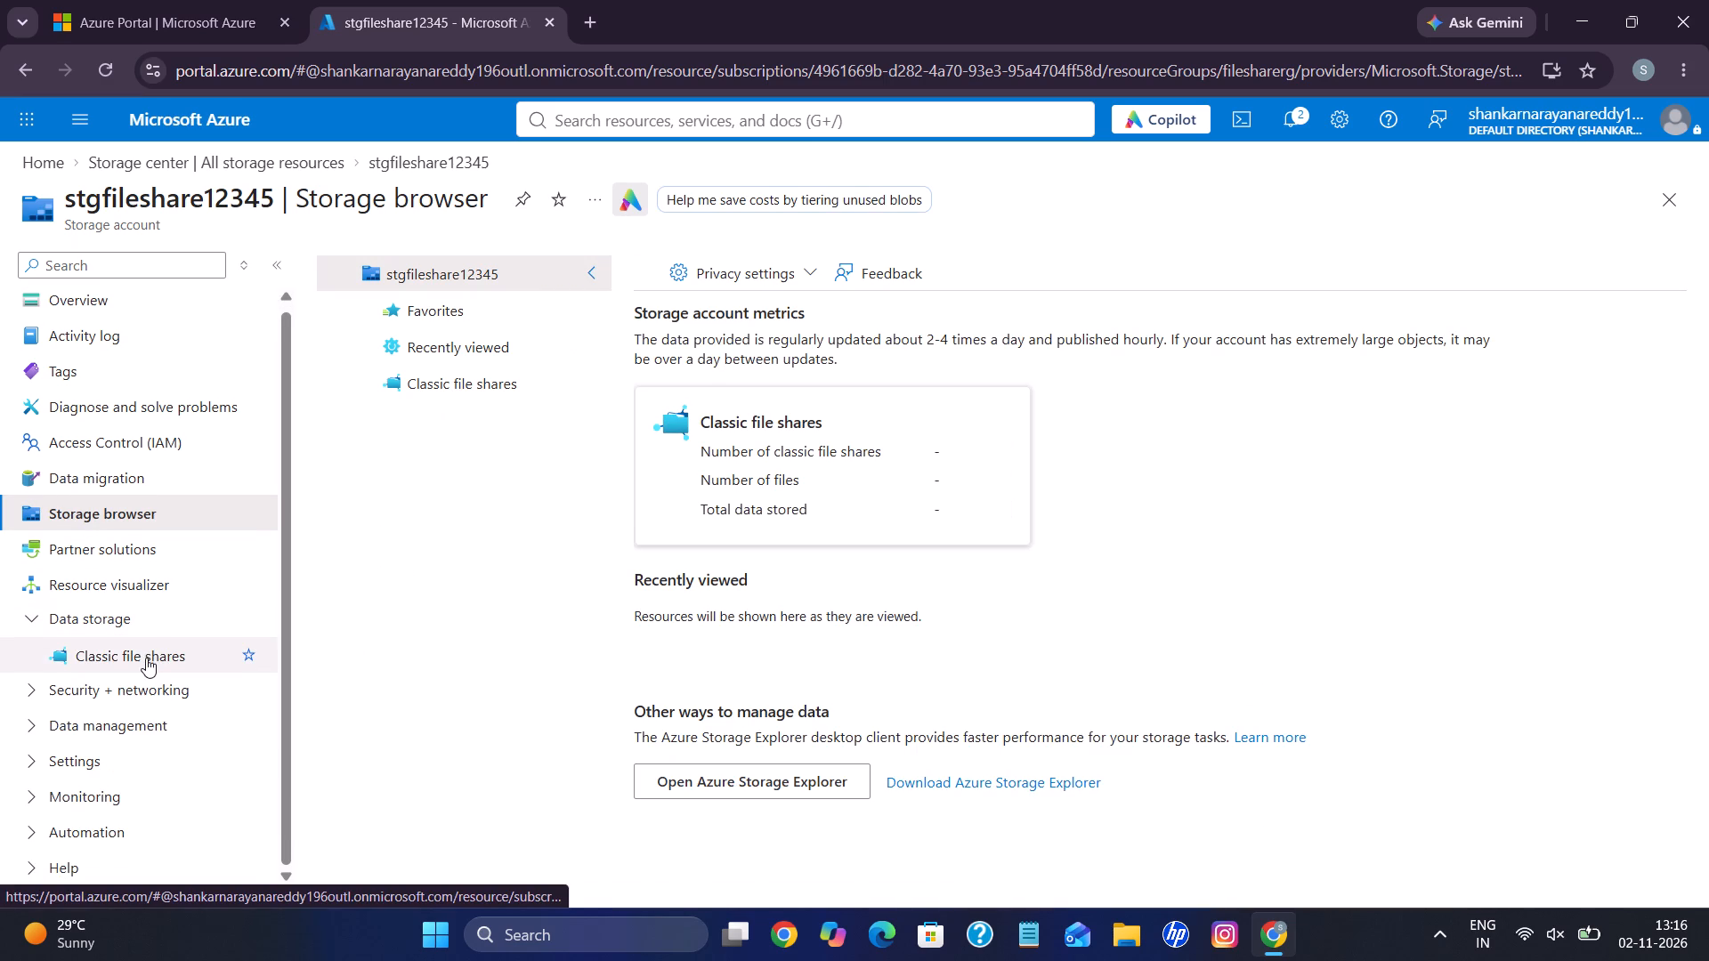
{"action": "scroll", "coordinate": [134, 652], "scroll_direction": "down", "scroll_amount": 3}
{"action": "scroll", "coordinate": [147, 743], "scroll_direction": "down", "scroll_amount": 1}
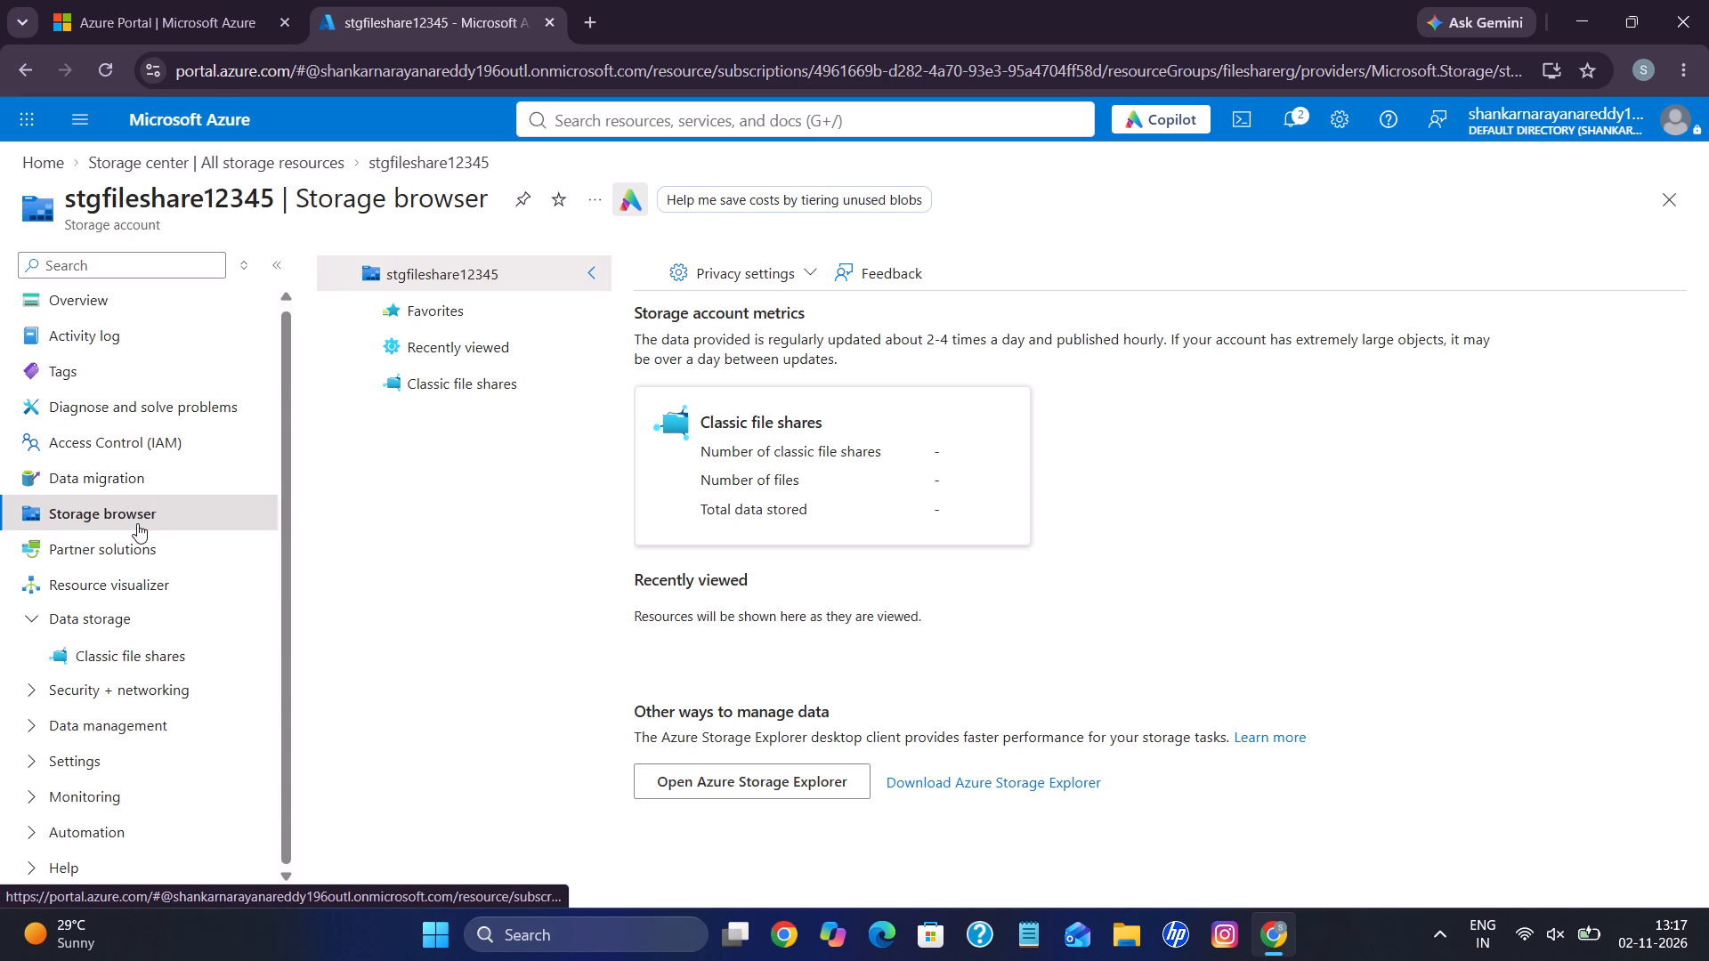
{"action": "scroll", "coordinate": [126, 609], "scroll_direction": "down", "scroll_amount": 2}
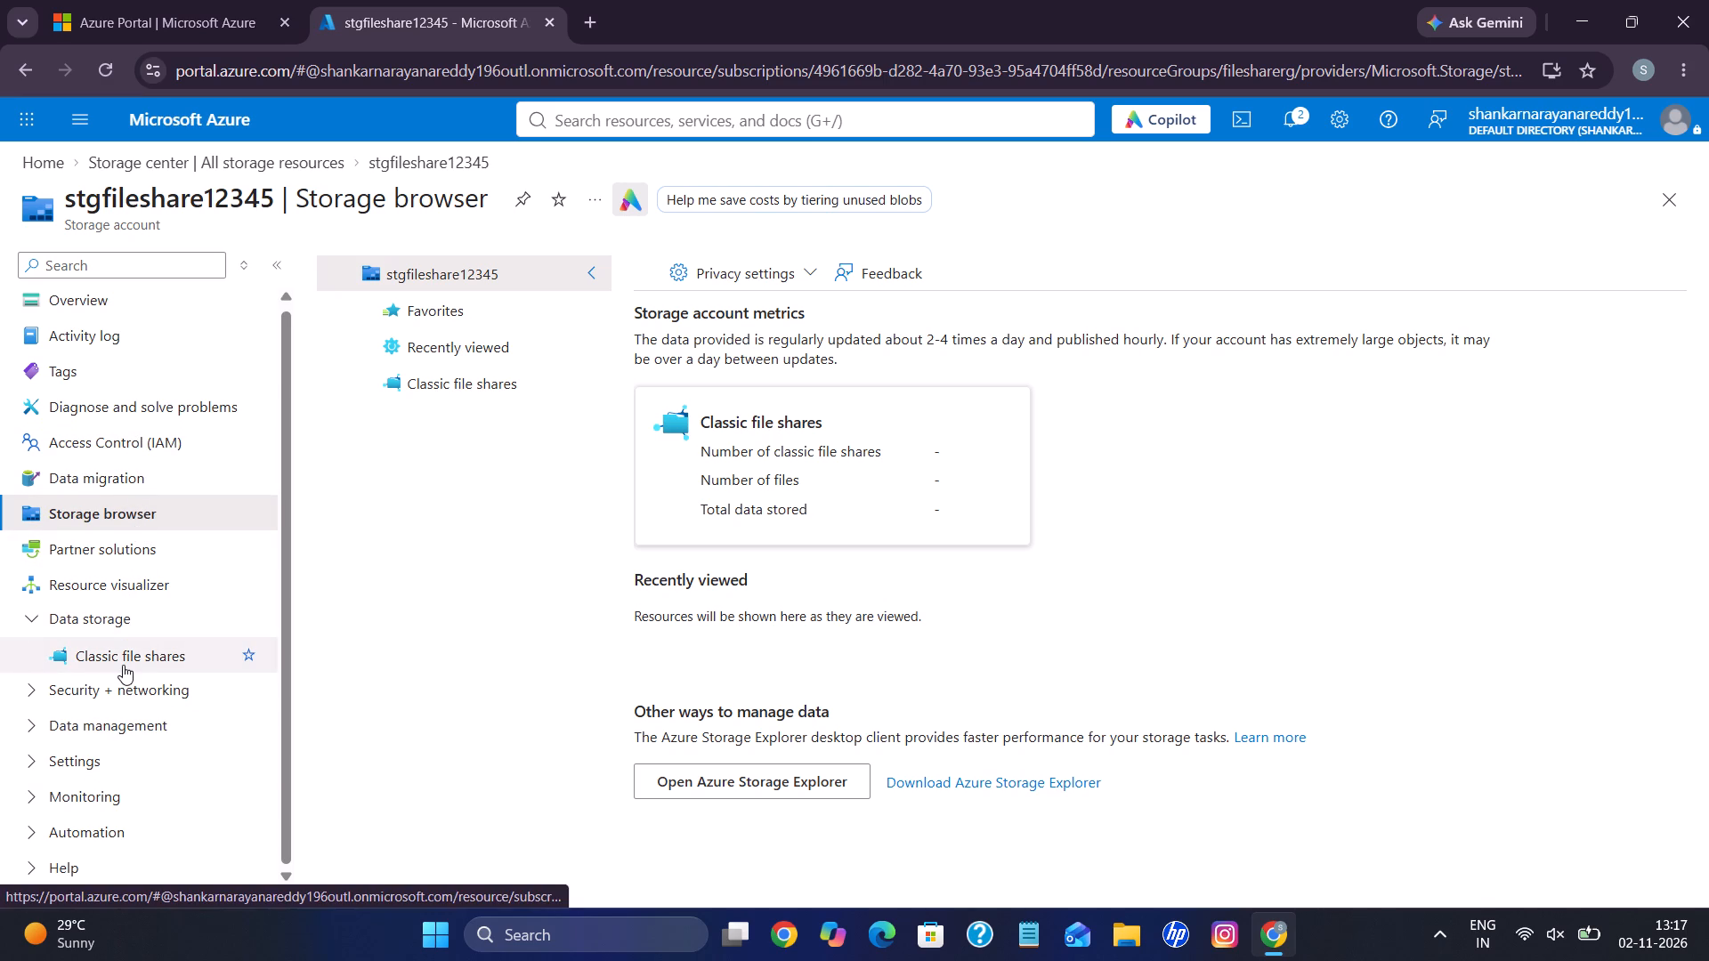
{"action": "left_click", "coordinate": [123, 665]}
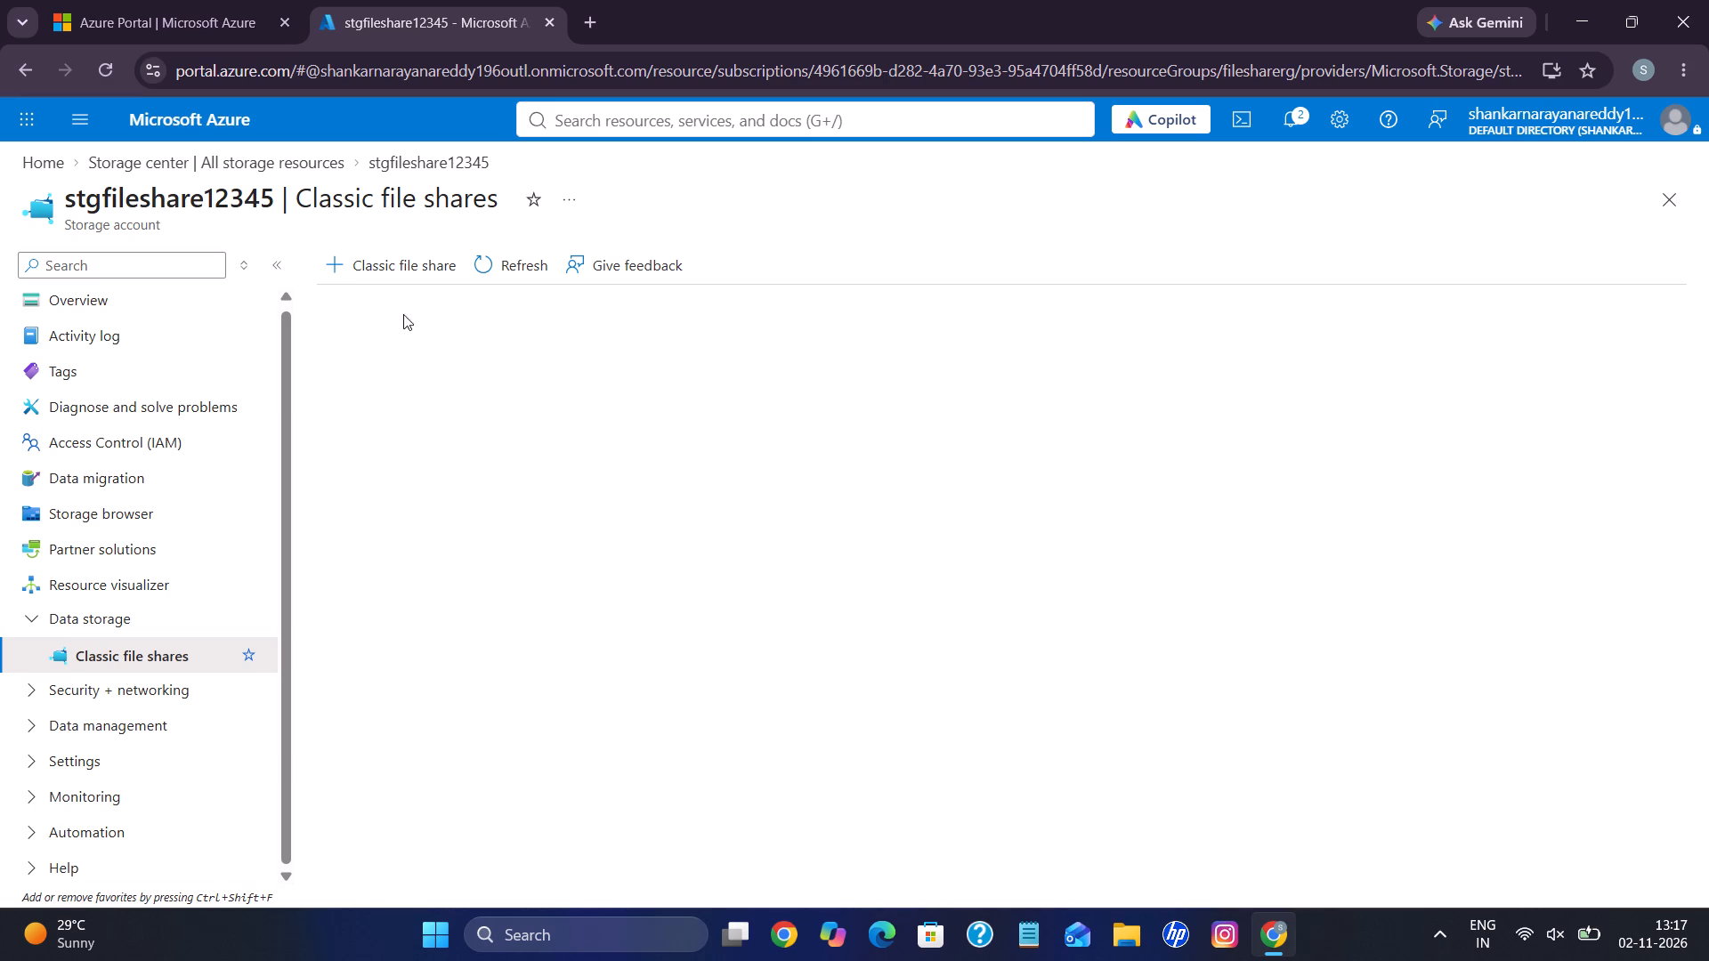
{"action": "left_click", "coordinate": [390, 272]}
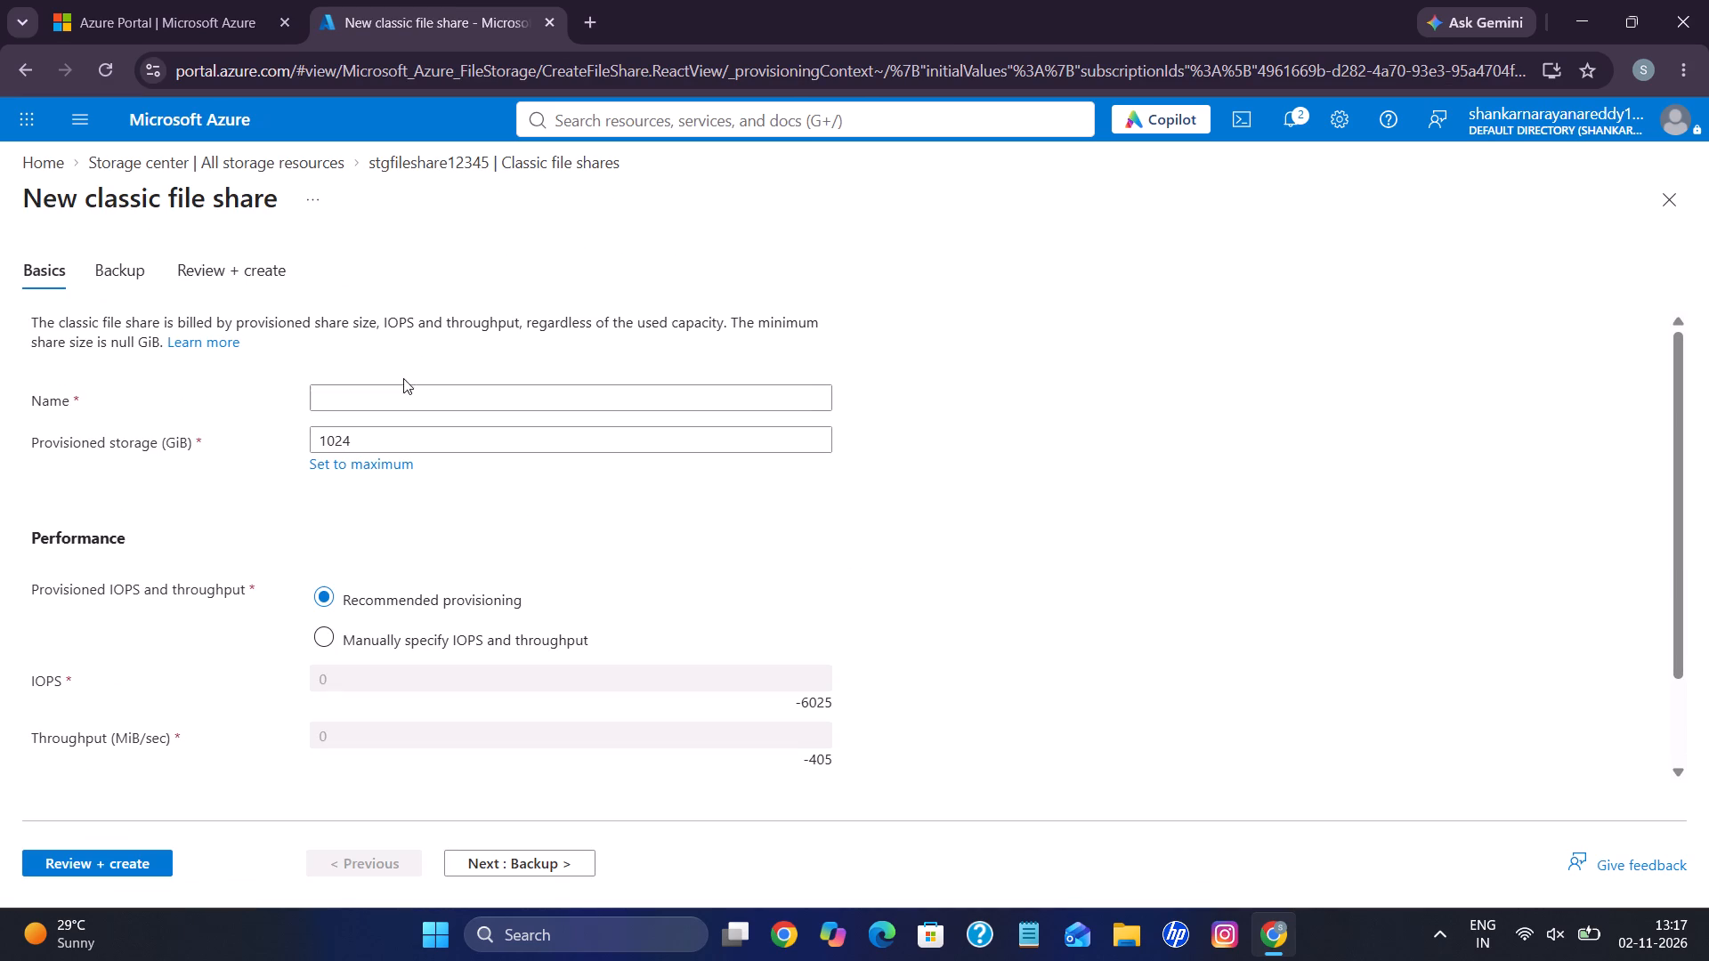
{"action": "left_click", "coordinate": [384, 391]}
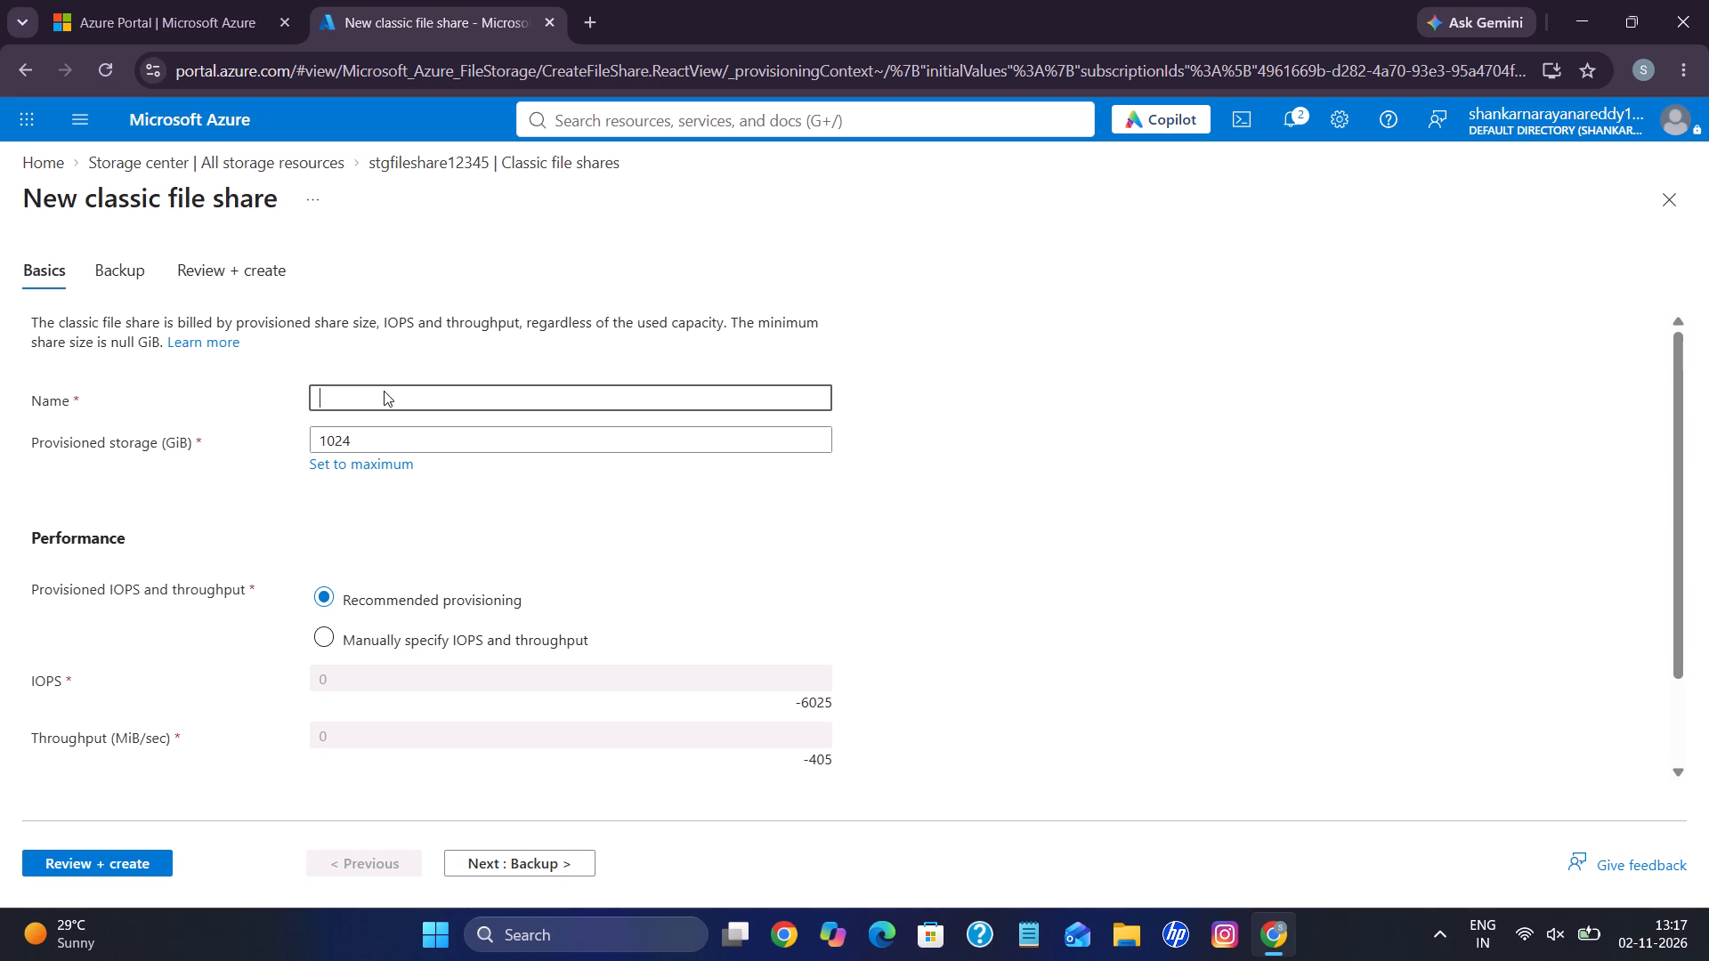
{"action": "type", "text": "fileshare"}
{"action": "type", "text": "for"}
{"action": "key", "text": "l"}
{"action": "type", "text": "inux"}
Examine the new share's provisioned storage, performance settings and SMB port information.
{"action": "scroll", "coordinate": [392, 459], "scroll_direction": "down", "scroll_amount": 1}
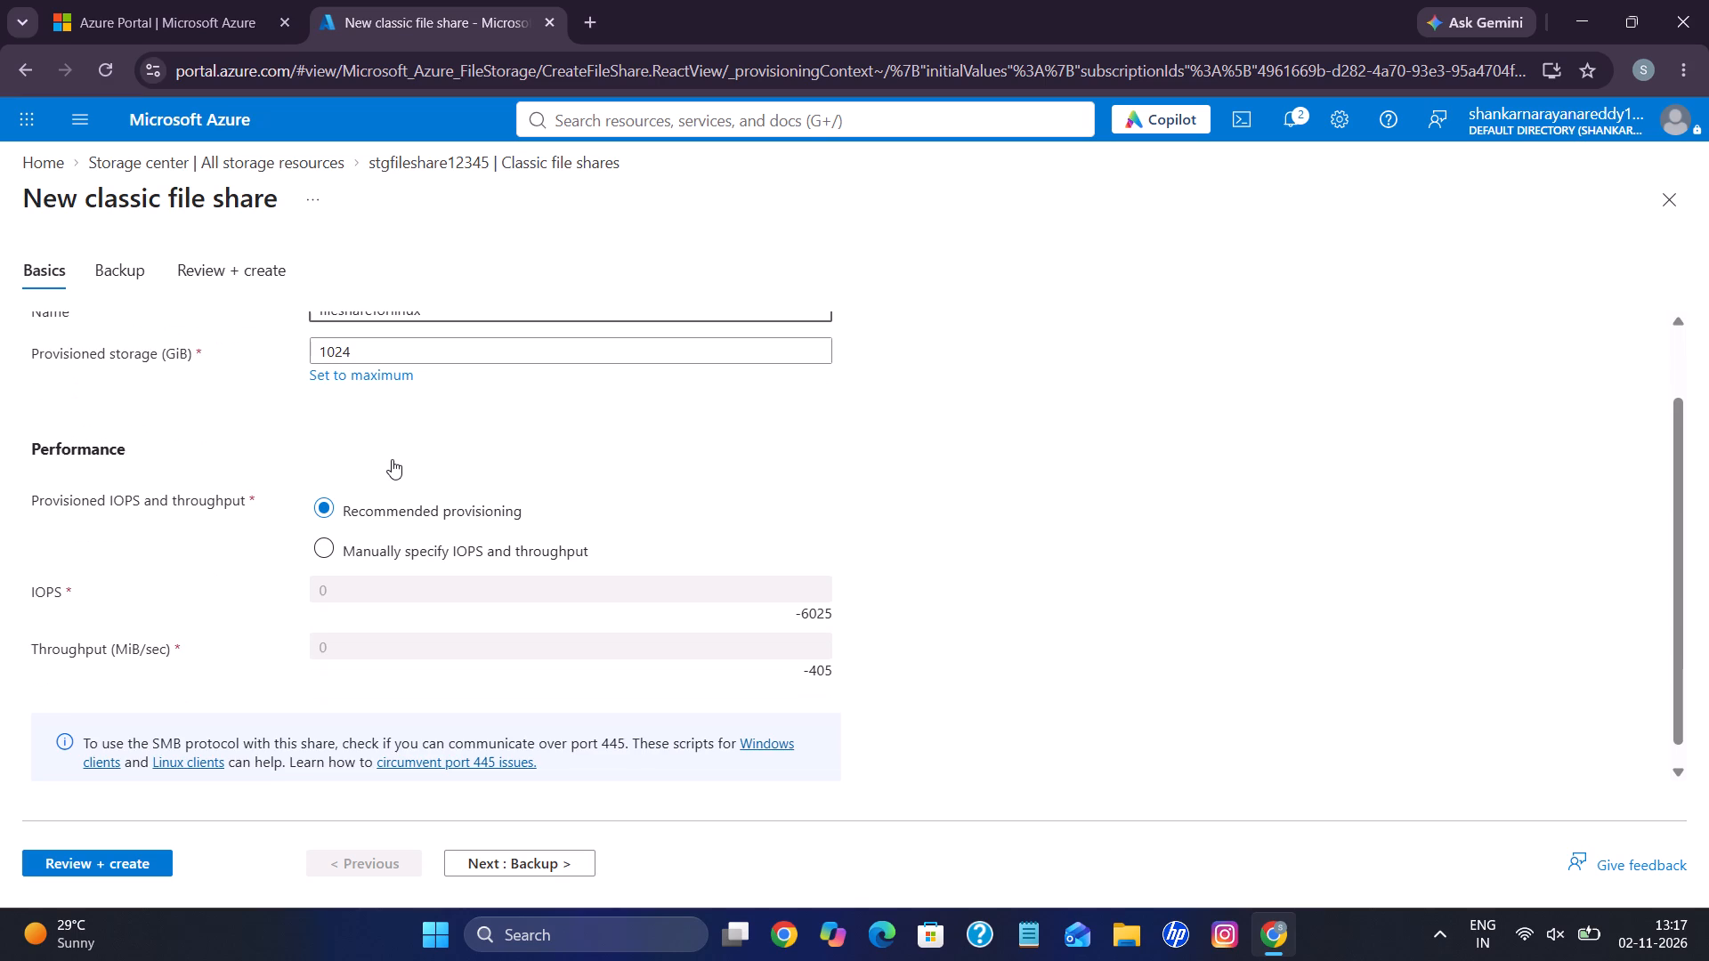
{"action": "scroll", "coordinate": [392, 459], "scroll_direction": "down", "scroll_amount": 1}
{"action": "scroll", "coordinate": [562, 612], "scroll_direction": "down", "scroll_amount": 2}
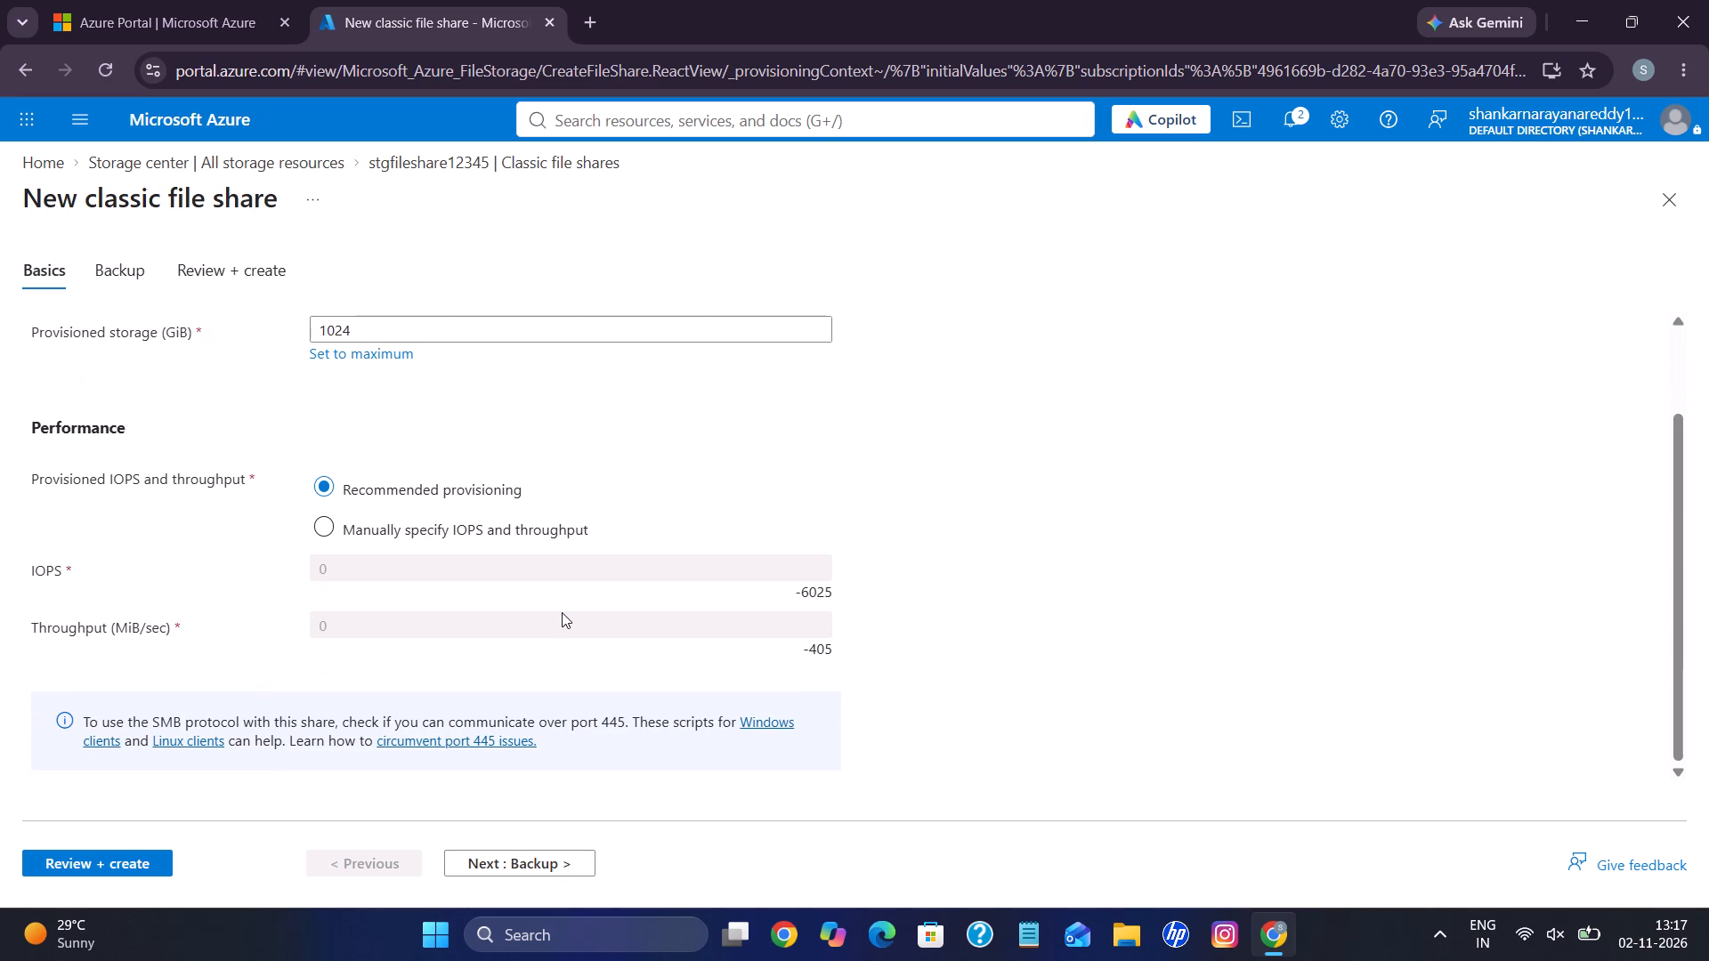
{"action": "scroll", "coordinate": [518, 594], "scroll_direction": "up", "scroll_amount": 2}
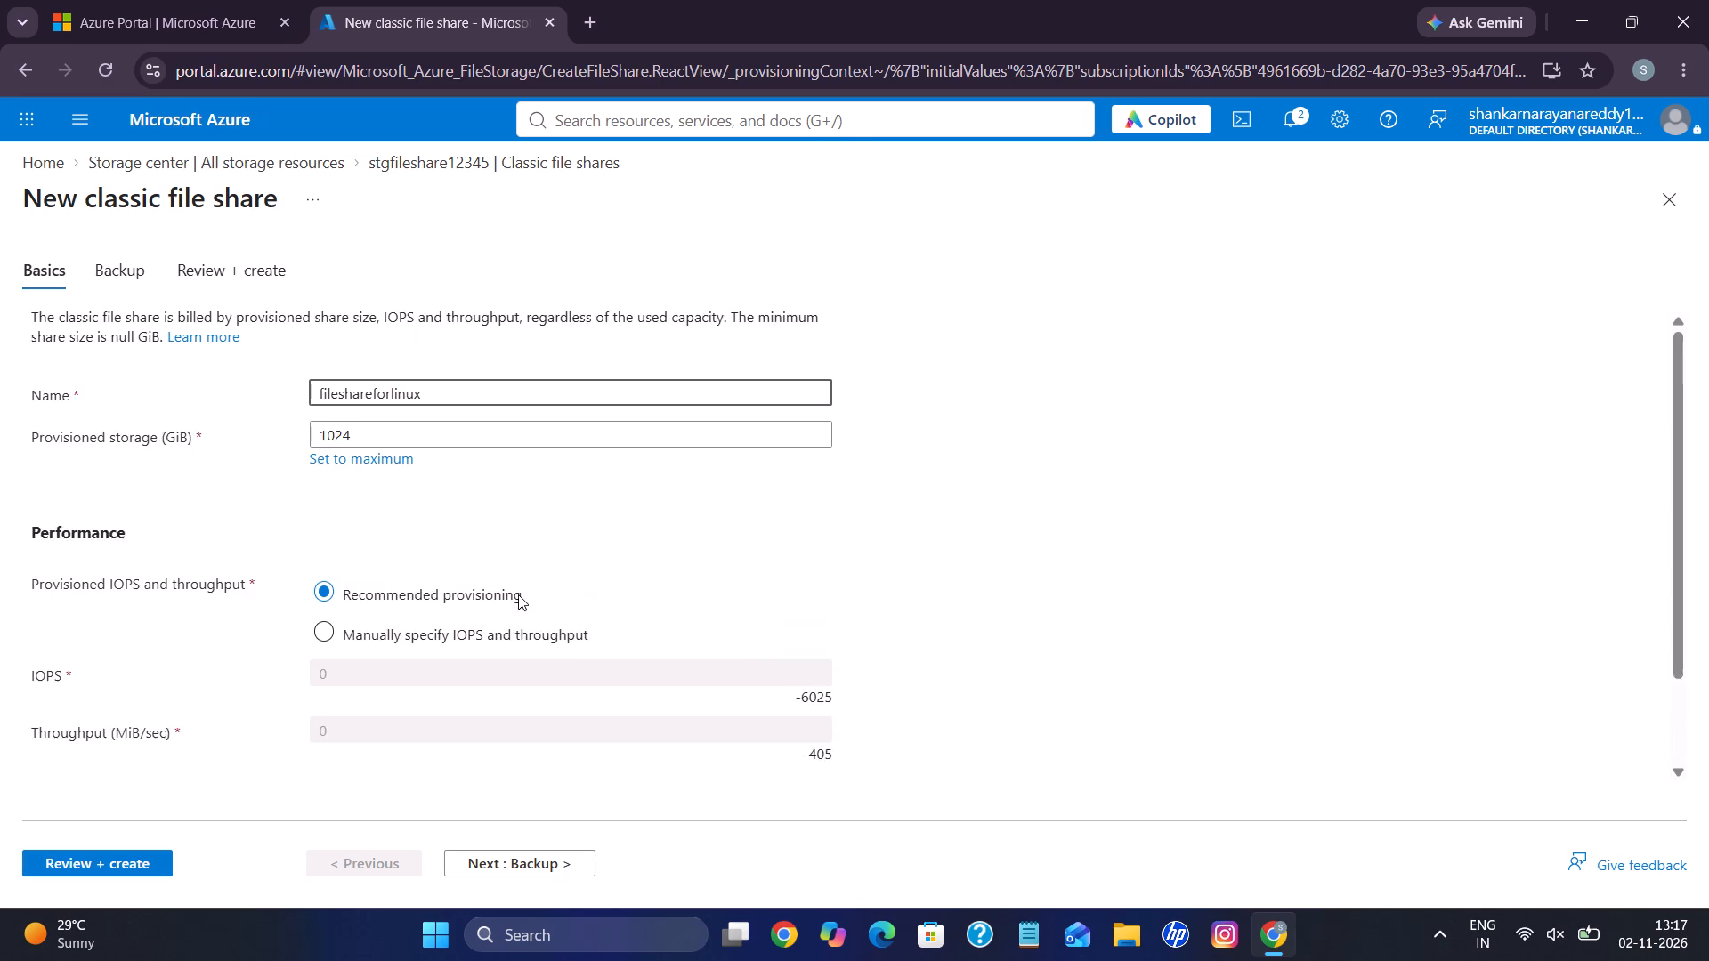
{"action": "scroll", "coordinate": [518, 594], "scroll_direction": "down", "scroll_amount": 1}
{"action": "scroll", "coordinate": [432, 626], "scroll_direction": "down", "scroll_amount": 1}
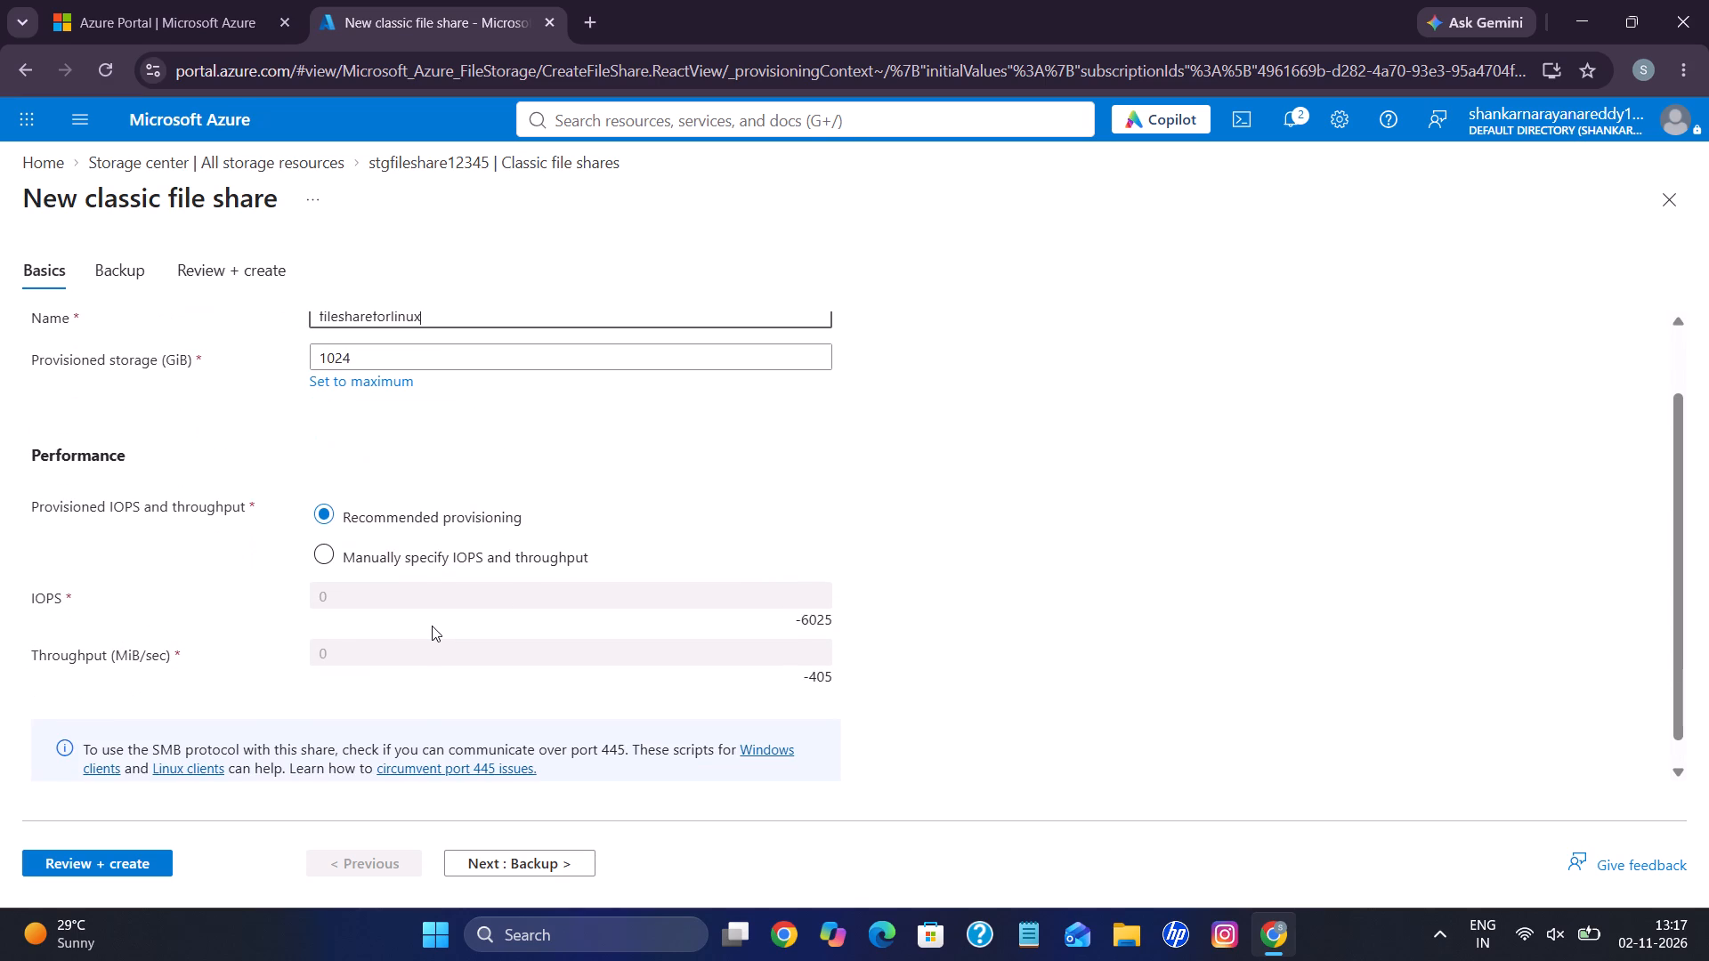
{"action": "scroll", "coordinate": [432, 626], "scroll_direction": "down", "scroll_amount": 4}
{"action": "scroll", "coordinate": [406, 612], "scroll_direction": "up", "scroll_amount": 1}
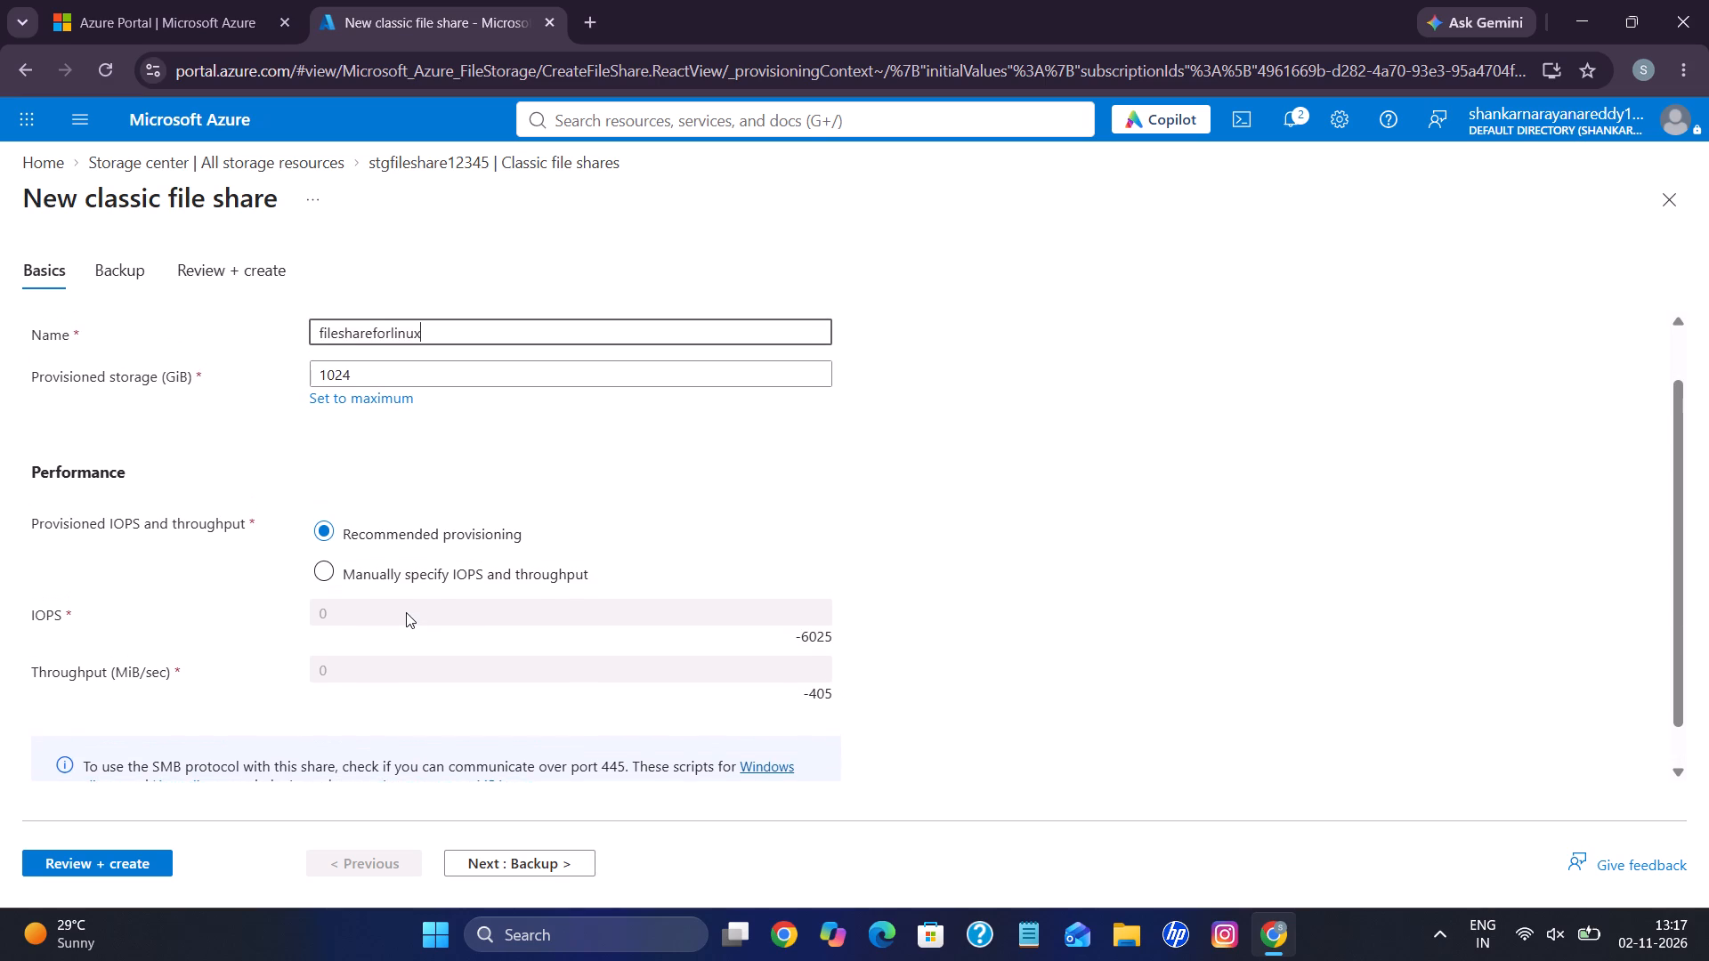
{"action": "scroll", "coordinate": [406, 612], "scroll_direction": "down", "scroll_amount": 1}
{"action": "scroll", "coordinate": [406, 612], "scroll_direction": "up", "scroll_amount": 1}
Examine the backup settings of the new fileshareforlinux share and its review summary before creation.
{"action": "left_click", "coordinate": [140, 279]}
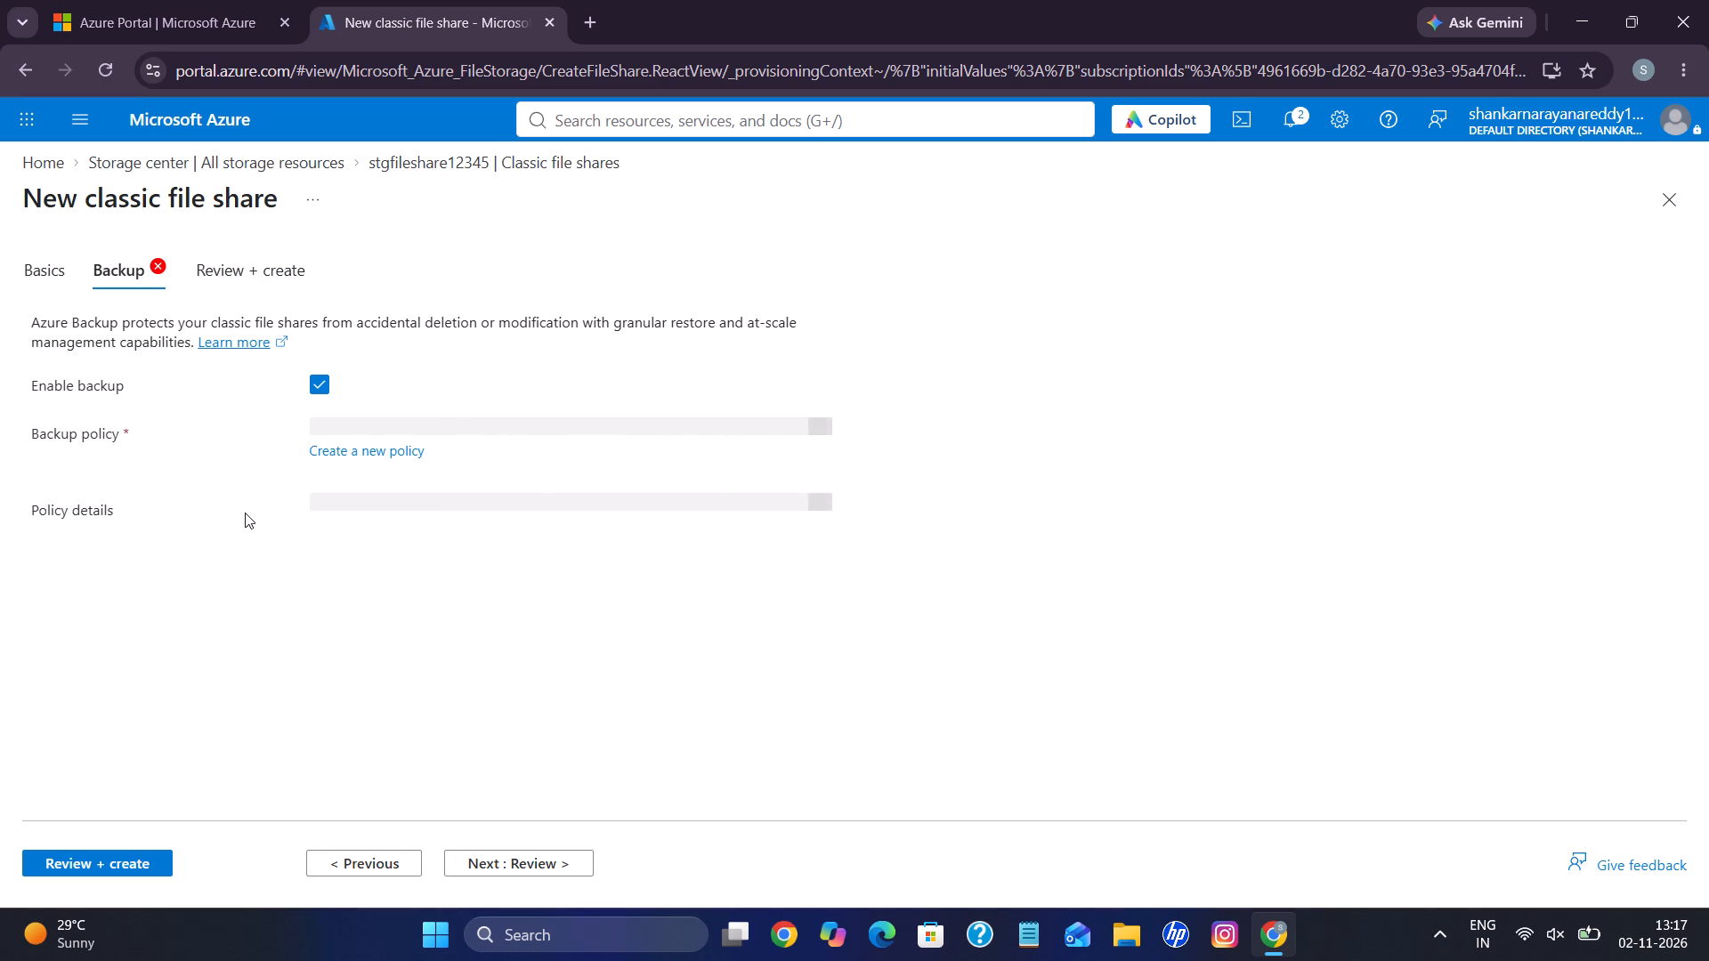
{"action": "left_click", "coordinate": [237, 272]}
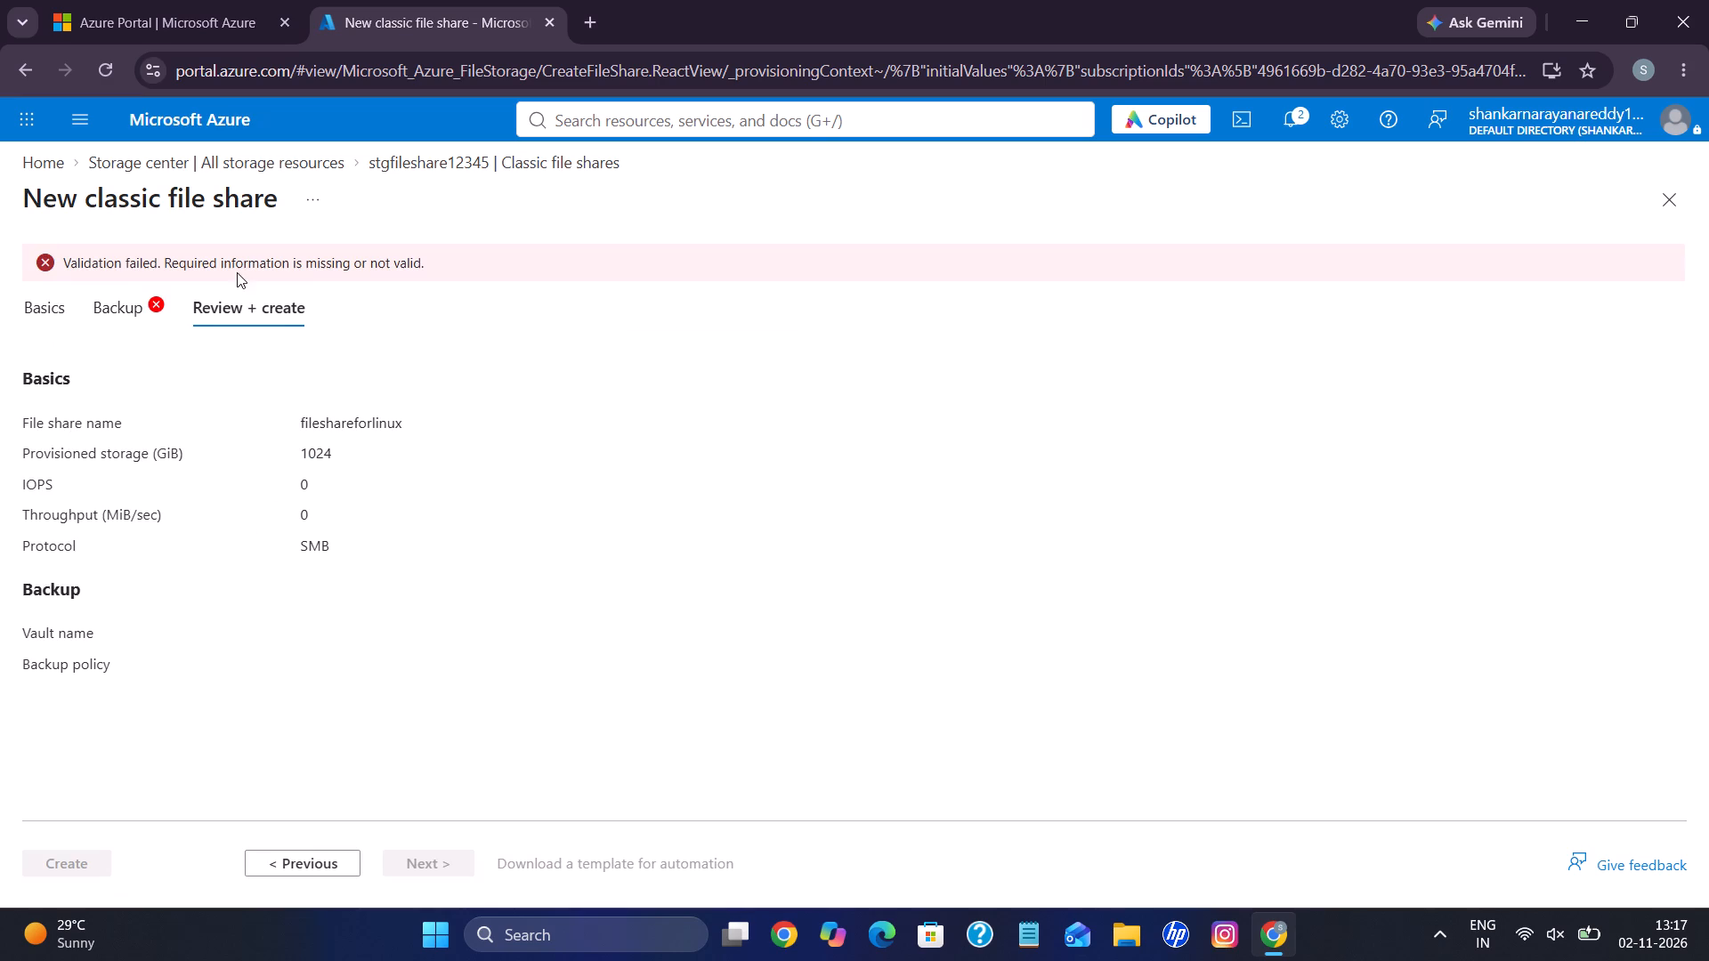
{"action": "left_click", "coordinate": [143, 301]}
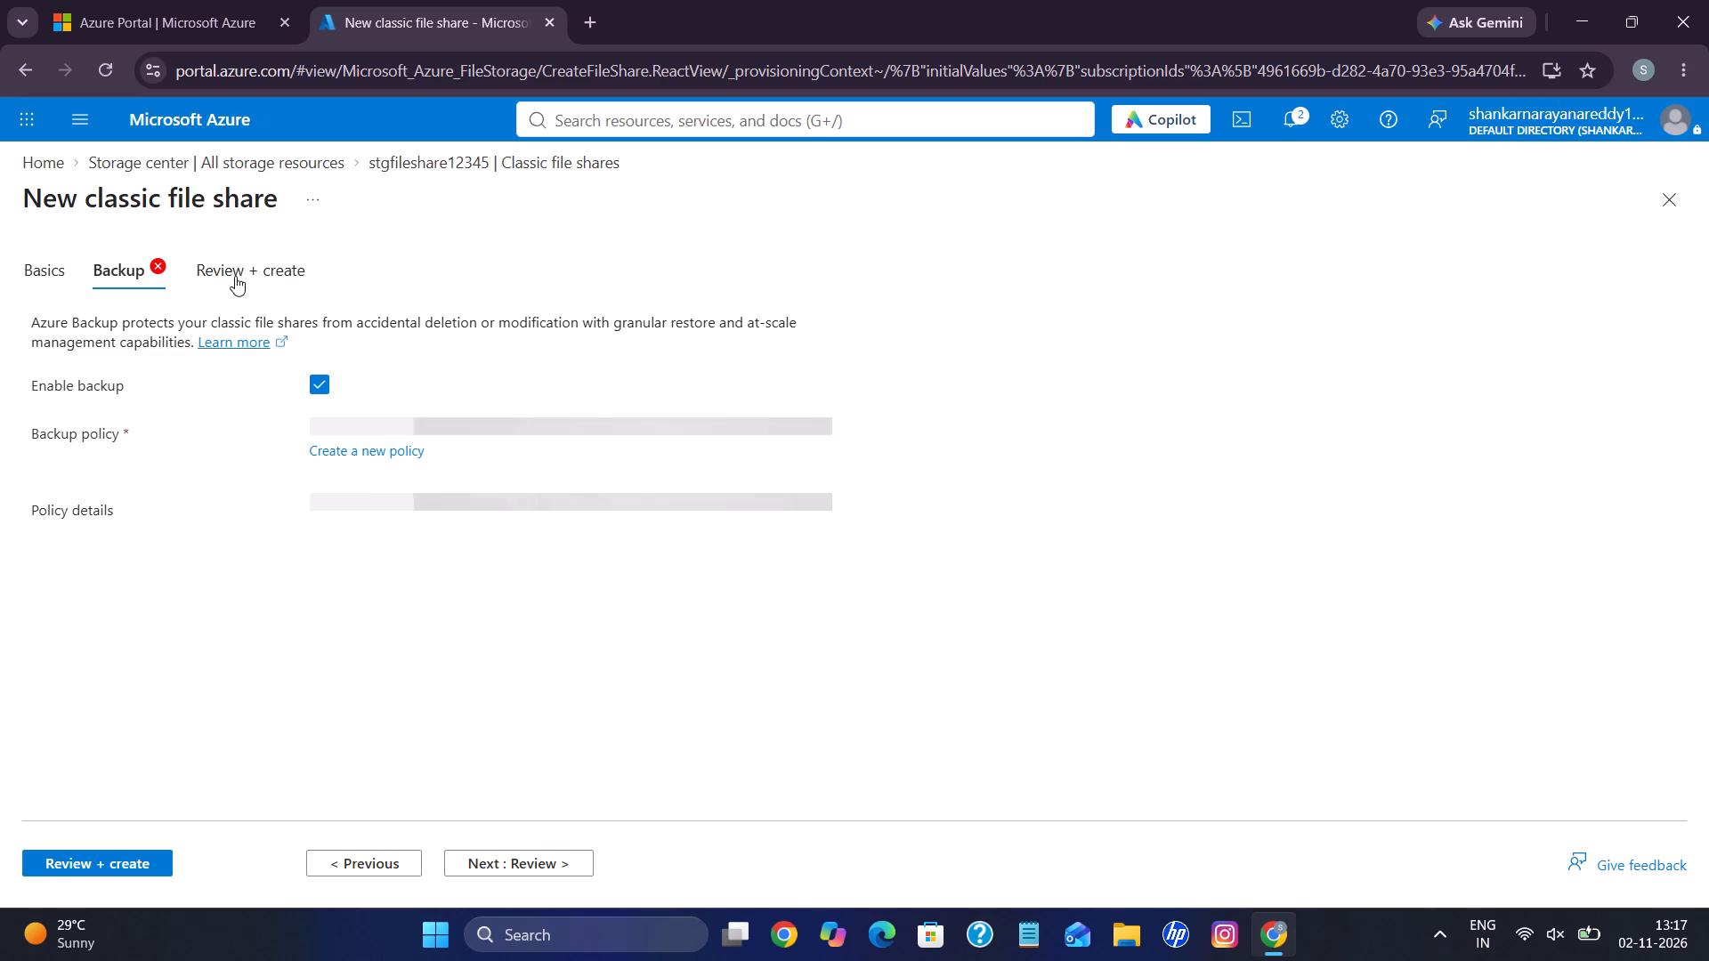
{"action": "scroll", "coordinate": [231, 529], "scroll_direction": "down", "scroll_amount": 1}
{"action": "scroll", "coordinate": [231, 529], "scroll_direction": "up", "scroll_amount": 1}
{"action": "scroll", "coordinate": [231, 529], "scroll_direction": "down", "scroll_amount": 1}
{"action": "scroll", "coordinate": [231, 529], "scroll_direction": "up", "scroll_amount": 1}
{"action": "scroll", "coordinate": [231, 529], "scroll_direction": "down", "scroll_amount": 1}
{"action": "scroll", "coordinate": [231, 529], "scroll_direction": "up", "scroll_amount": 1}
{"action": "scroll", "coordinate": [231, 529], "scroll_direction": "down", "scroll_amount": 3}
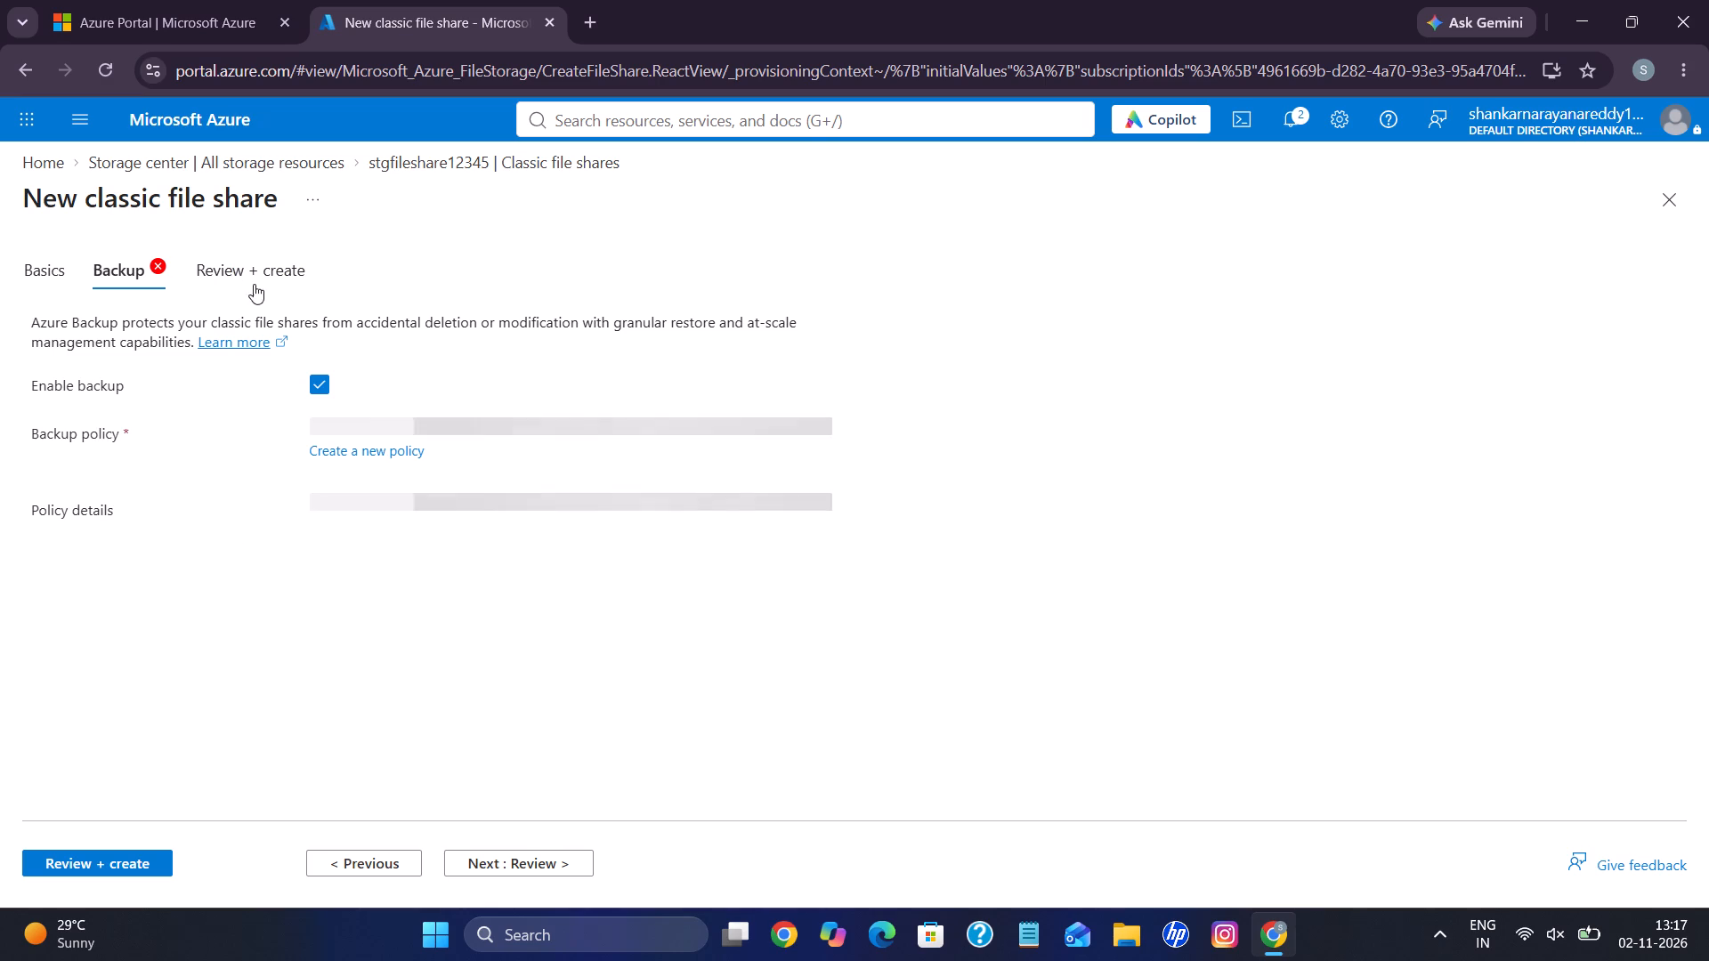
{"action": "left_click", "coordinate": [255, 266]}
{"action": "left_click", "coordinate": [158, 292]}
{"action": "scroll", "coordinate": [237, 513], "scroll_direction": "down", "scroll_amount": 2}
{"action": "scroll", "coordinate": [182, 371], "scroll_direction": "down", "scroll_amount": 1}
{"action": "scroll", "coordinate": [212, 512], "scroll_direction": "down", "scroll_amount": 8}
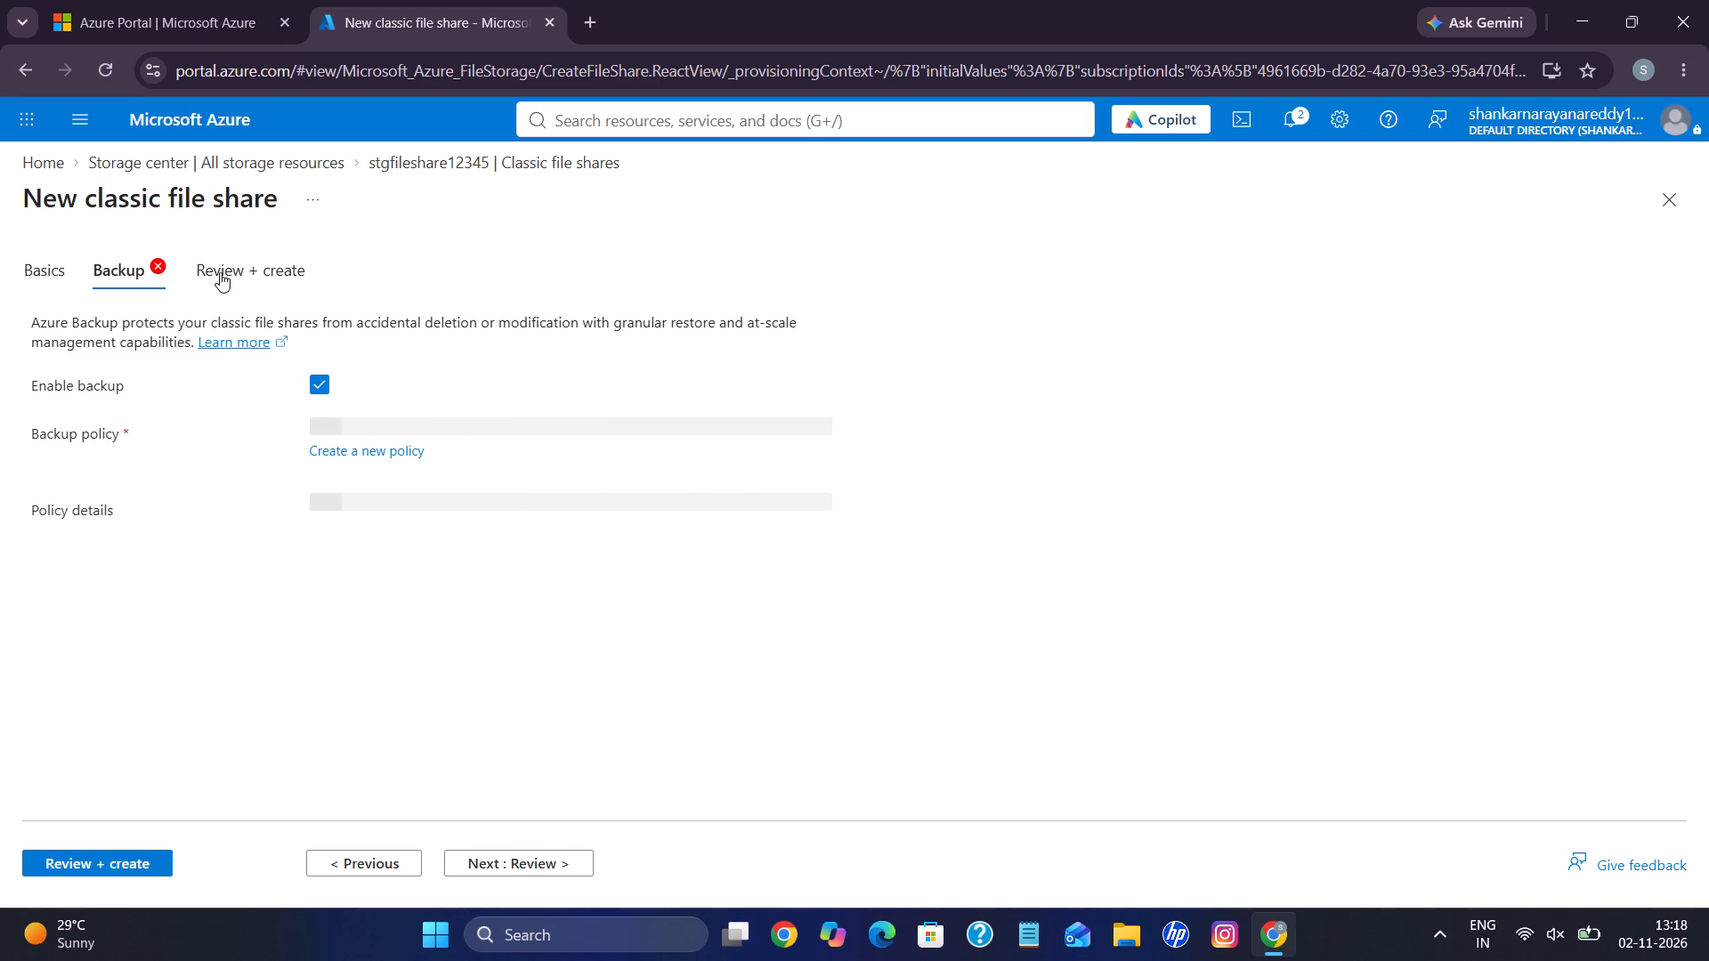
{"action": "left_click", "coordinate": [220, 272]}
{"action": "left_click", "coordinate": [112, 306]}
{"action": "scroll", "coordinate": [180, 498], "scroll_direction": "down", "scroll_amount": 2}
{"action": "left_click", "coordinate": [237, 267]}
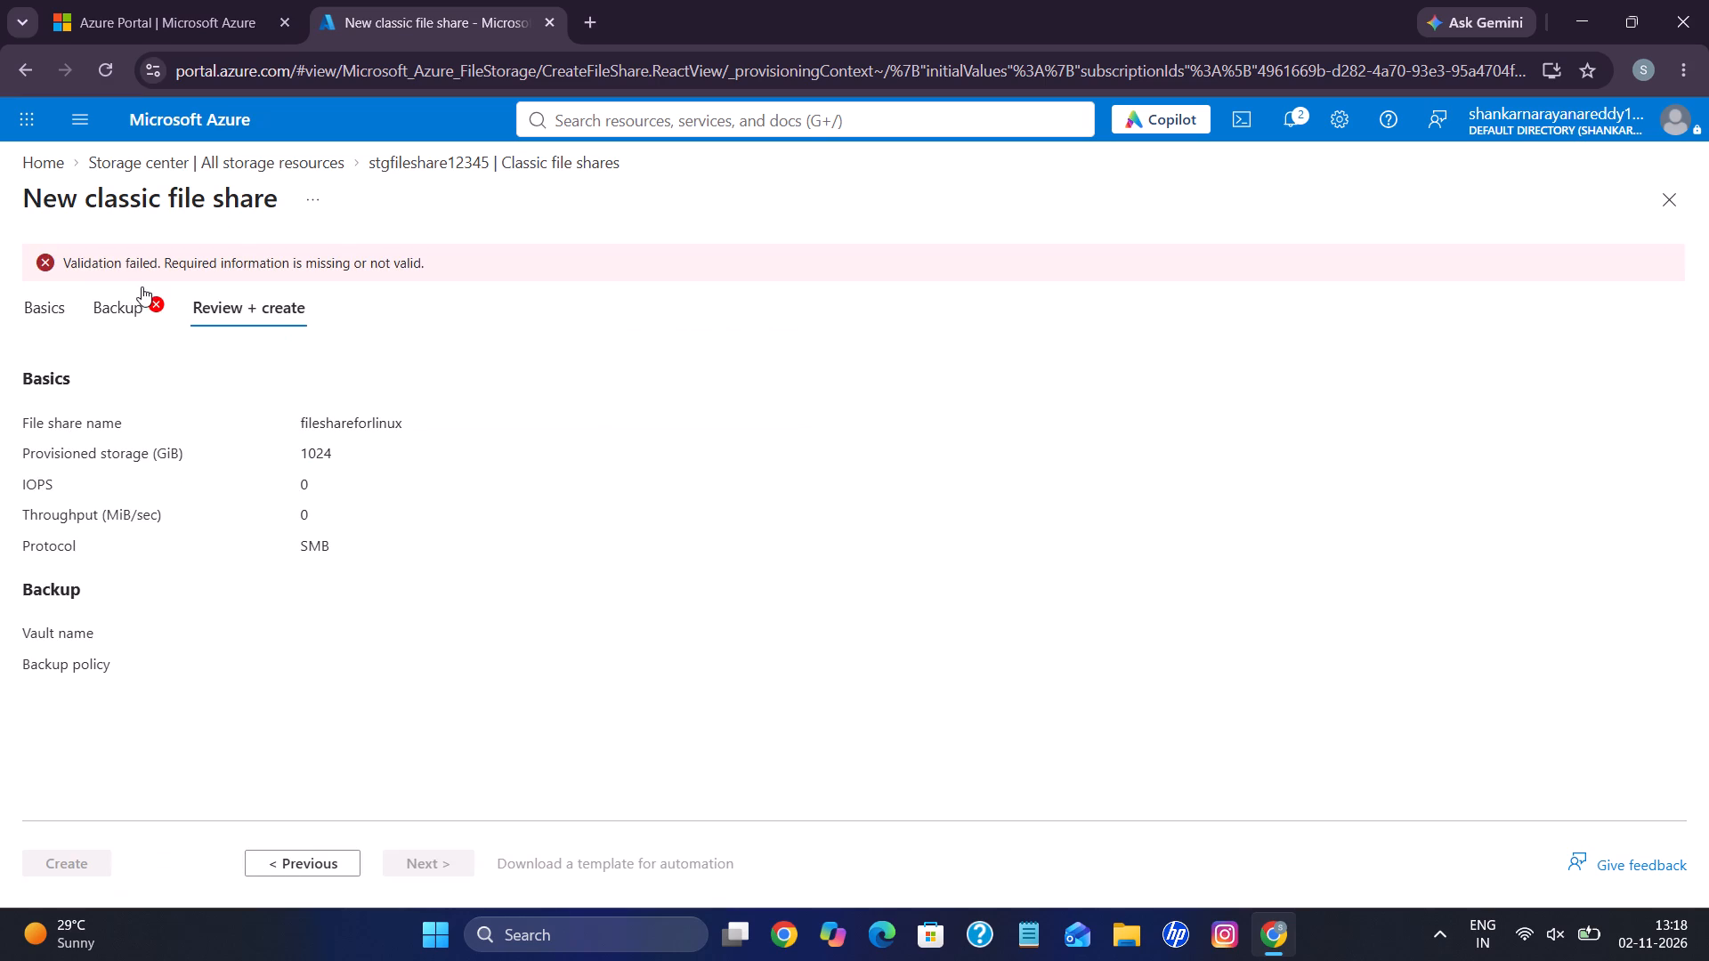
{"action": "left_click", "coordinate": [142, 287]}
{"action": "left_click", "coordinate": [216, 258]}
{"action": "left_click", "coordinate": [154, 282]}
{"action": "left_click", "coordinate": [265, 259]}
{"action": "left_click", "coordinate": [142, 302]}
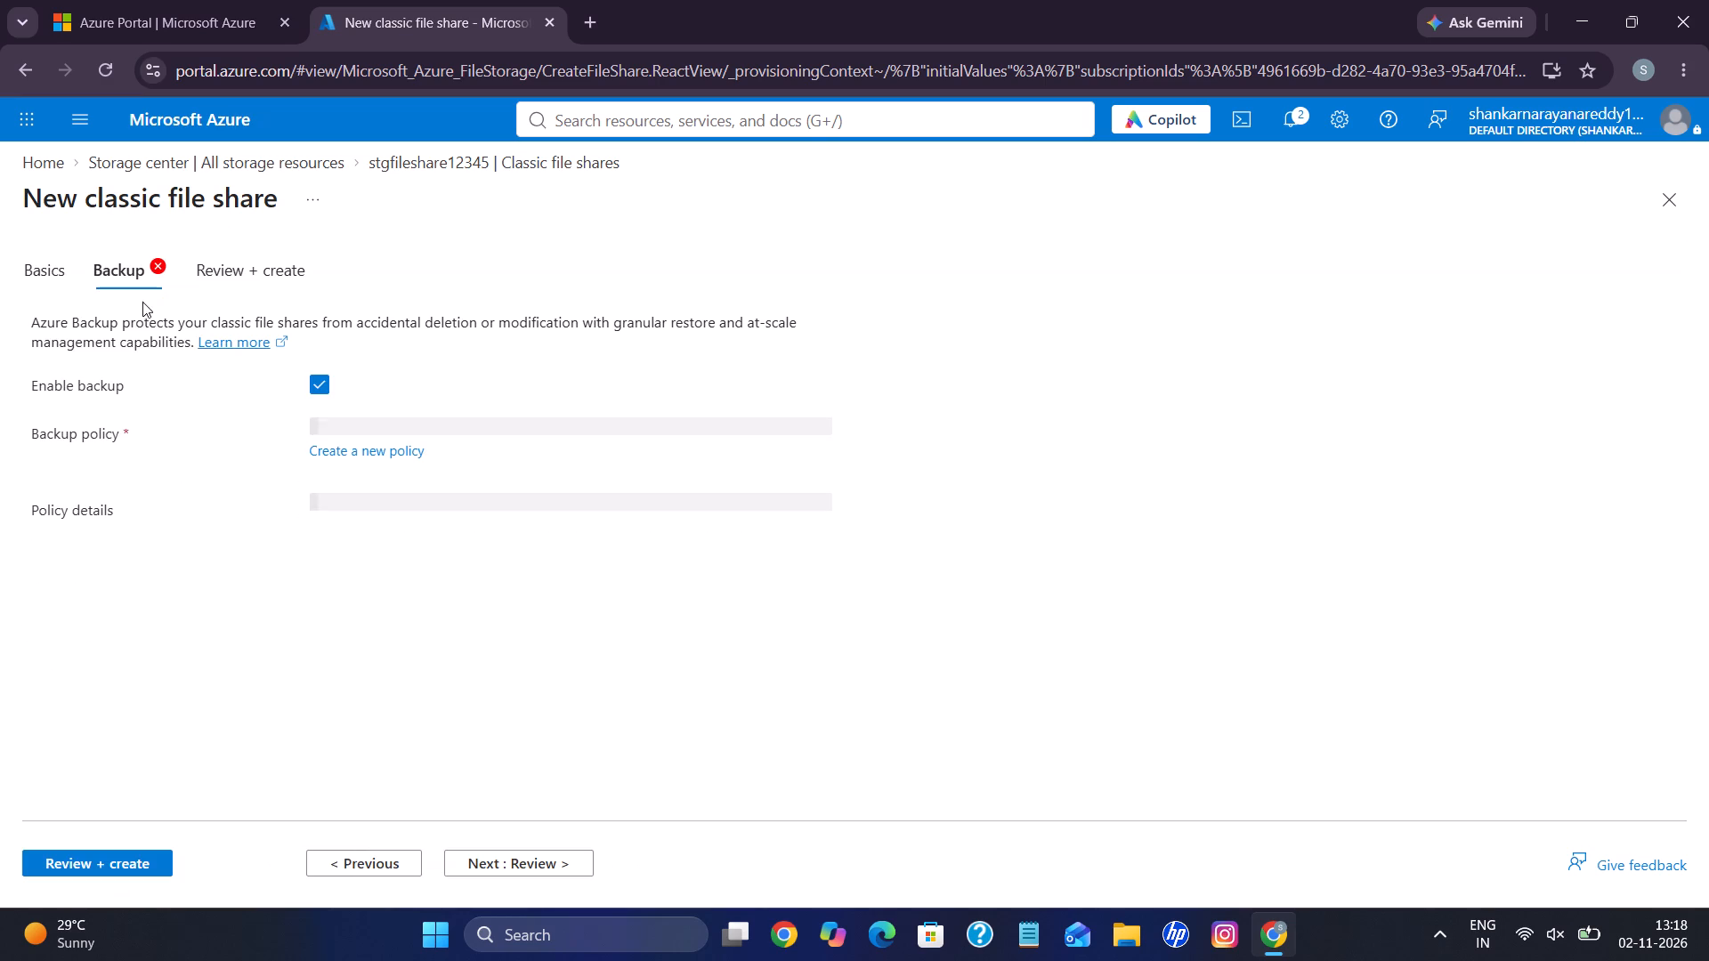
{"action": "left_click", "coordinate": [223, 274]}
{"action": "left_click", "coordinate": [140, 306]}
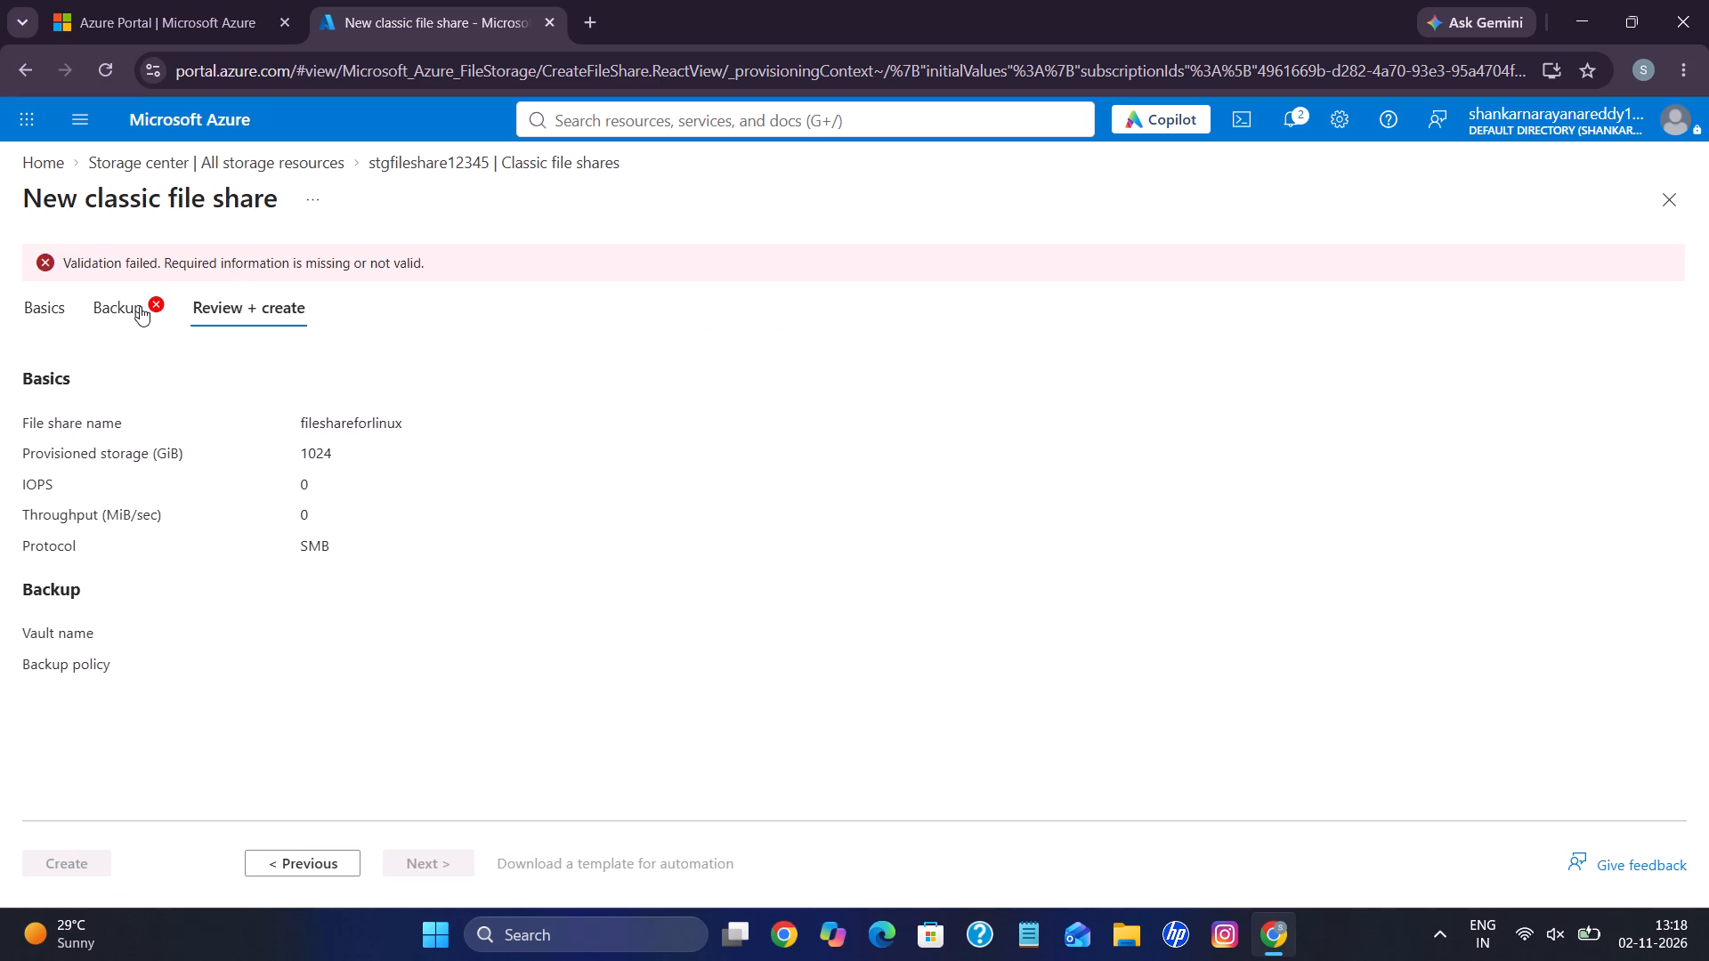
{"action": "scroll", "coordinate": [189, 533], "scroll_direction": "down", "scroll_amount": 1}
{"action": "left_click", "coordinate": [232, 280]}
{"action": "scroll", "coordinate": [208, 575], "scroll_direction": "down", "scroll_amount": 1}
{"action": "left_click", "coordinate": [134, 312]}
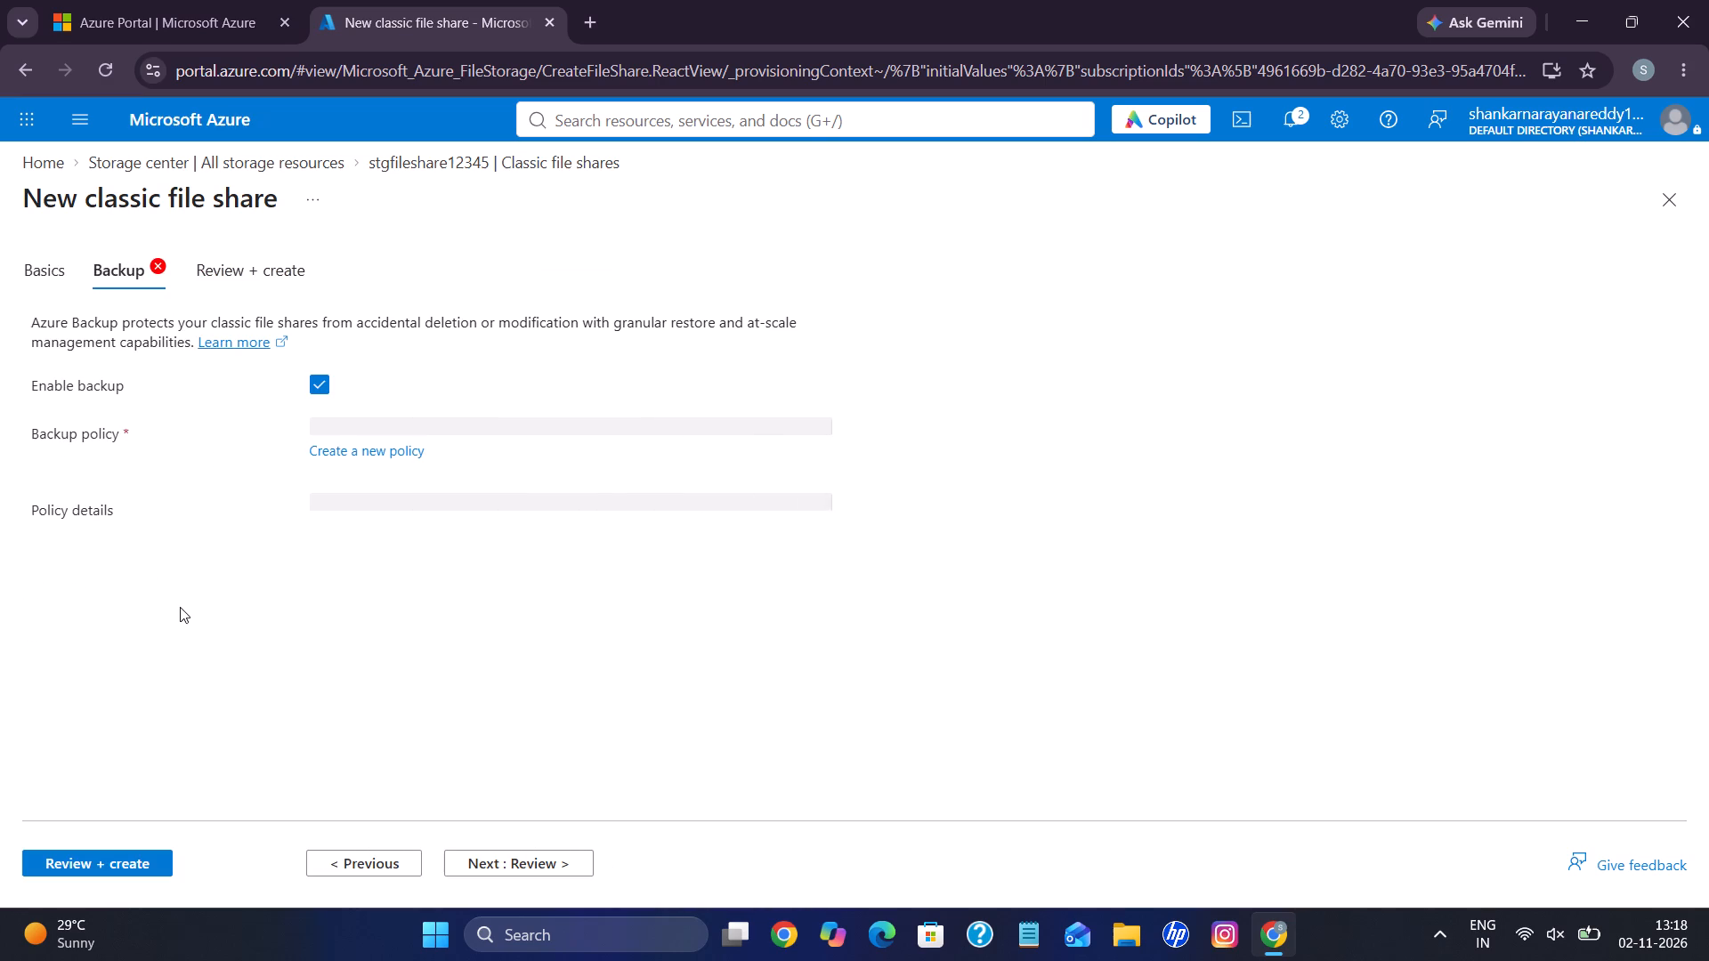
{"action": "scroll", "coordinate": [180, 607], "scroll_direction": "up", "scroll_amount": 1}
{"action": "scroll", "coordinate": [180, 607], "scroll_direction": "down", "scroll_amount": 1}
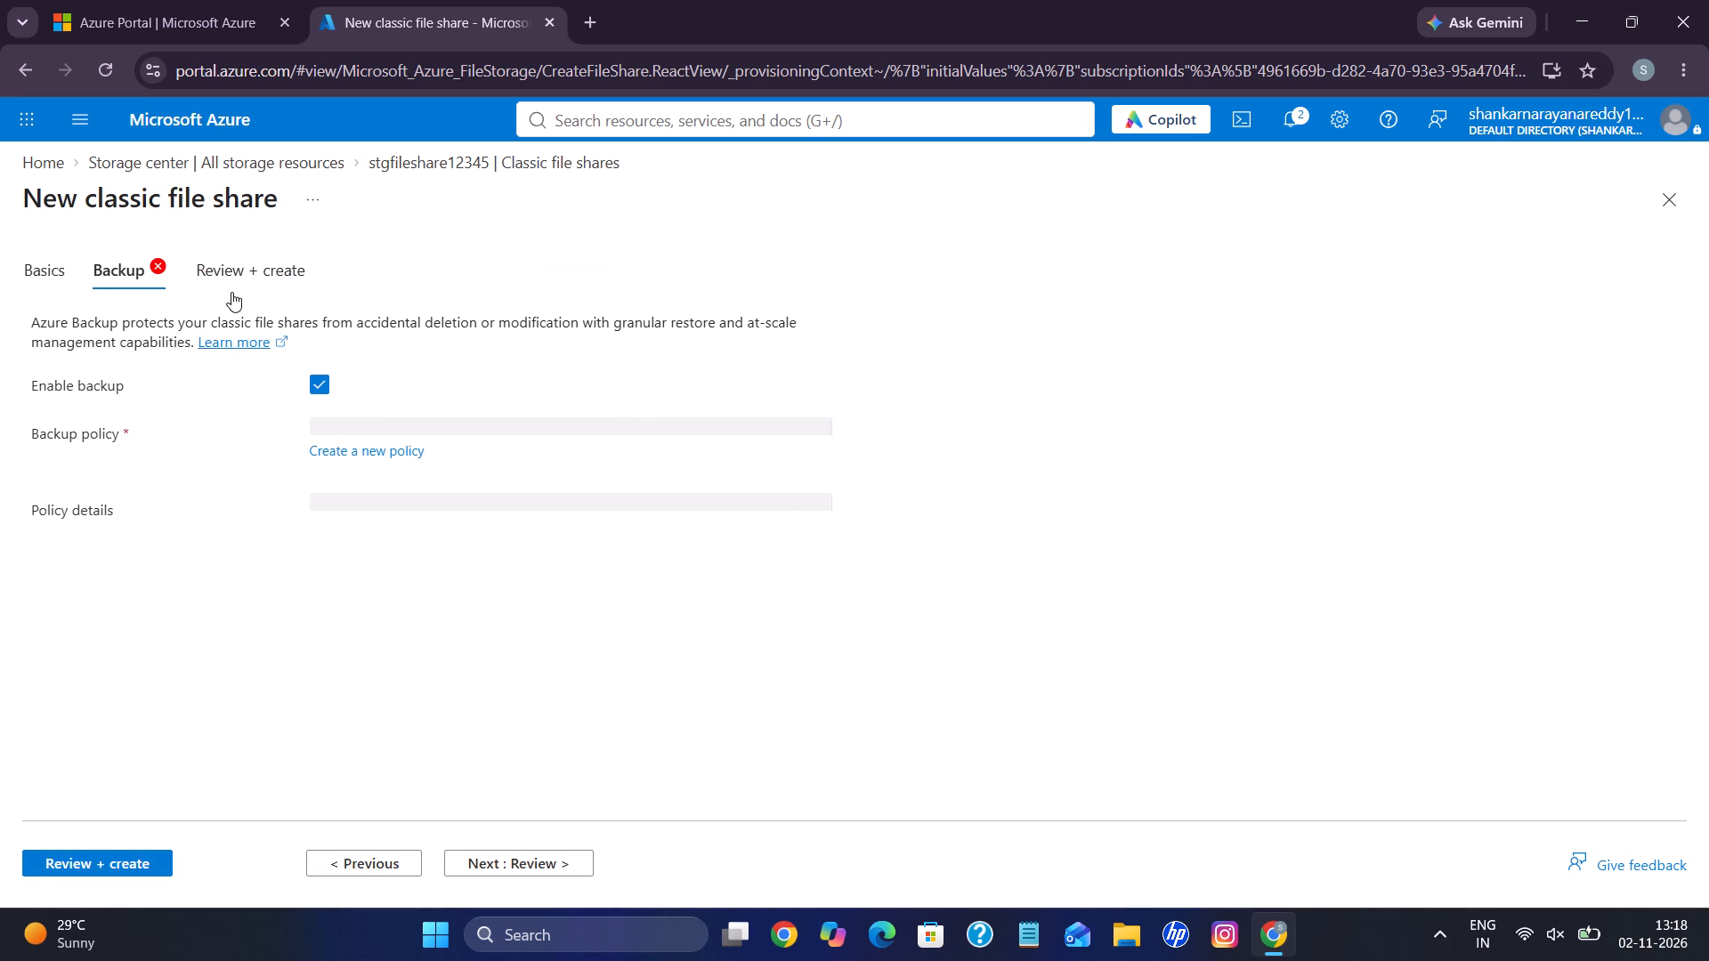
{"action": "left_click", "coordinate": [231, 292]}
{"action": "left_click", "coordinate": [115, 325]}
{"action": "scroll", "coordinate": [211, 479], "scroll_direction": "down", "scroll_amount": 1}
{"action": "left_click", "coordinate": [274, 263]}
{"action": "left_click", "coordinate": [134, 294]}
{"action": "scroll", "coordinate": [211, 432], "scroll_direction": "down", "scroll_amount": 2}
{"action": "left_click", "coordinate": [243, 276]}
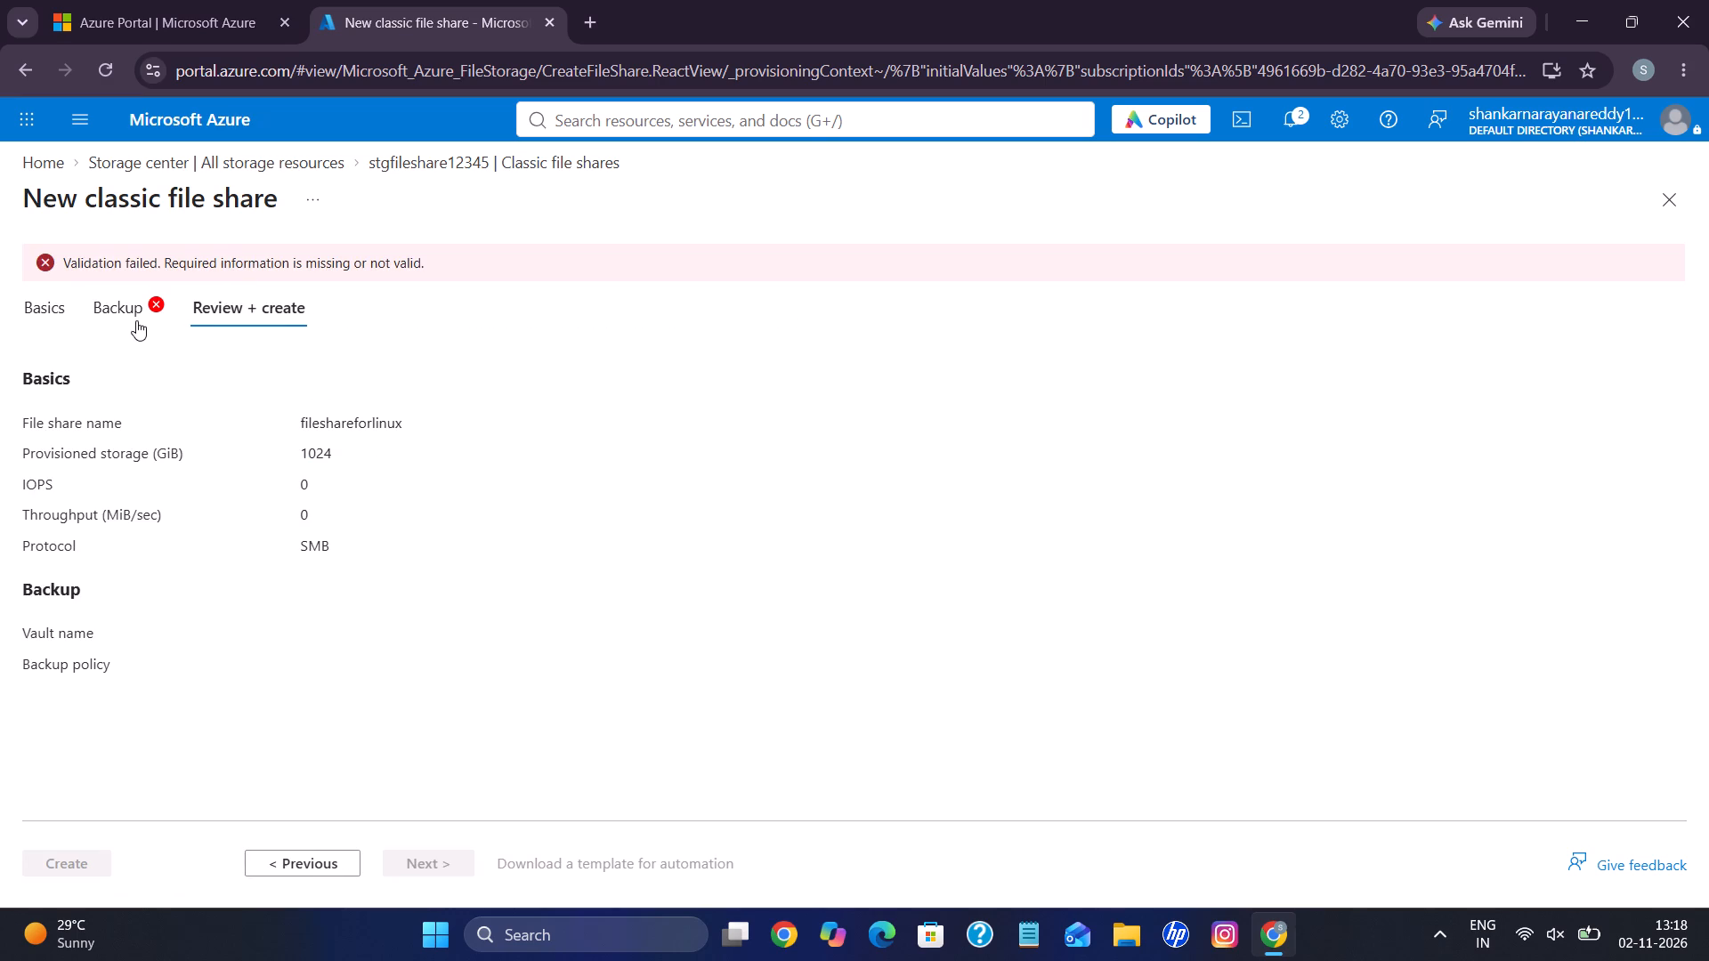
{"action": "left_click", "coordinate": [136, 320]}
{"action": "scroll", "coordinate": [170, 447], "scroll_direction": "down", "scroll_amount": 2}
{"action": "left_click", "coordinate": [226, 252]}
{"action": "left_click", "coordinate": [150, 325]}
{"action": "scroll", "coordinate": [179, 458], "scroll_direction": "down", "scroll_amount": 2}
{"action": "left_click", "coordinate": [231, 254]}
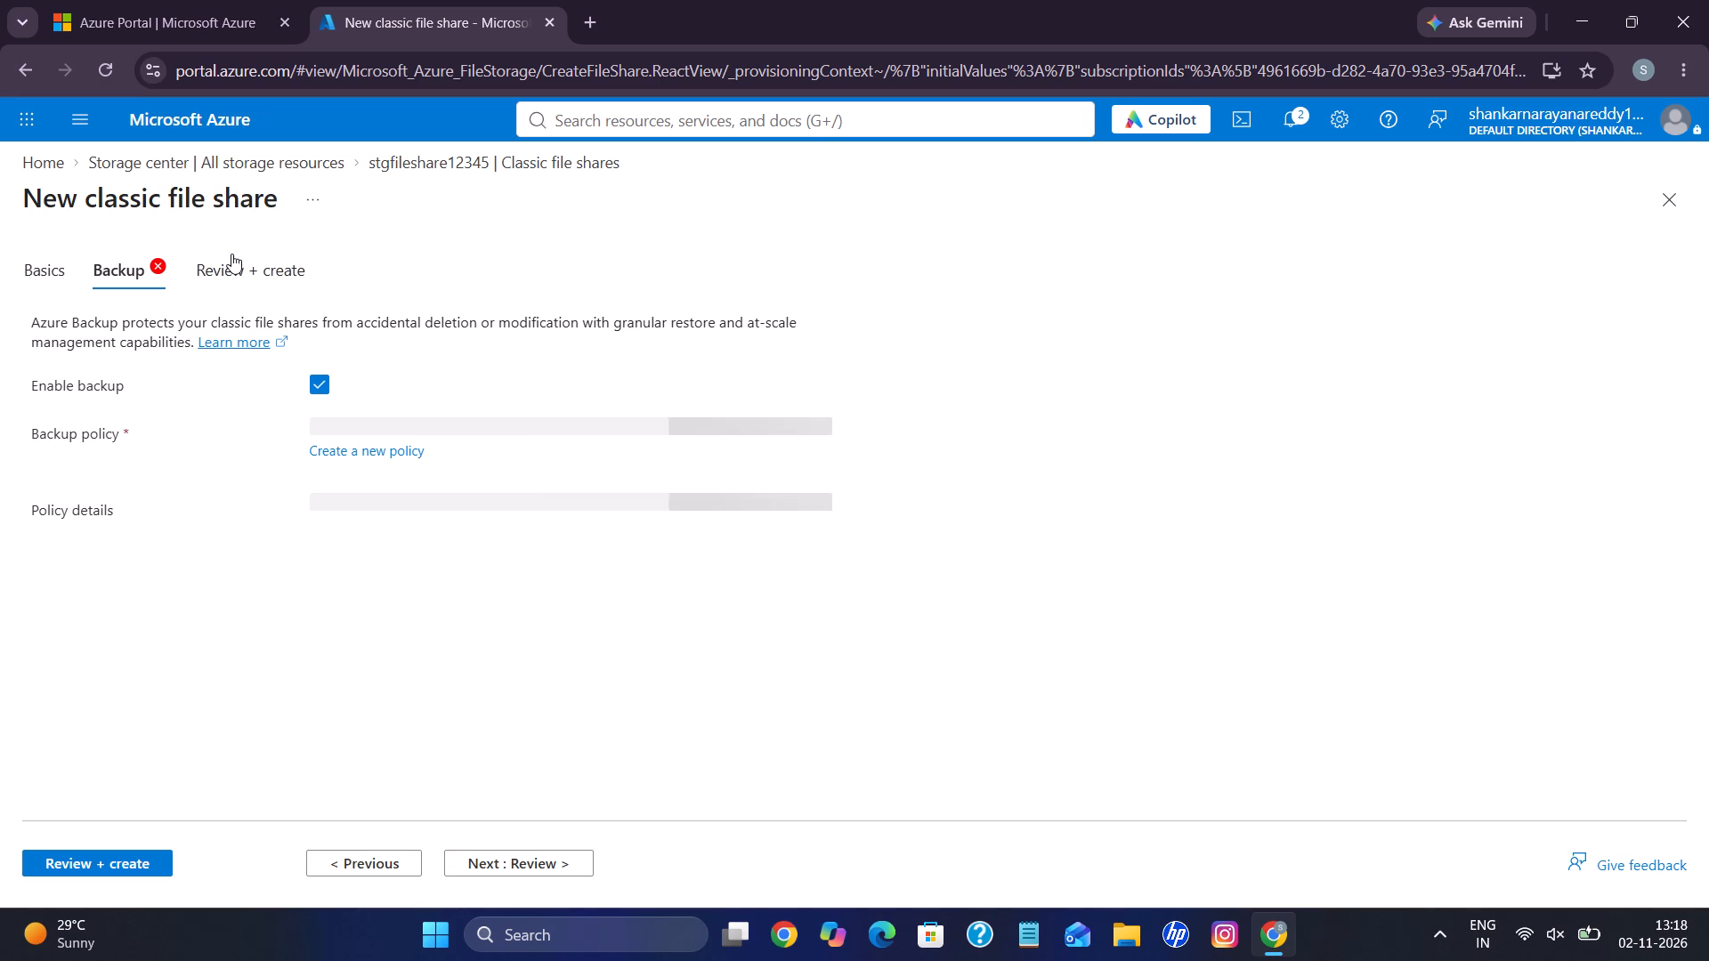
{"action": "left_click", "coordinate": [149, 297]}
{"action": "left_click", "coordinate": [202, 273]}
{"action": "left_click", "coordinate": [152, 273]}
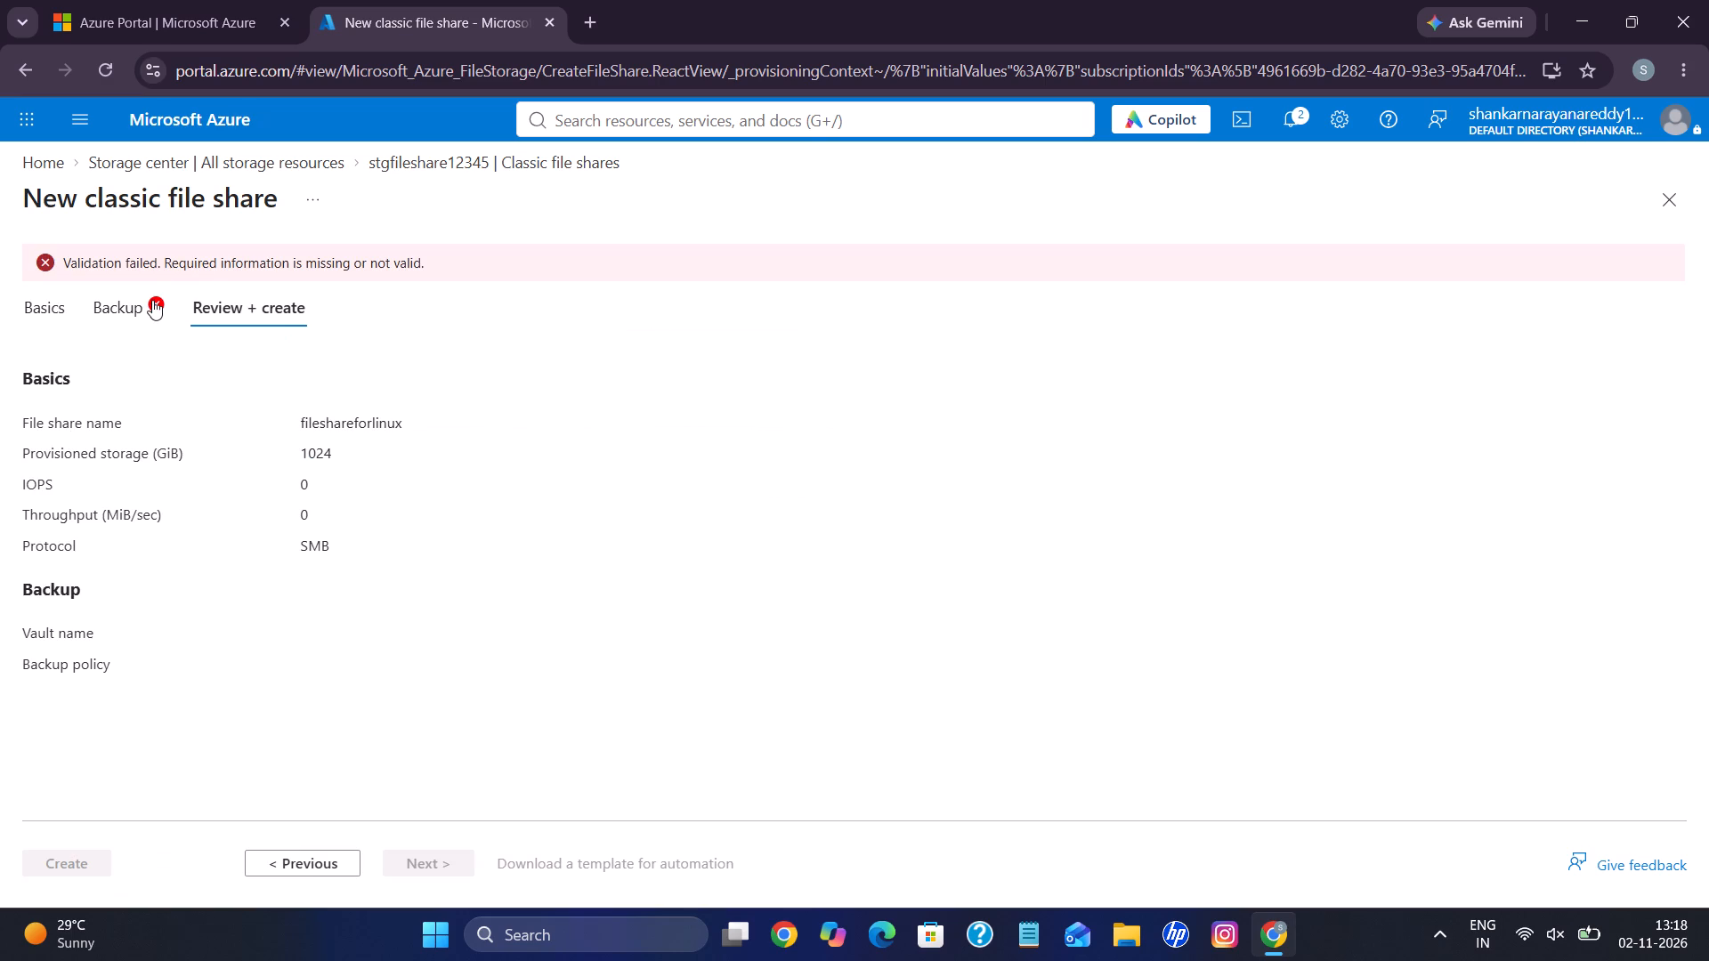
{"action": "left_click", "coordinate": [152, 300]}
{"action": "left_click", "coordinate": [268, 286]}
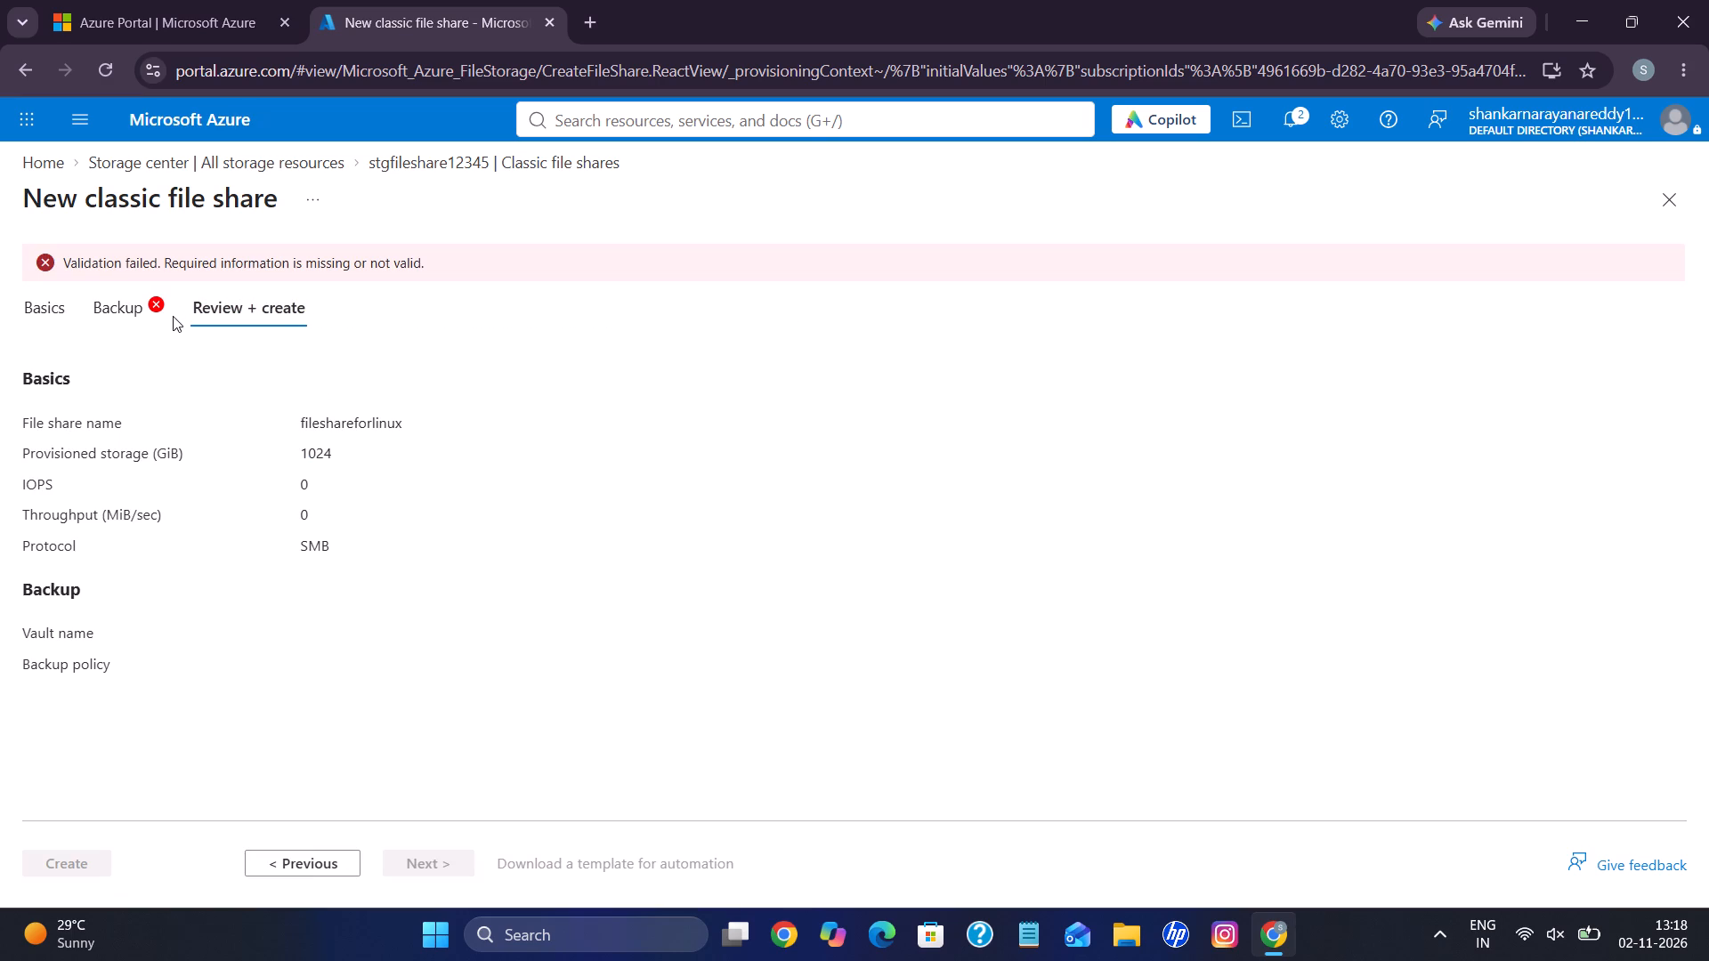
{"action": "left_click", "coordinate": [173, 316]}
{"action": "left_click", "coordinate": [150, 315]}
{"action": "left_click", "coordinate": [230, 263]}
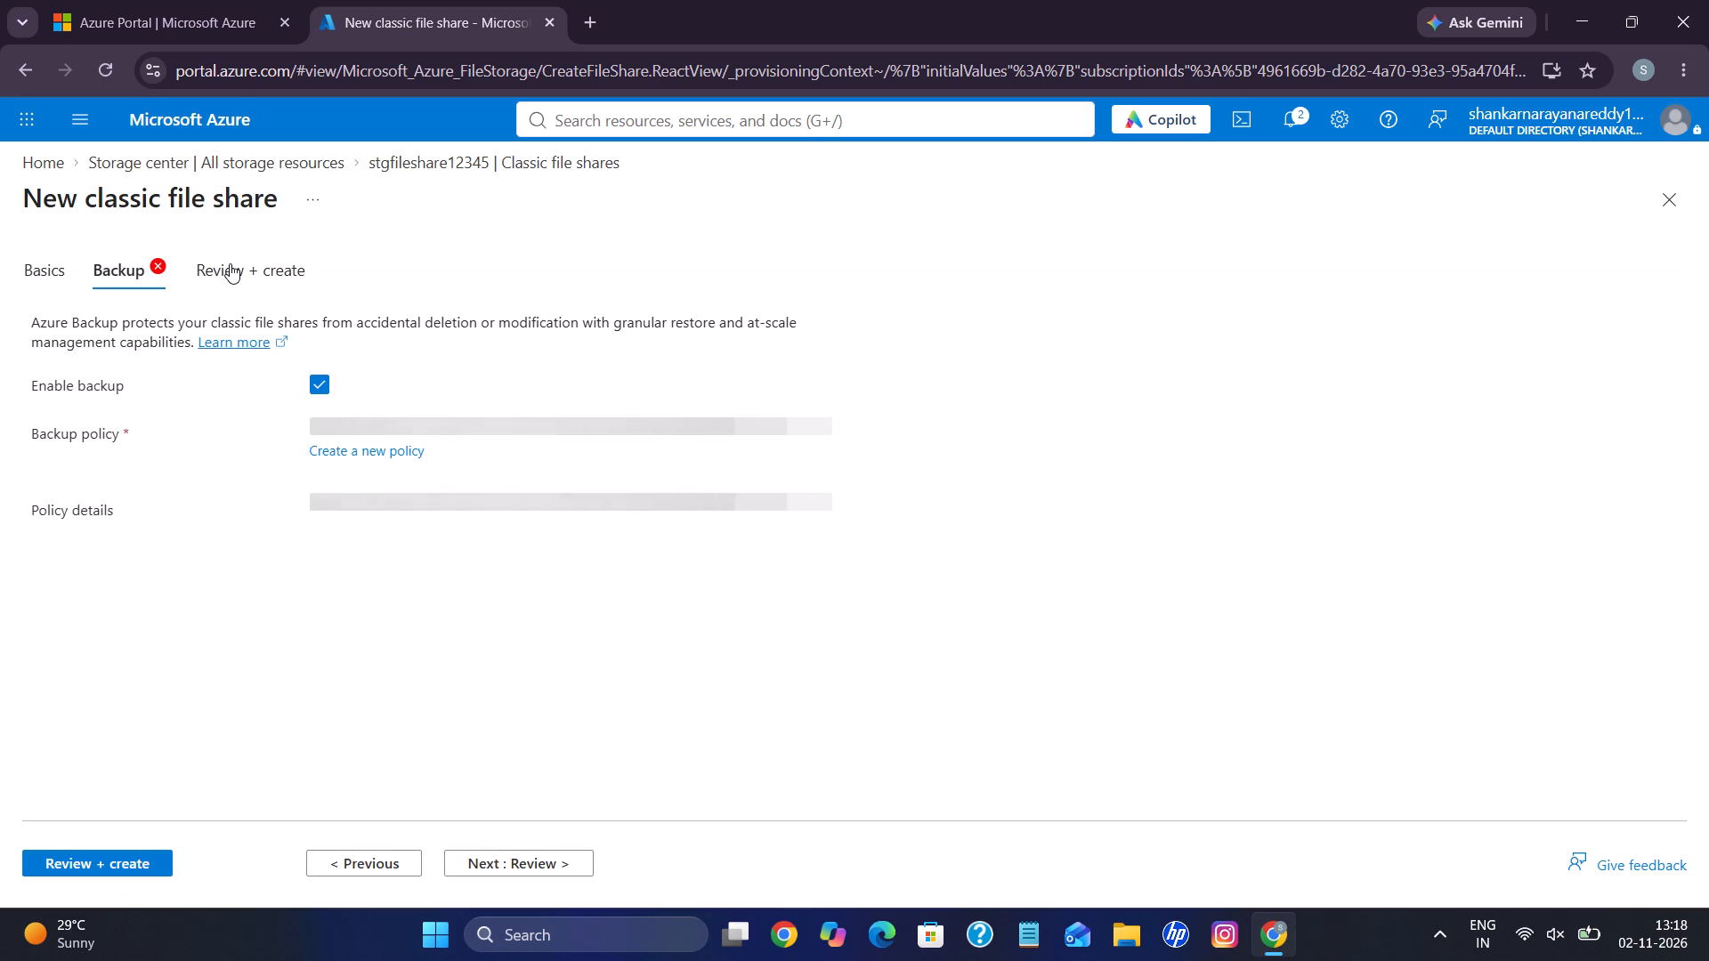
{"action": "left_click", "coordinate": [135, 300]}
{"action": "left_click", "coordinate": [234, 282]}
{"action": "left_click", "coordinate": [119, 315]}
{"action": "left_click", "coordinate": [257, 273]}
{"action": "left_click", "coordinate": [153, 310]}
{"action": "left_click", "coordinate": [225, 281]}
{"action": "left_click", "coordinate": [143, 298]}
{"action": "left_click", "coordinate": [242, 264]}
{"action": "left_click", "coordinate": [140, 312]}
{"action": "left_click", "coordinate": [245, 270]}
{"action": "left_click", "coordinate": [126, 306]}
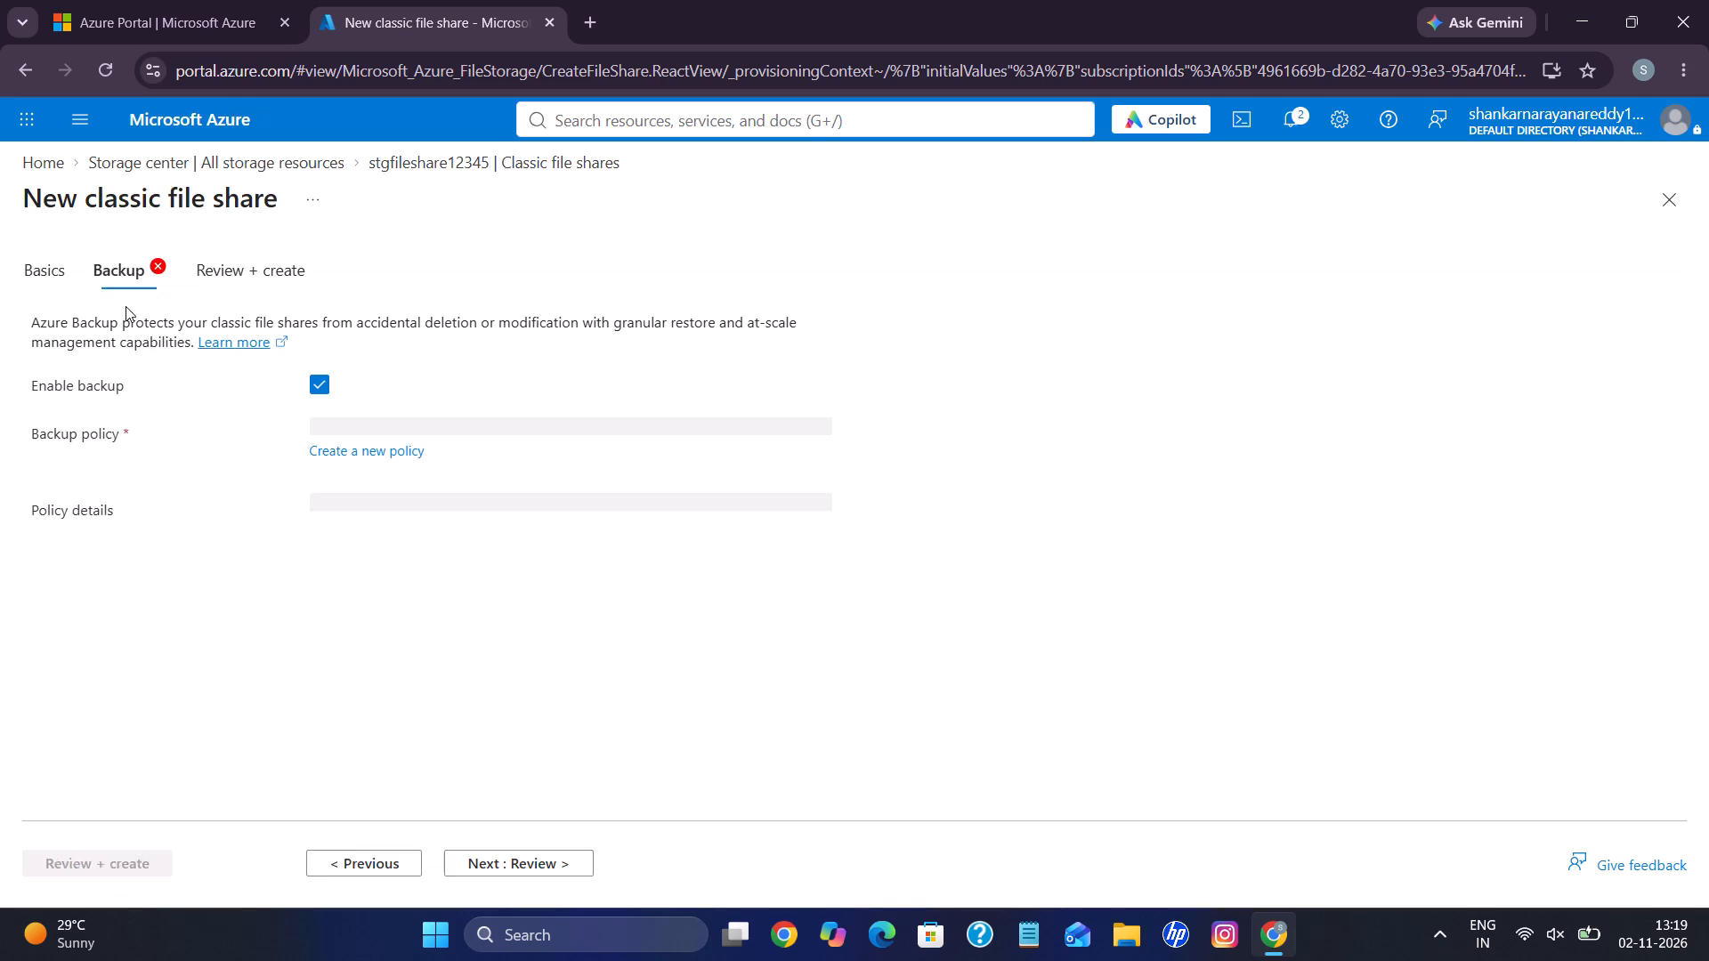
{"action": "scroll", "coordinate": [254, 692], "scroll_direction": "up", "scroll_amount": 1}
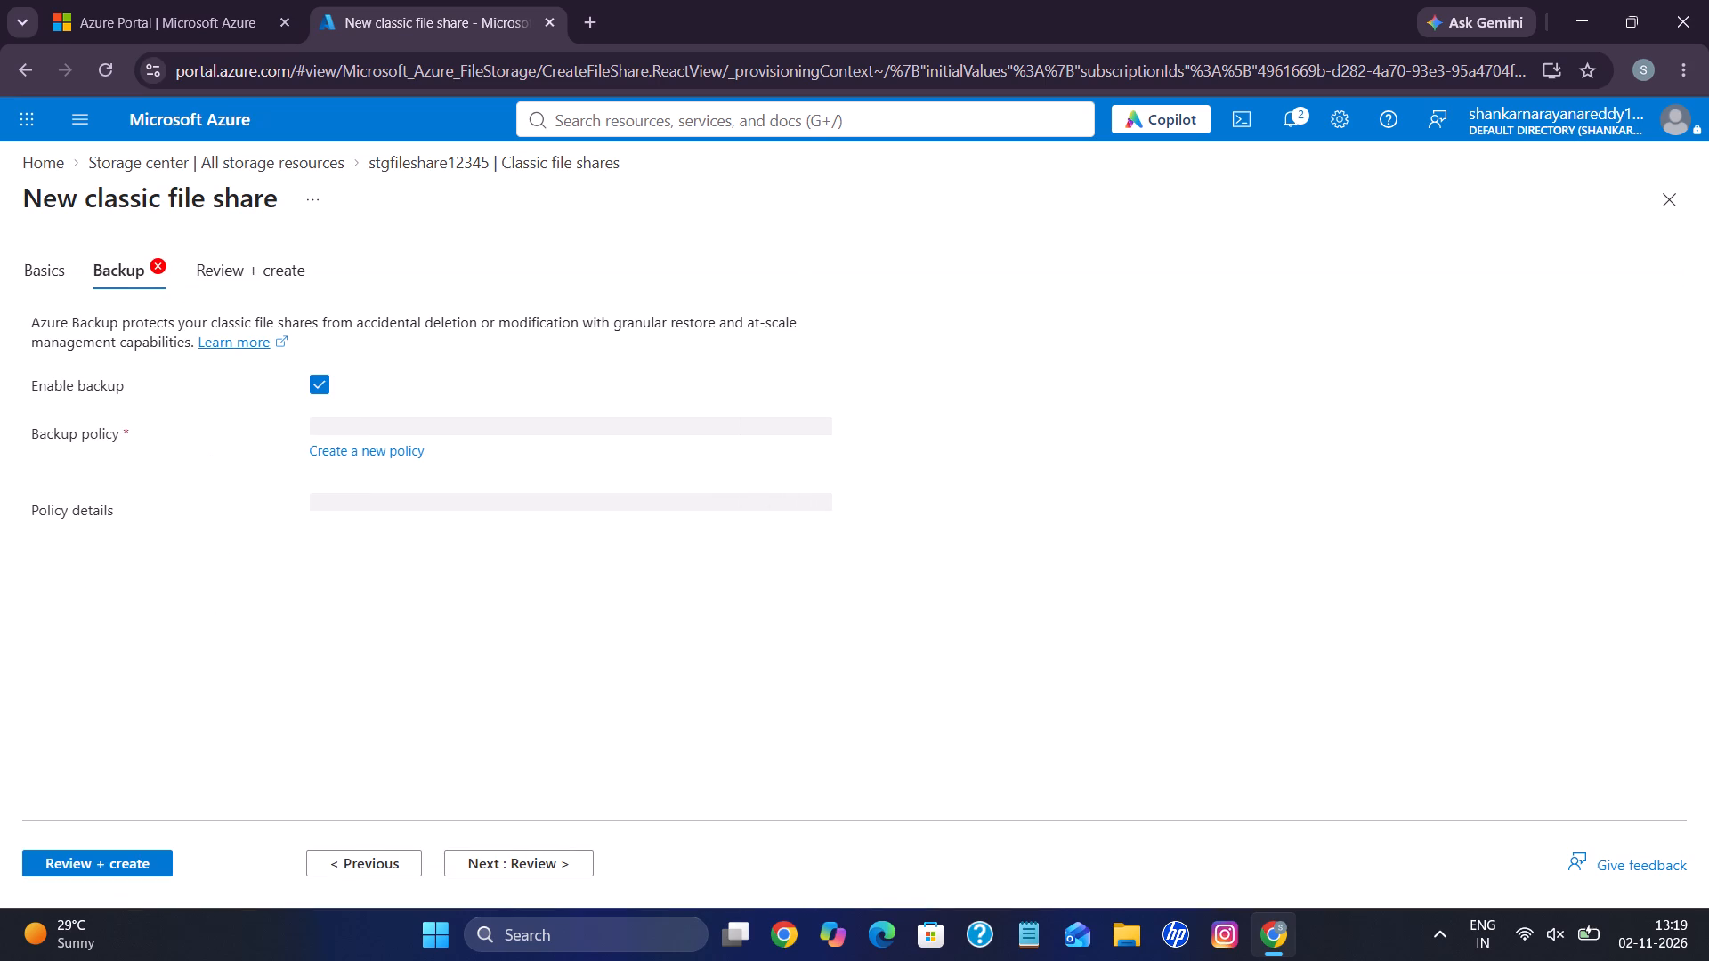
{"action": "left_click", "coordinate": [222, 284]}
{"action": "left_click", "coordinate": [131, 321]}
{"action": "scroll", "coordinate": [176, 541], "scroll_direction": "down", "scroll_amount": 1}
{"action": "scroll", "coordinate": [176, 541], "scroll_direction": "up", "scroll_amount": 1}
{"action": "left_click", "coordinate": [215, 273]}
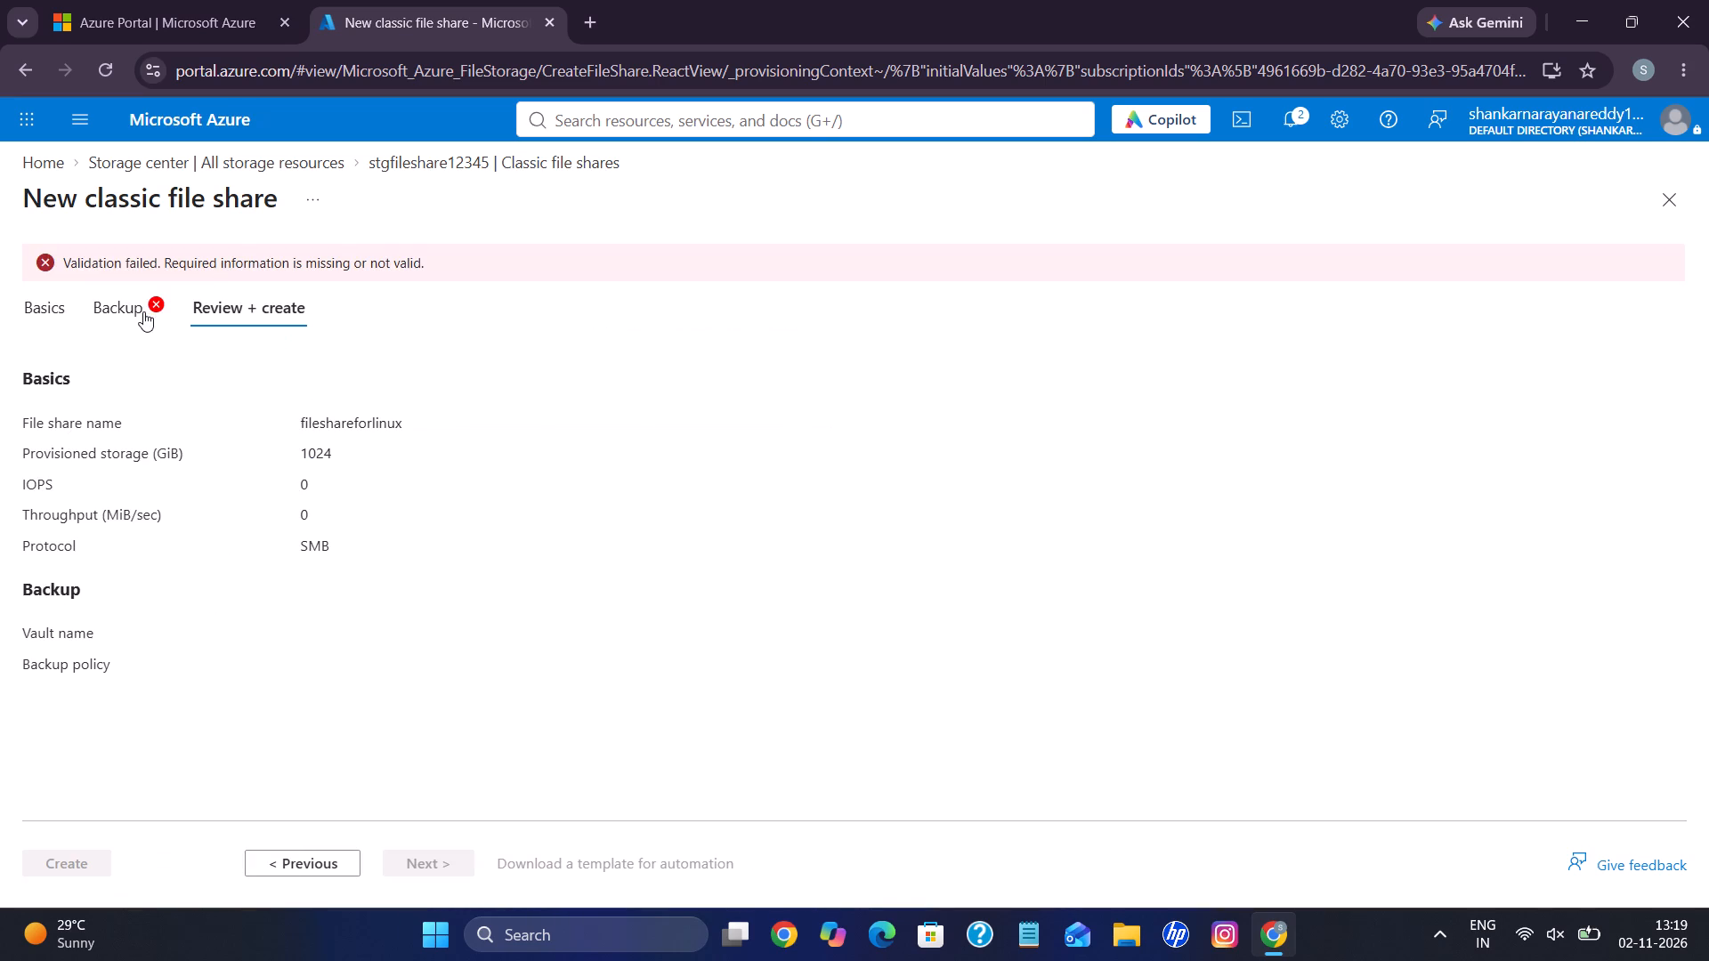
Examine the backup policy section of the fileshareforlinux share against its review summary to find the missing required information.
{"action": "left_click", "coordinate": [143, 311]}
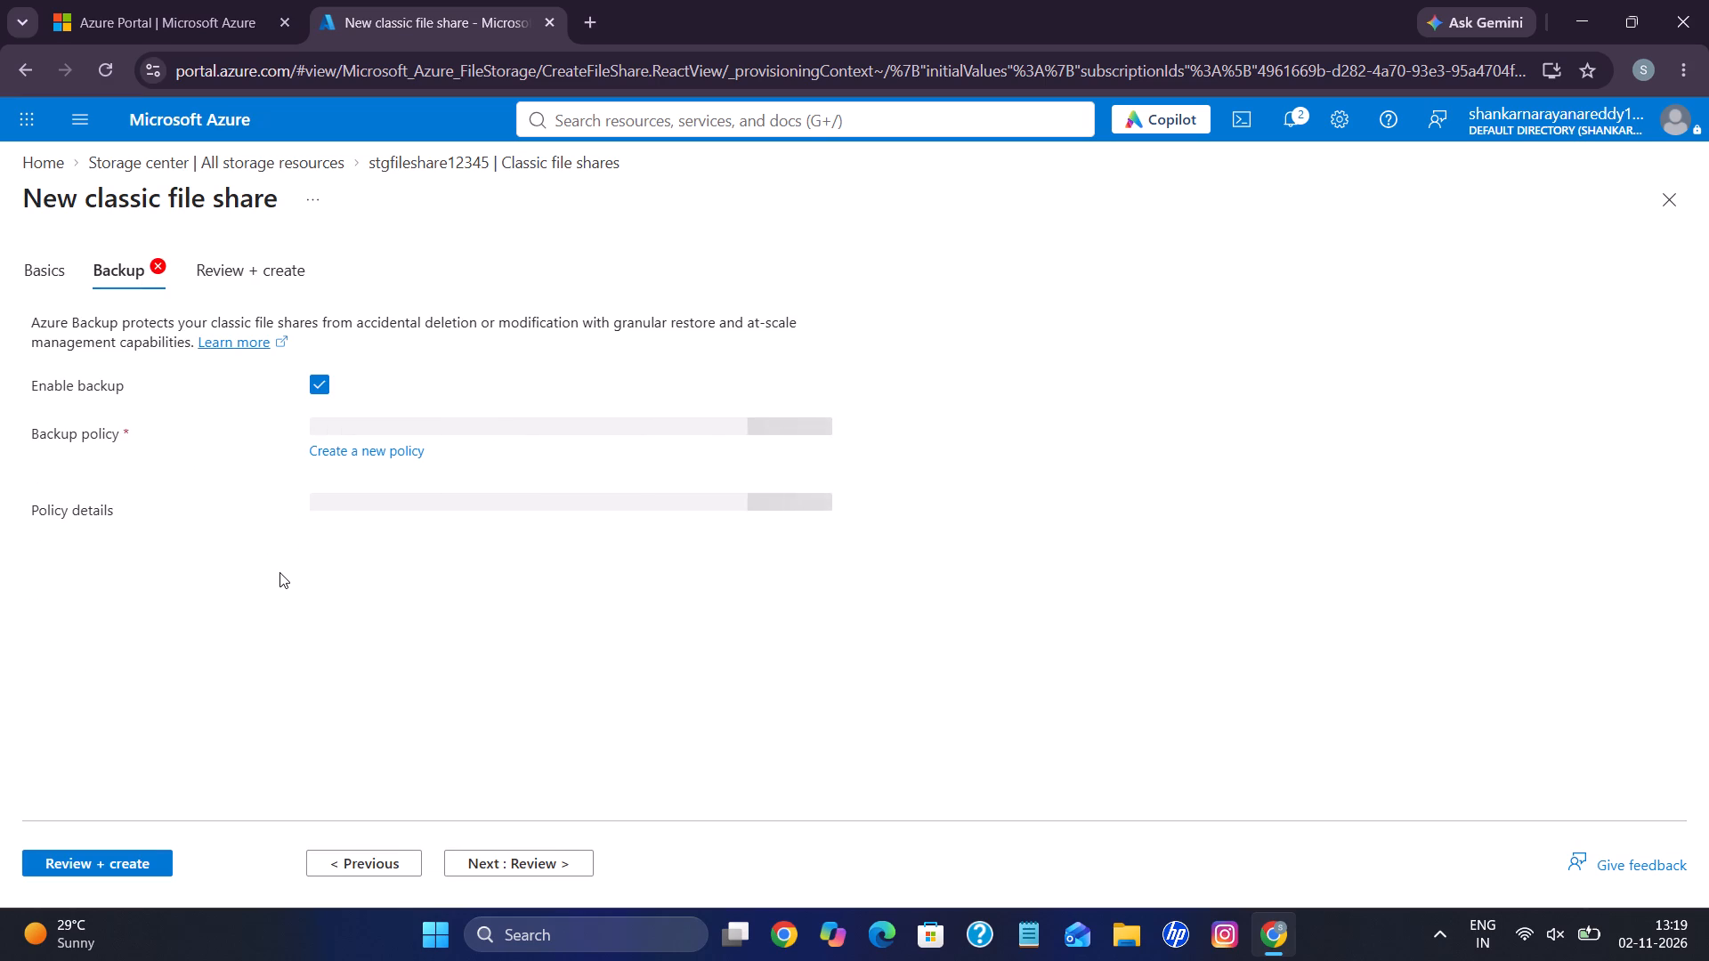
{"action": "scroll", "coordinate": [279, 572], "scroll_direction": "down", "scroll_amount": 1}
{"action": "scroll", "coordinate": [279, 572], "scroll_direction": "up", "scroll_amount": 1}
{"action": "scroll", "coordinate": [279, 572], "scroll_direction": "down", "scroll_amount": 1}
{"action": "scroll", "coordinate": [279, 572], "scroll_direction": "up", "scroll_amount": 1}
{"action": "scroll", "coordinate": [243, 279], "scroll_direction": "down", "scroll_amount": 1}
{"action": "scroll", "coordinate": [234, 527], "scroll_direction": "down", "scroll_amount": 1}
{"action": "scroll", "coordinate": [234, 527], "scroll_direction": "up", "scroll_amount": 1}
{"action": "scroll", "coordinate": [234, 527], "scroll_direction": "down", "scroll_amount": 1}
{"action": "left_click", "coordinate": [225, 275]}
{"action": "left_click", "coordinate": [154, 297]}
{"action": "scroll", "coordinate": [196, 593], "scroll_direction": "down", "scroll_amount": 5}
{"action": "left_click", "coordinate": [213, 260]}
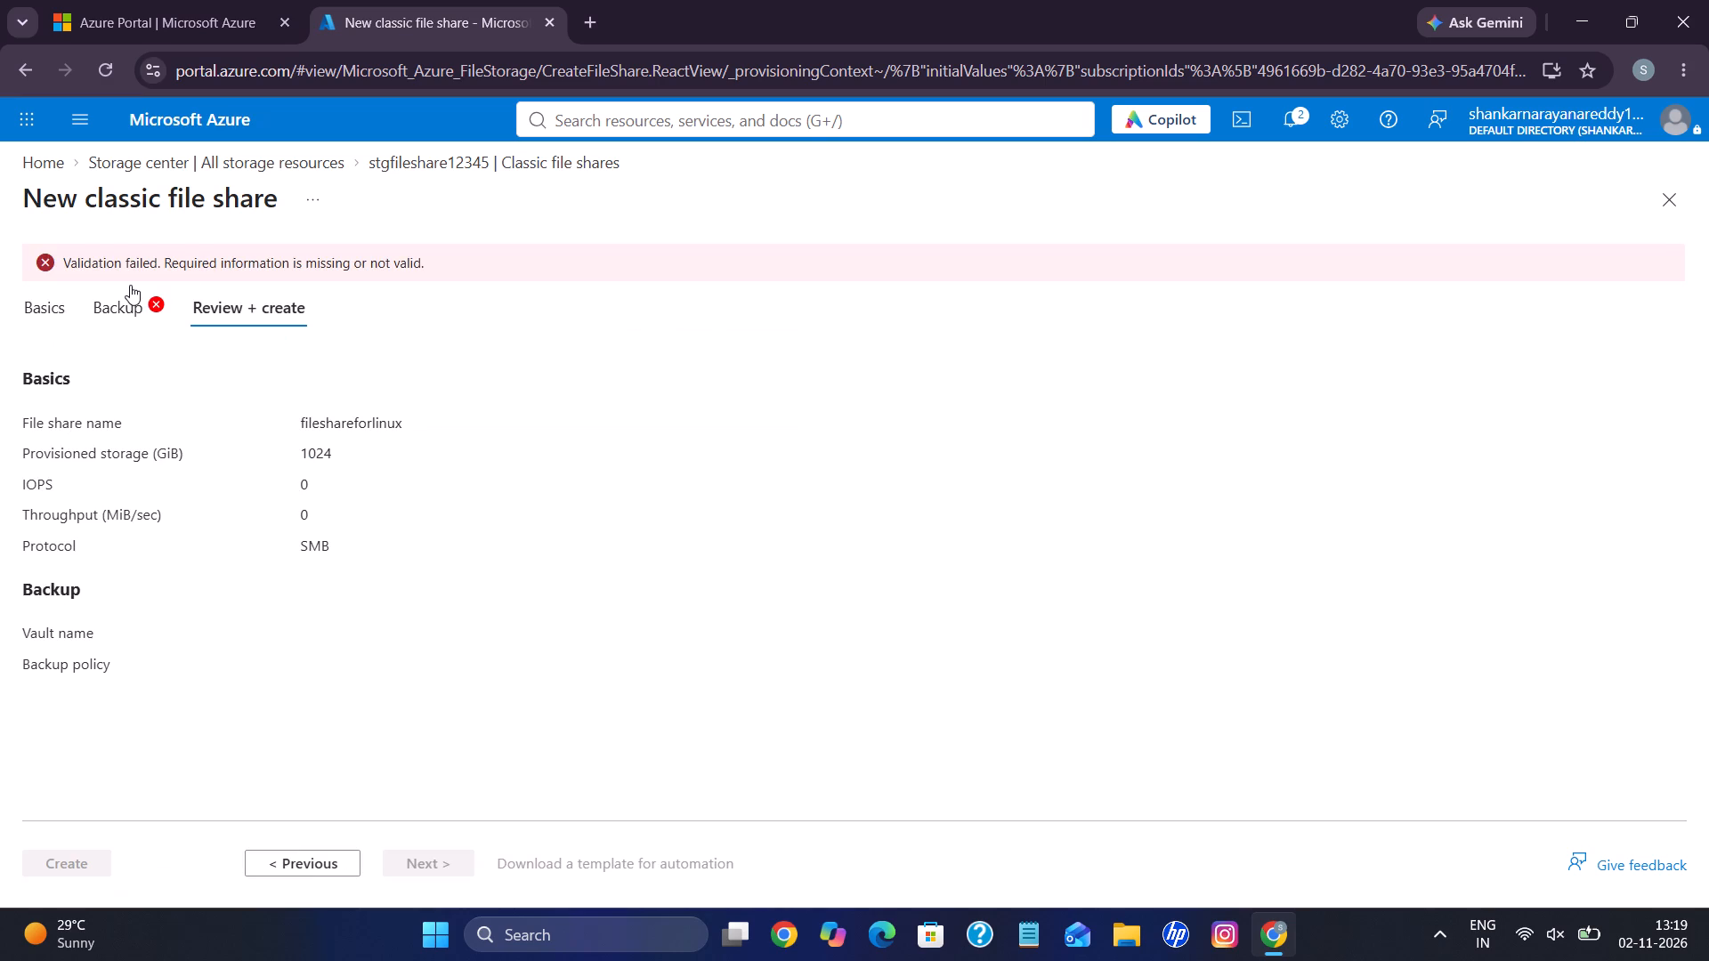
{"action": "left_click", "coordinate": [130, 285]}
{"action": "left_click", "coordinate": [226, 265]}
{"action": "left_click", "coordinate": [151, 310]}
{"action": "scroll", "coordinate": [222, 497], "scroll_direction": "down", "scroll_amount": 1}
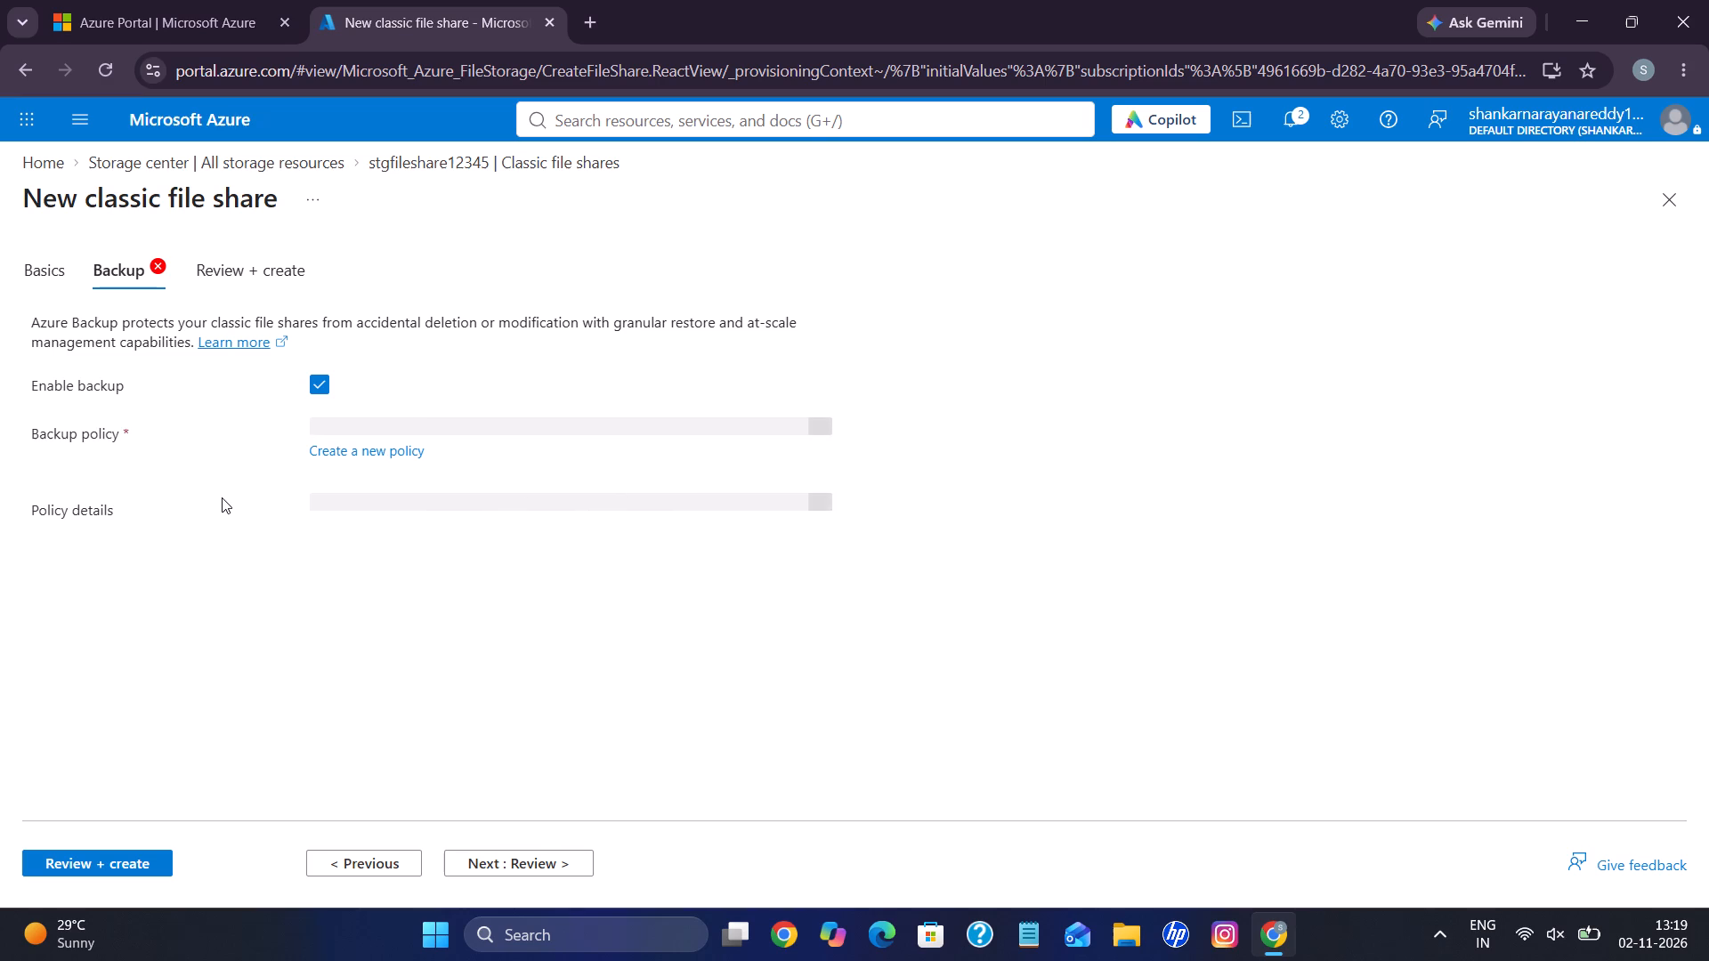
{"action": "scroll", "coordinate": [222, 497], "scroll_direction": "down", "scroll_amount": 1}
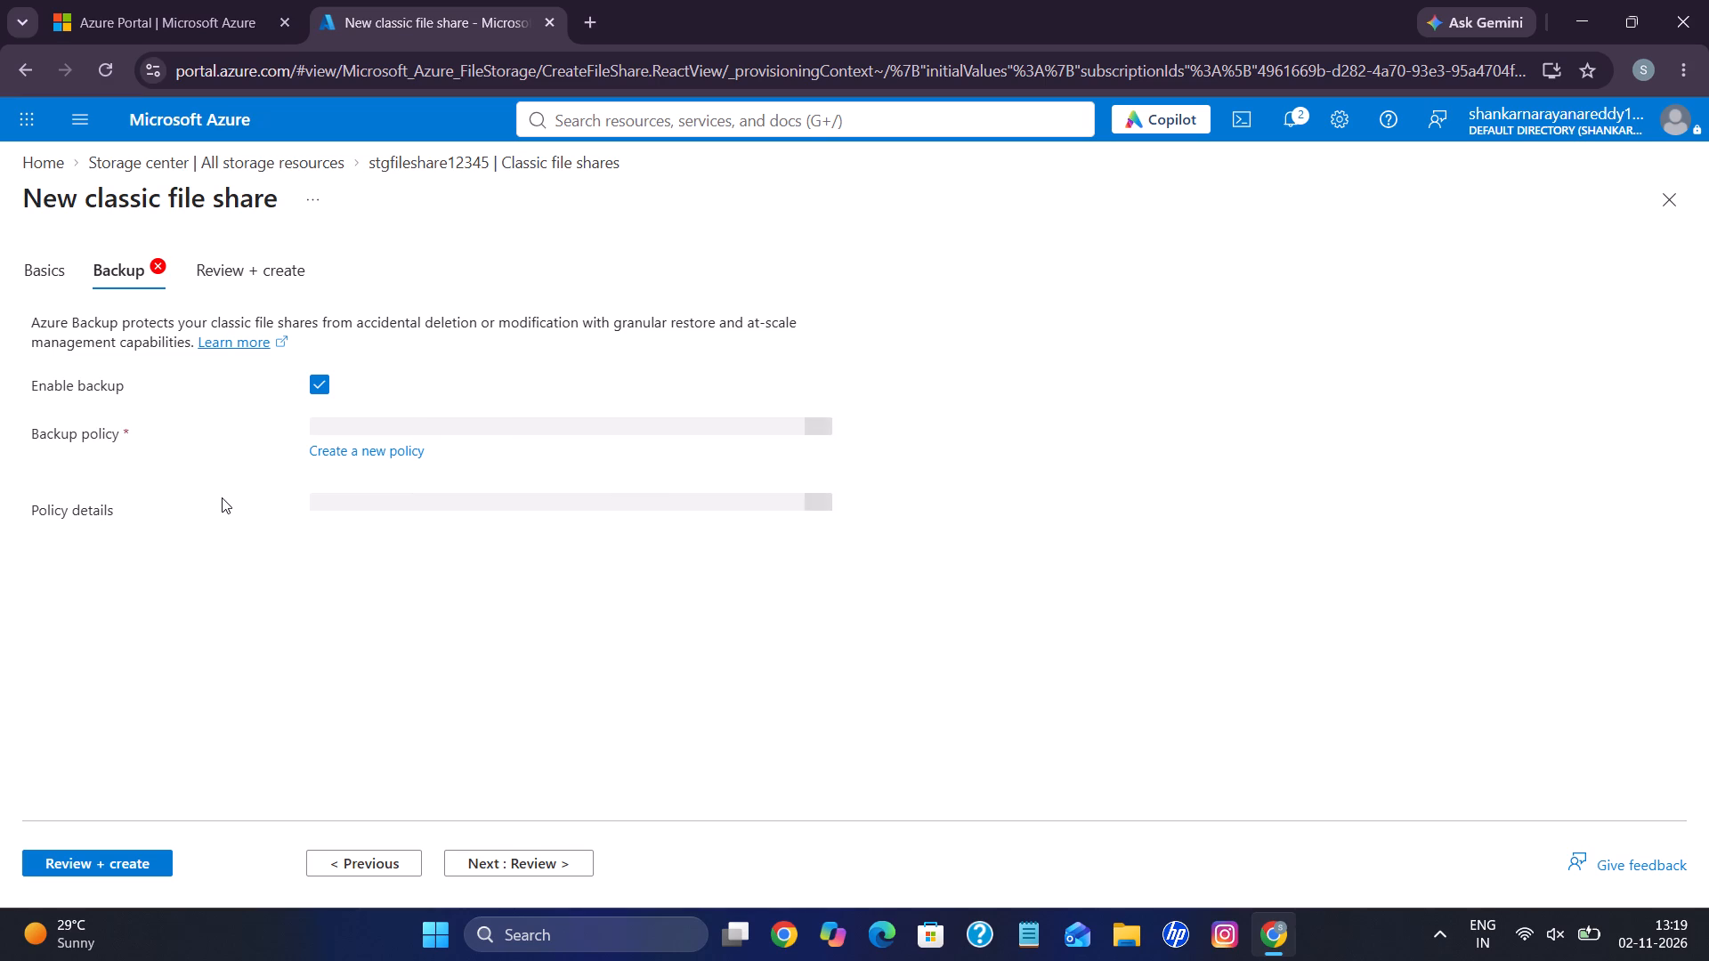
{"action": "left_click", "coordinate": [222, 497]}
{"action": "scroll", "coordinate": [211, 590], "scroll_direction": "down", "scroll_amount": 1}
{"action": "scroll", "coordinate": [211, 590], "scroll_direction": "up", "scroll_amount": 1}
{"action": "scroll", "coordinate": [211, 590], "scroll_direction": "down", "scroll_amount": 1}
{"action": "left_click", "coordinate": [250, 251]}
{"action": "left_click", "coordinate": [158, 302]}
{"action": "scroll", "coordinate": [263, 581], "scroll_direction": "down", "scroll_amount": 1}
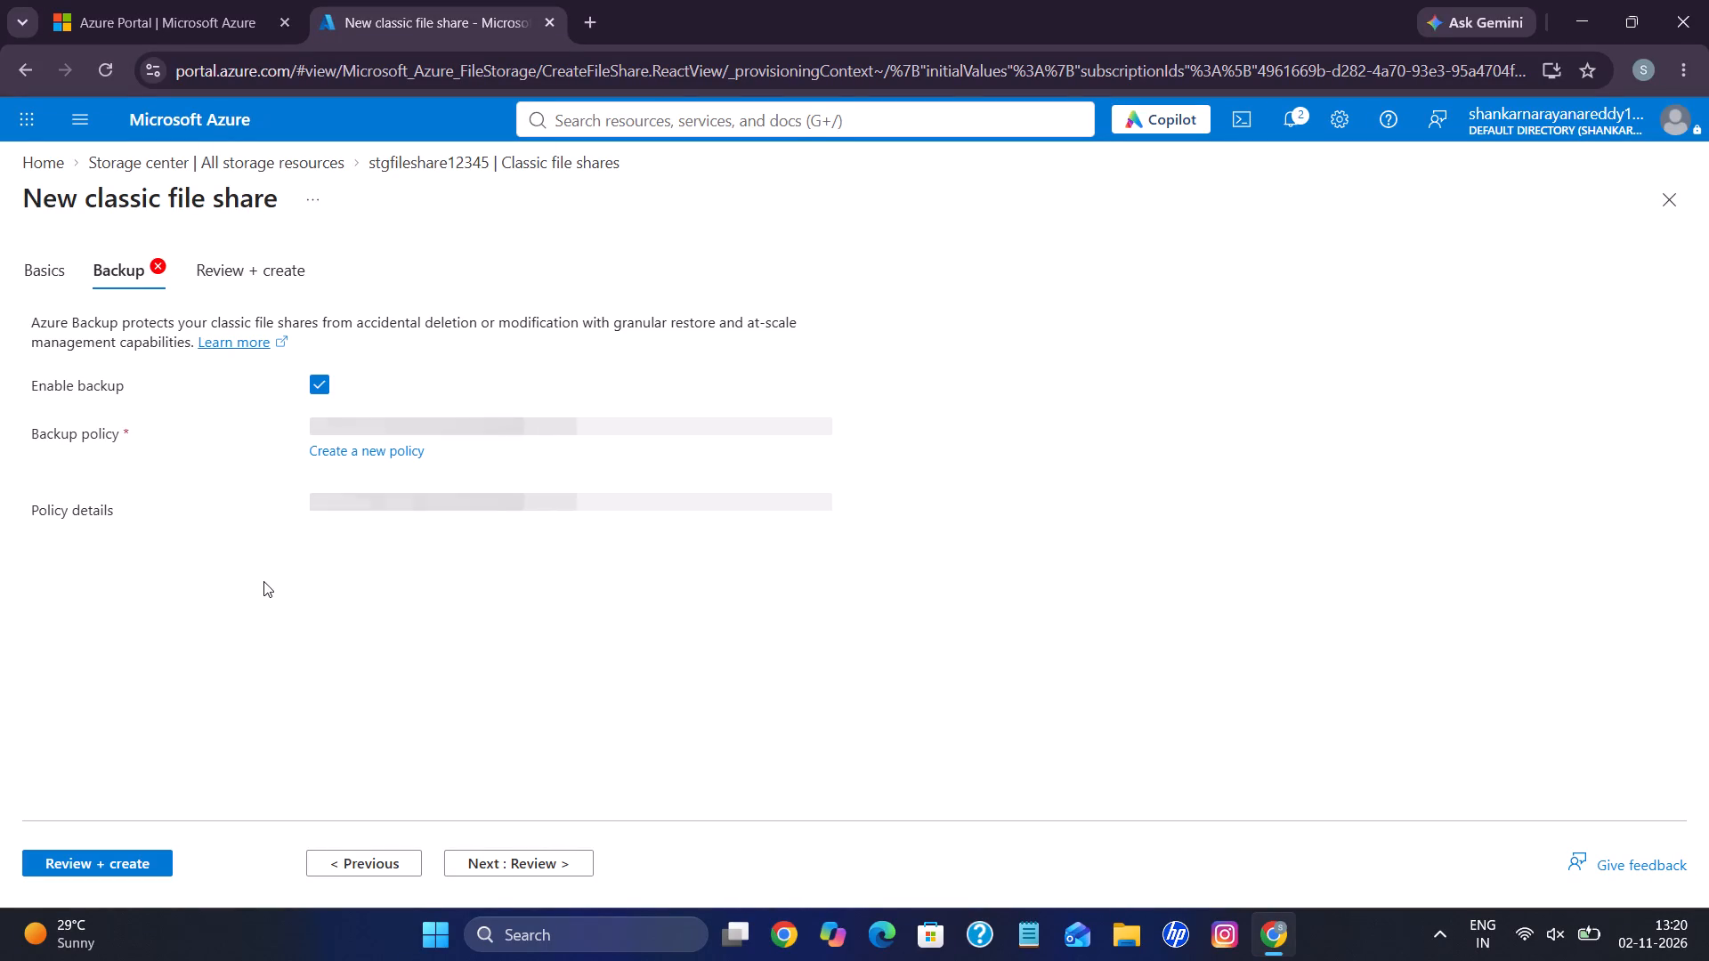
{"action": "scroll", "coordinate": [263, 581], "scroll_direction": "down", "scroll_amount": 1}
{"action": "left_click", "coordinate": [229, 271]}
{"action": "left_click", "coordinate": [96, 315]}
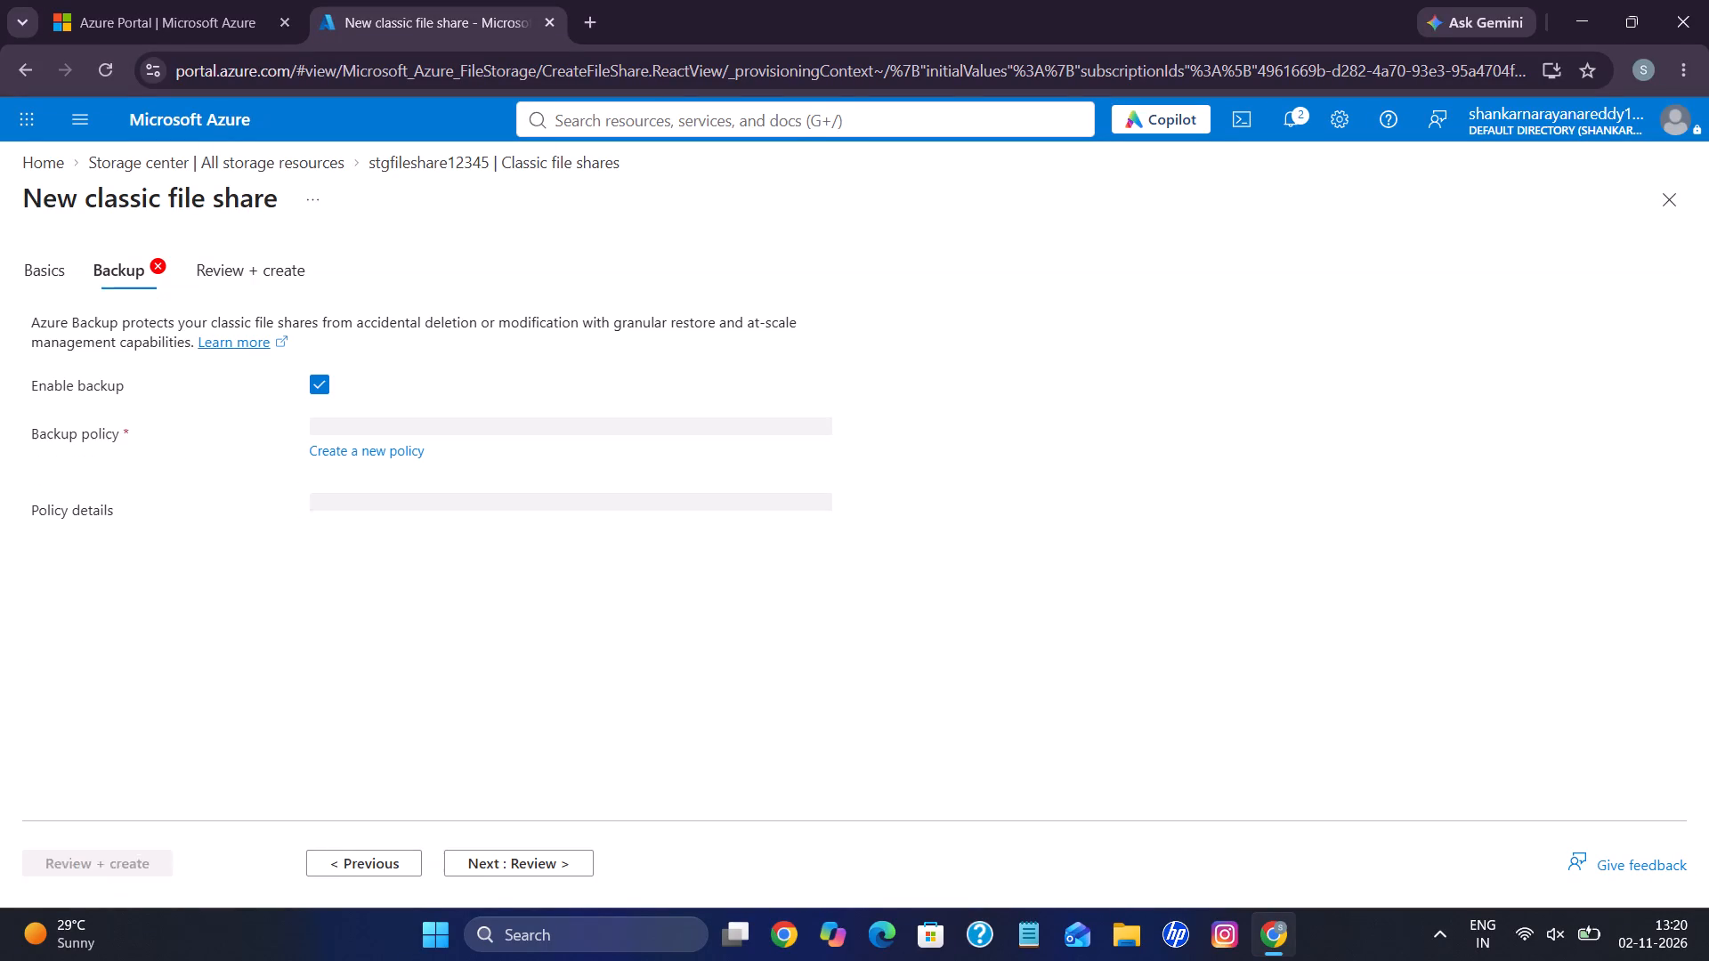
Recheck the basics, backup policy details and review summary of the new fileshareforlinux share.
{"action": "left_click", "coordinate": [37, 282]}
{"action": "left_click", "coordinate": [113, 267]}
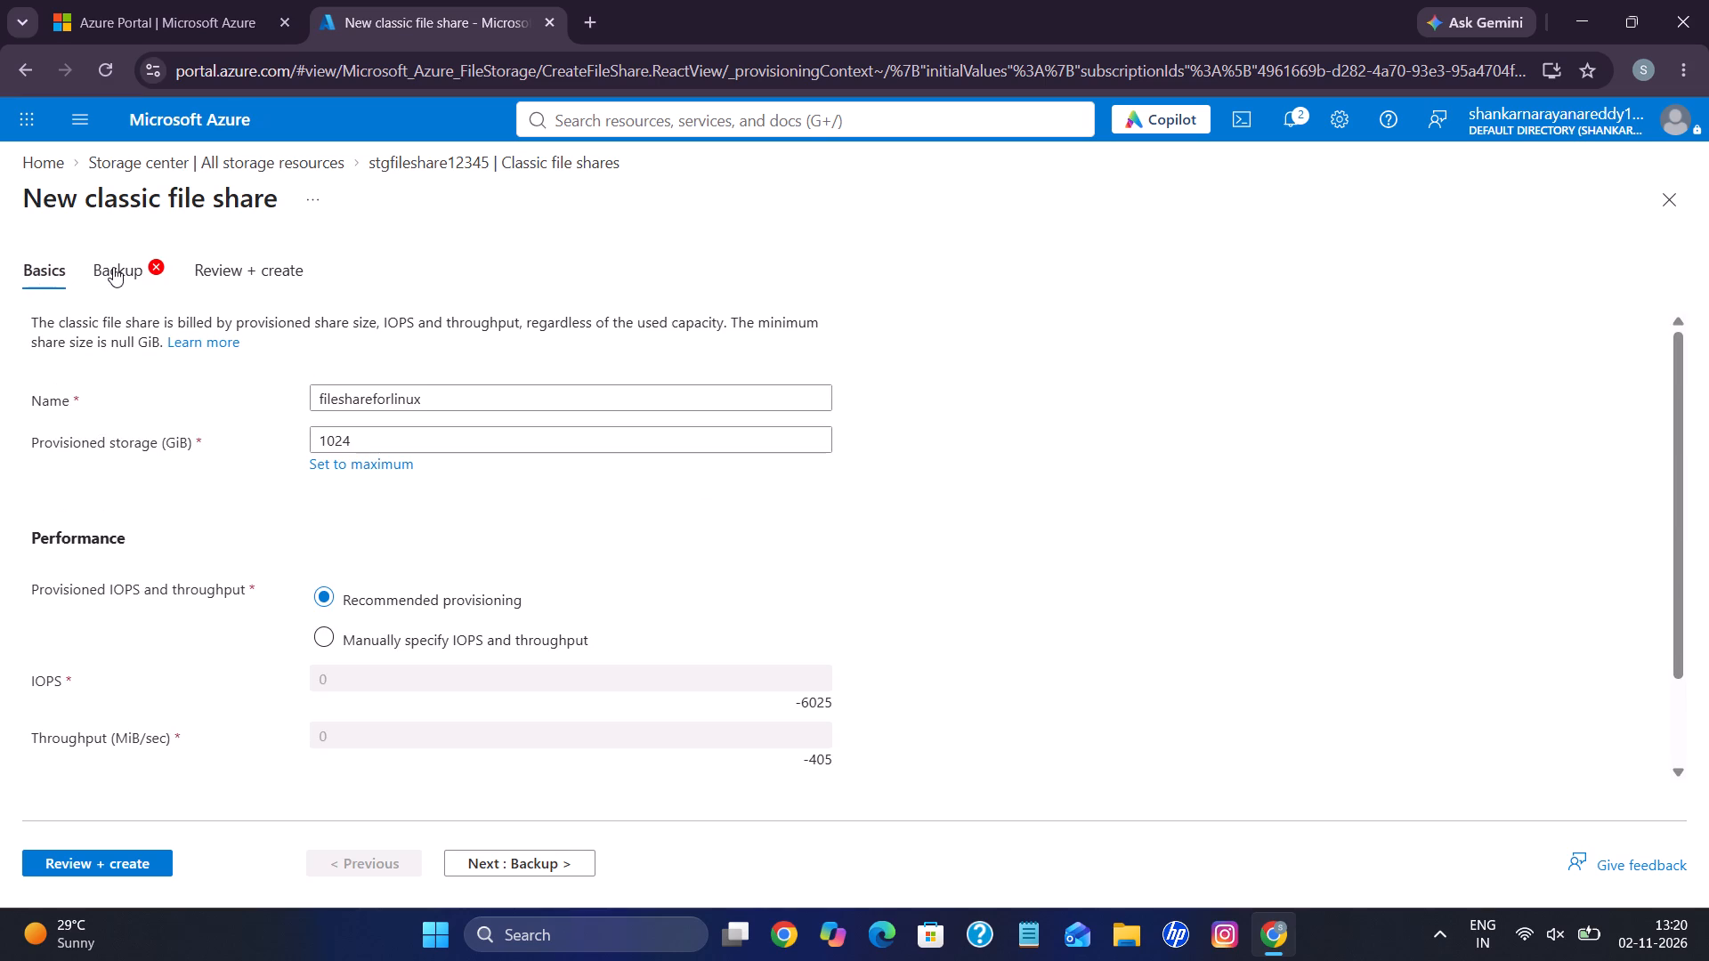
{"action": "scroll", "coordinate": [159, 437], "scroll_direction": "down", "scroll_amount": 2}
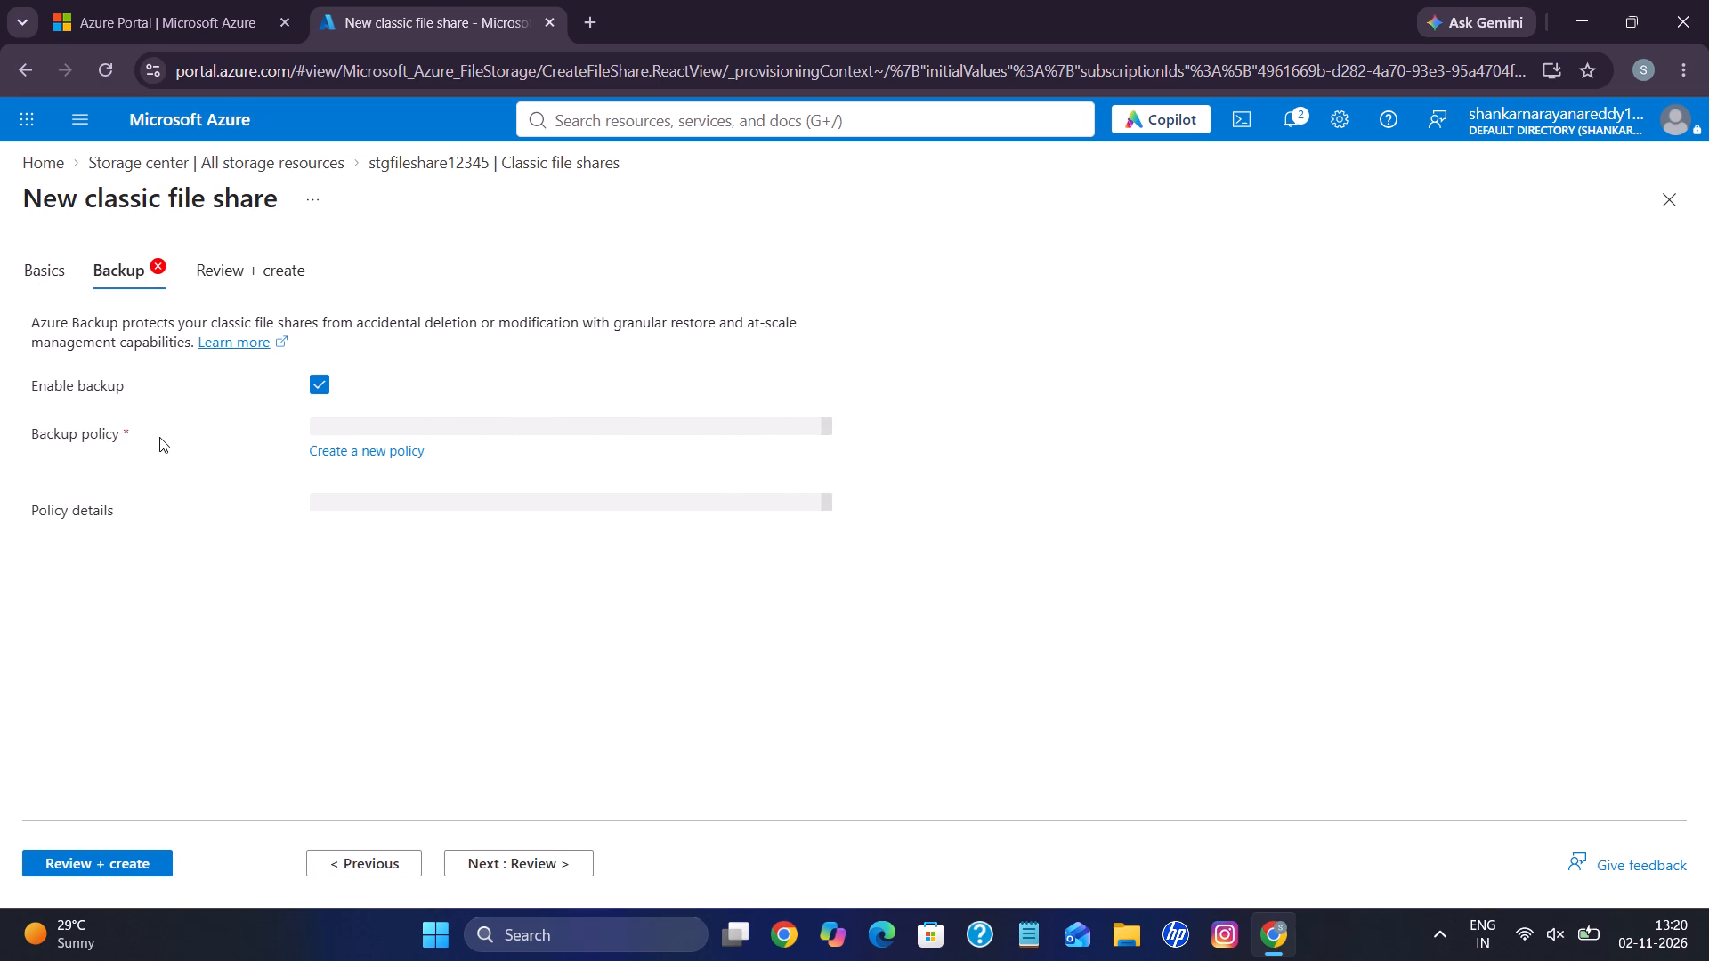
{"action": "left_click", "coordinate": [227, 282]}
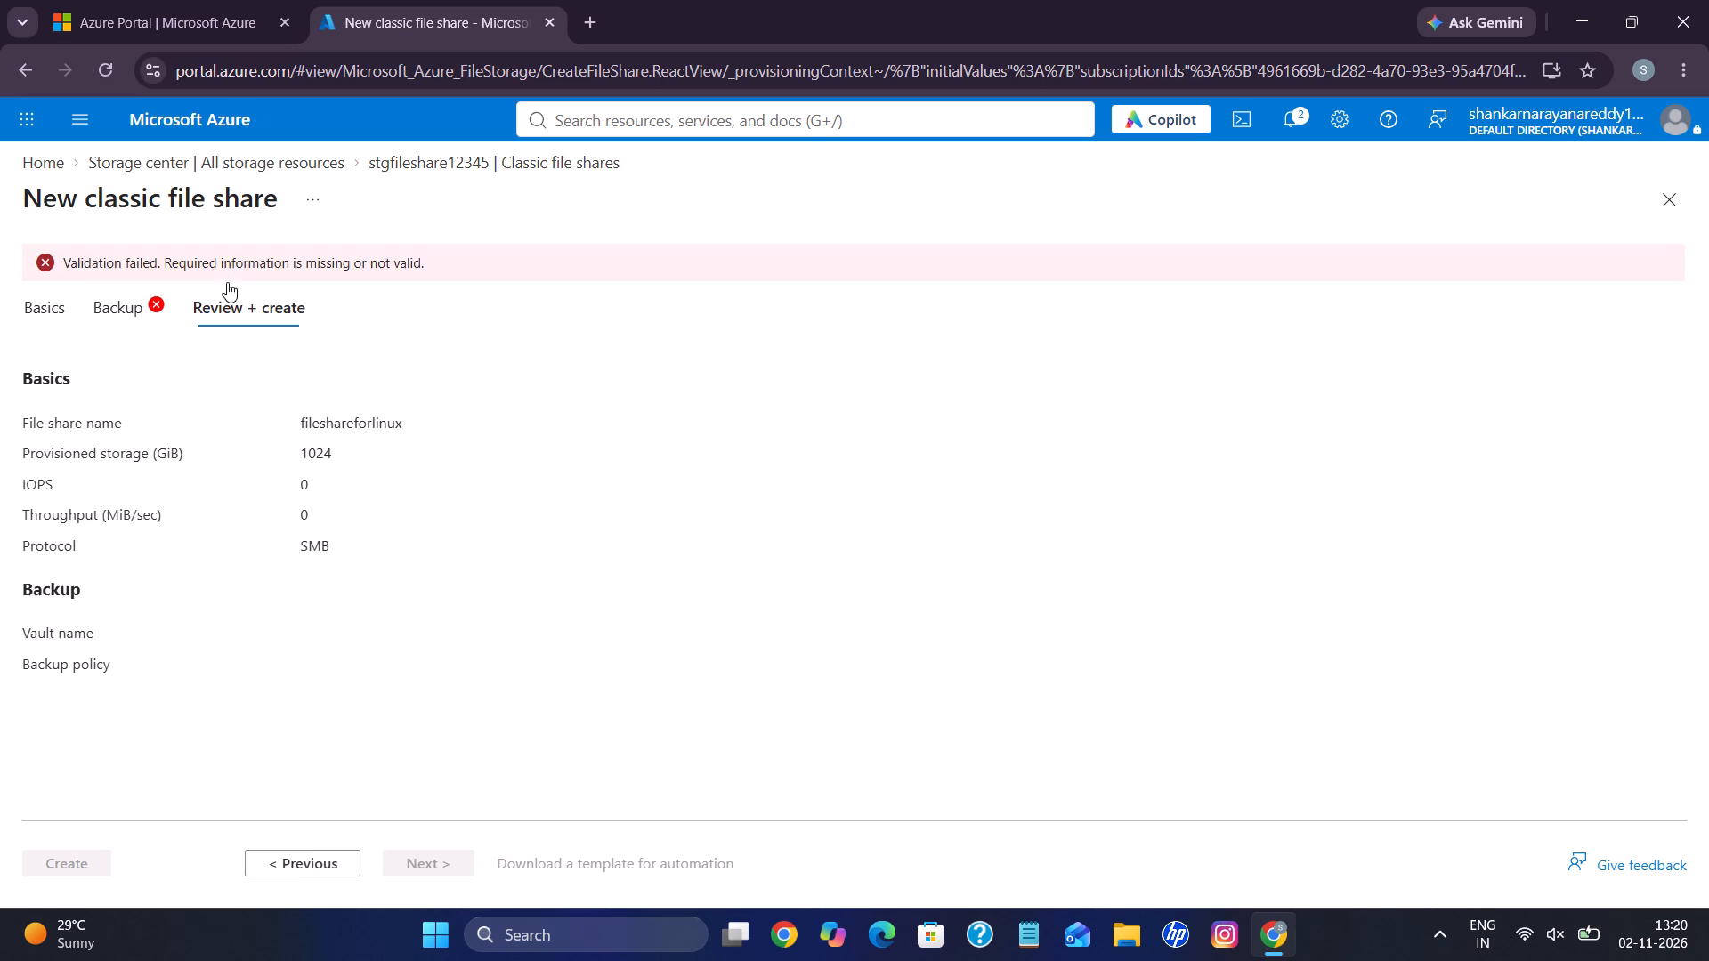
{"action": "left_click", "coordinate": [135, 318]}
{"action": "scroll", "coordinate": [227, 286], "scroll_direction": "up", "scroll_amount": 1}
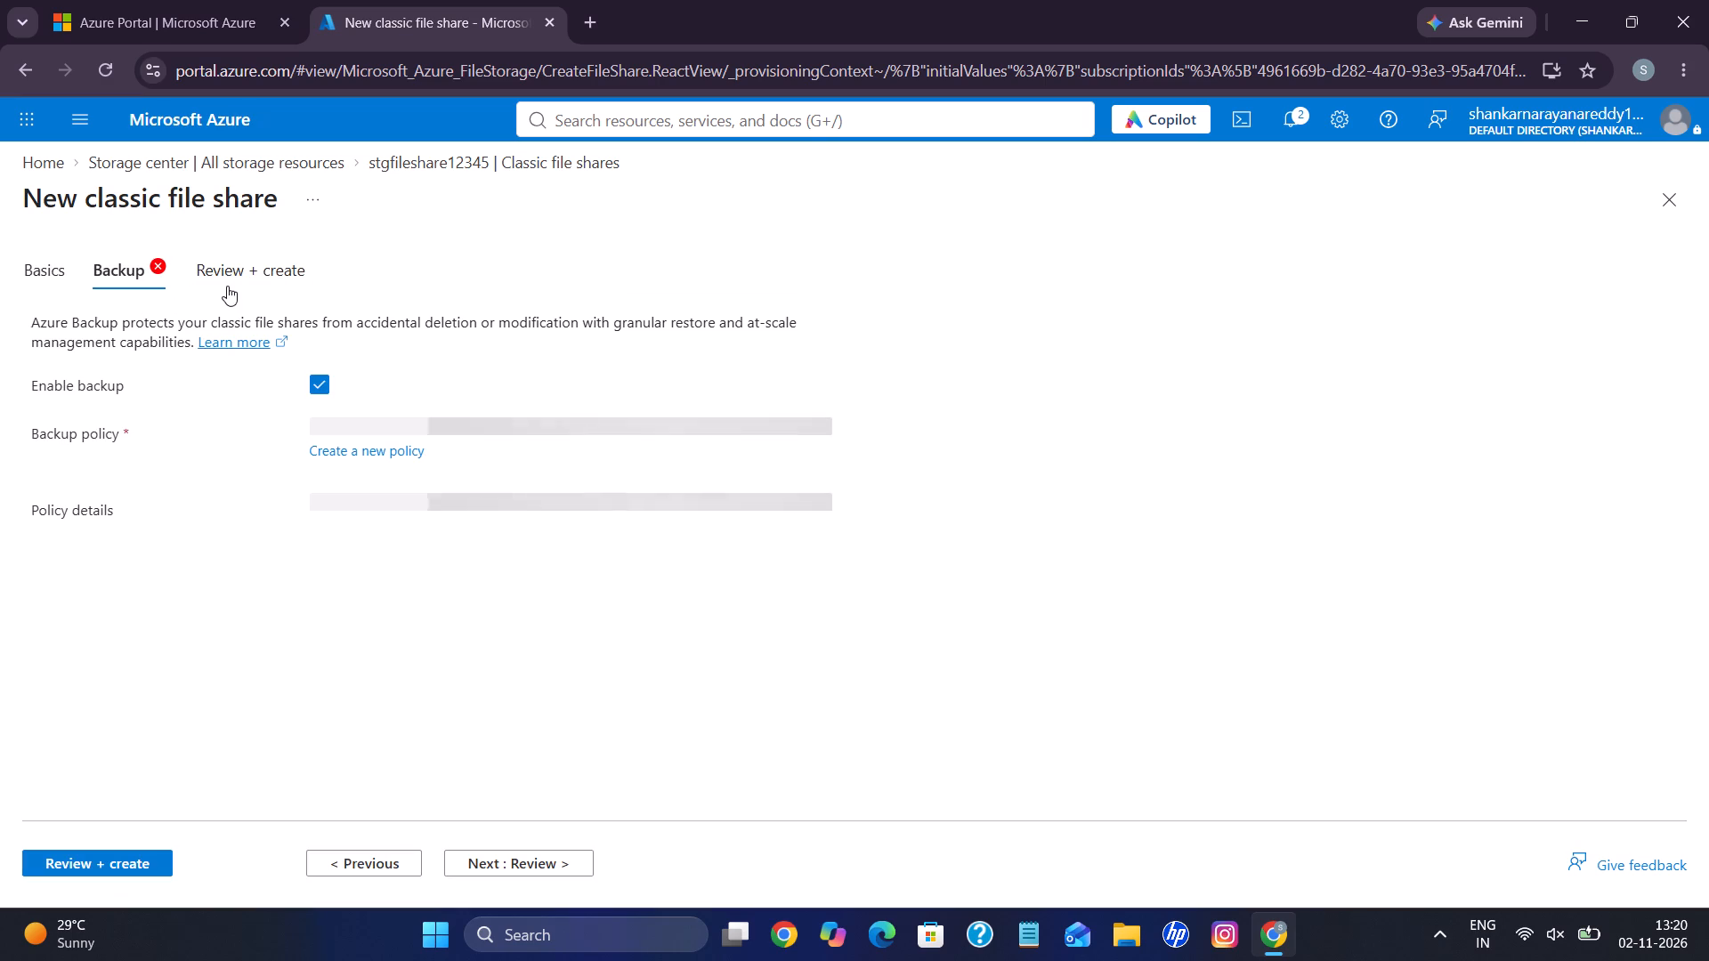
{"action": "scroll", "coordinate": [231, 523], "scroll_direction": "down", "scroll_amount": 1}
{"action": "left_click", "coordinate": [218, 279]}
{"action": "left_click", "coordinate": [155, 302]}
{"action": "scroll", "coordinate": [215, 583], "scroll_direction": "down", "scroll_amount": 1}
{"action": "scroll", "coordinate": [215, 583], "scroll_direction": "up", "scroll_amount": 1}
{"action": "left_click", "coordinate": [41, 281]}
{"action": "left_click", "coordinate": [122, 272]}
{"action": "scroll", "coordinate": [182, 488], "scroll_direction": "down", "scroll_amount": 1}
{"action": "left_click", "coordinate": [1530, 943]}
{"action": "left_click", "coordinate": [1142, 665]}
{"action": "left_click", "coordinate": [21, 264]}
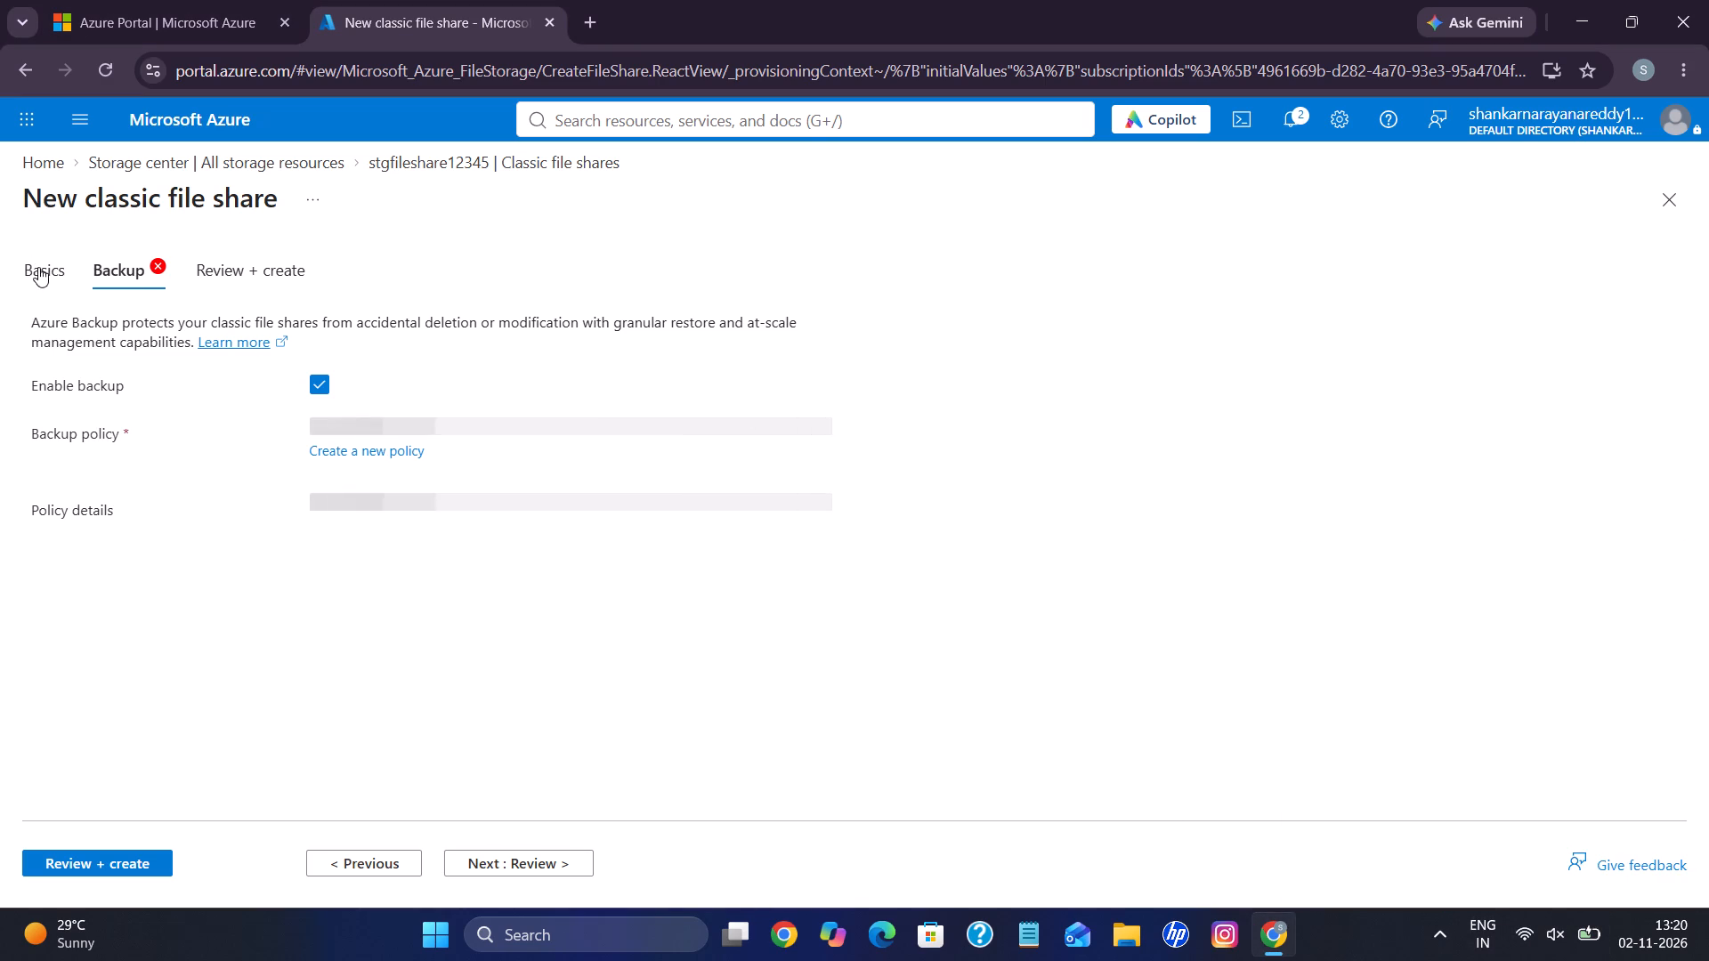
{"action": "left_click", "coordinate": [42, 269]}
{"action": "left_click", "coordinate": [129, 273]}
{"action": "left_click", "coordinate": [207, 270]}
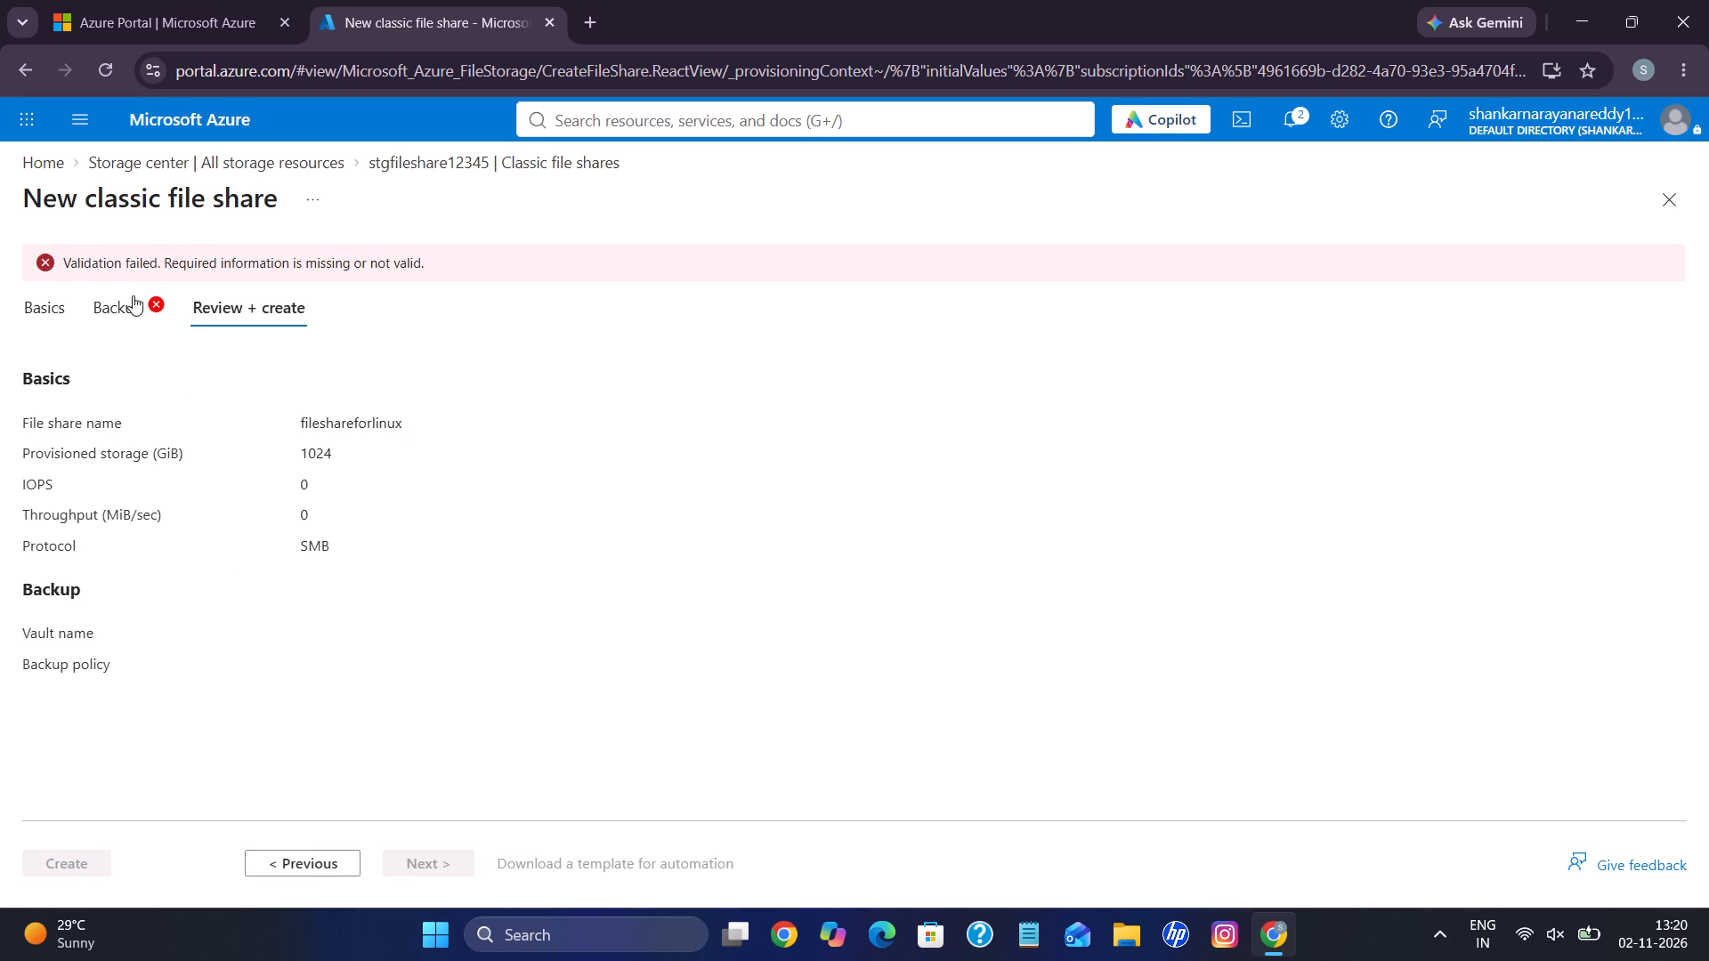
{"action": "left_click", "coordinate": [143, 311]}
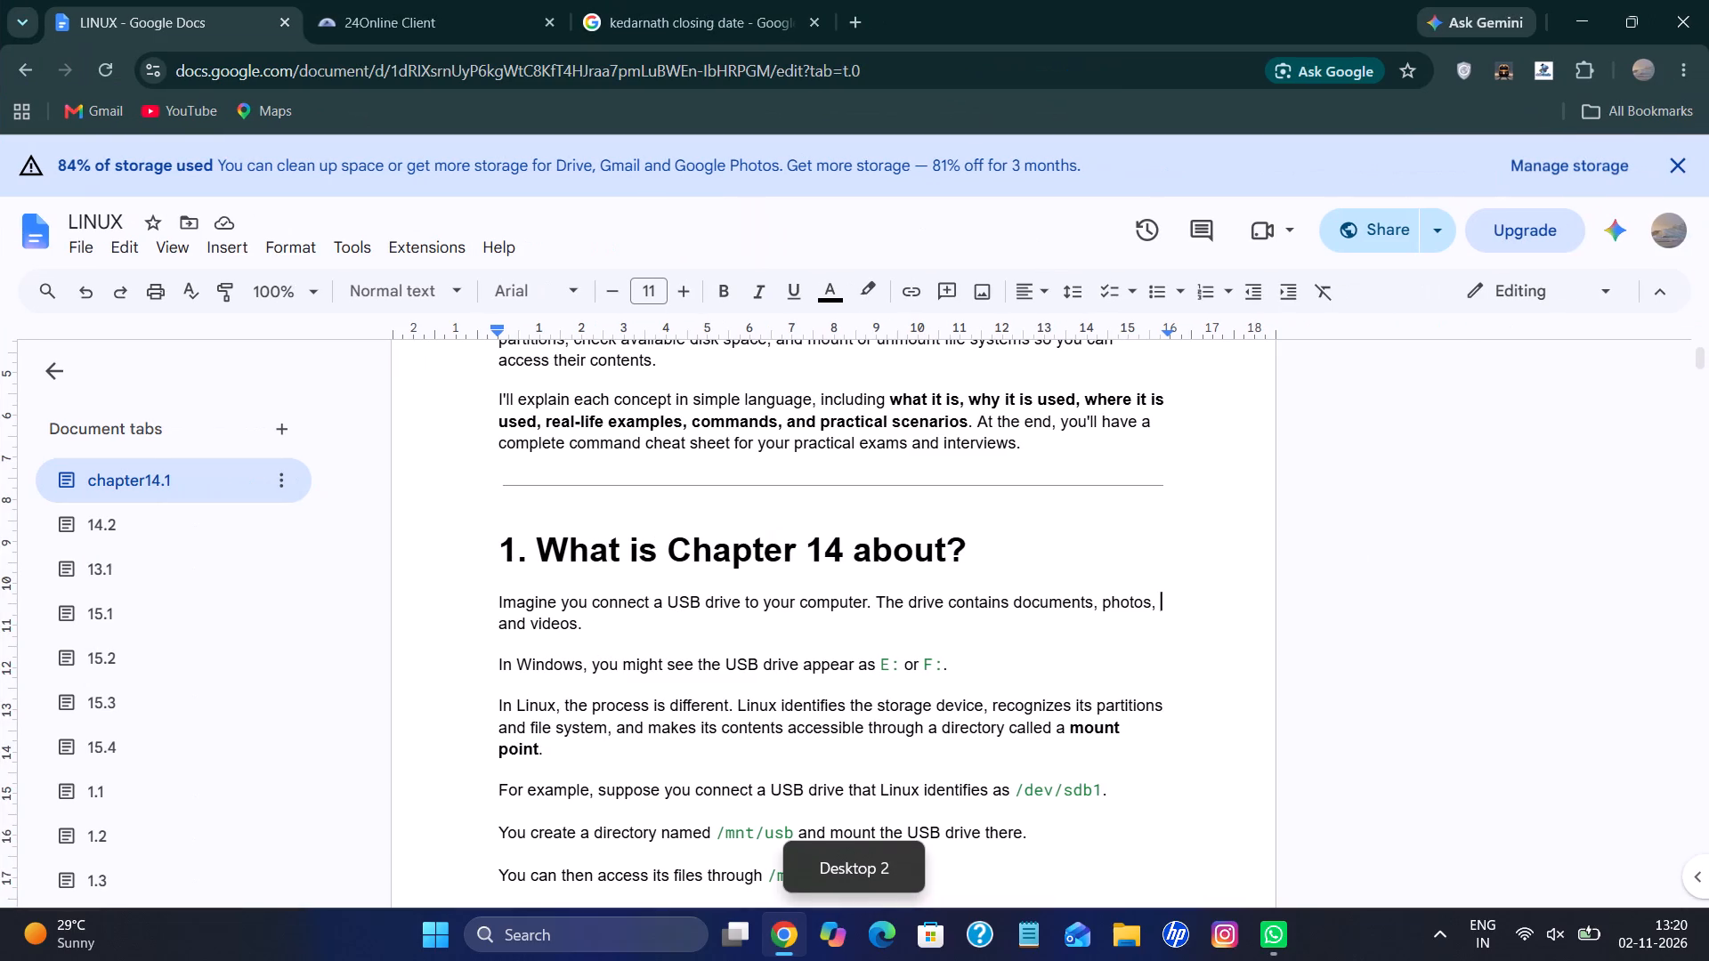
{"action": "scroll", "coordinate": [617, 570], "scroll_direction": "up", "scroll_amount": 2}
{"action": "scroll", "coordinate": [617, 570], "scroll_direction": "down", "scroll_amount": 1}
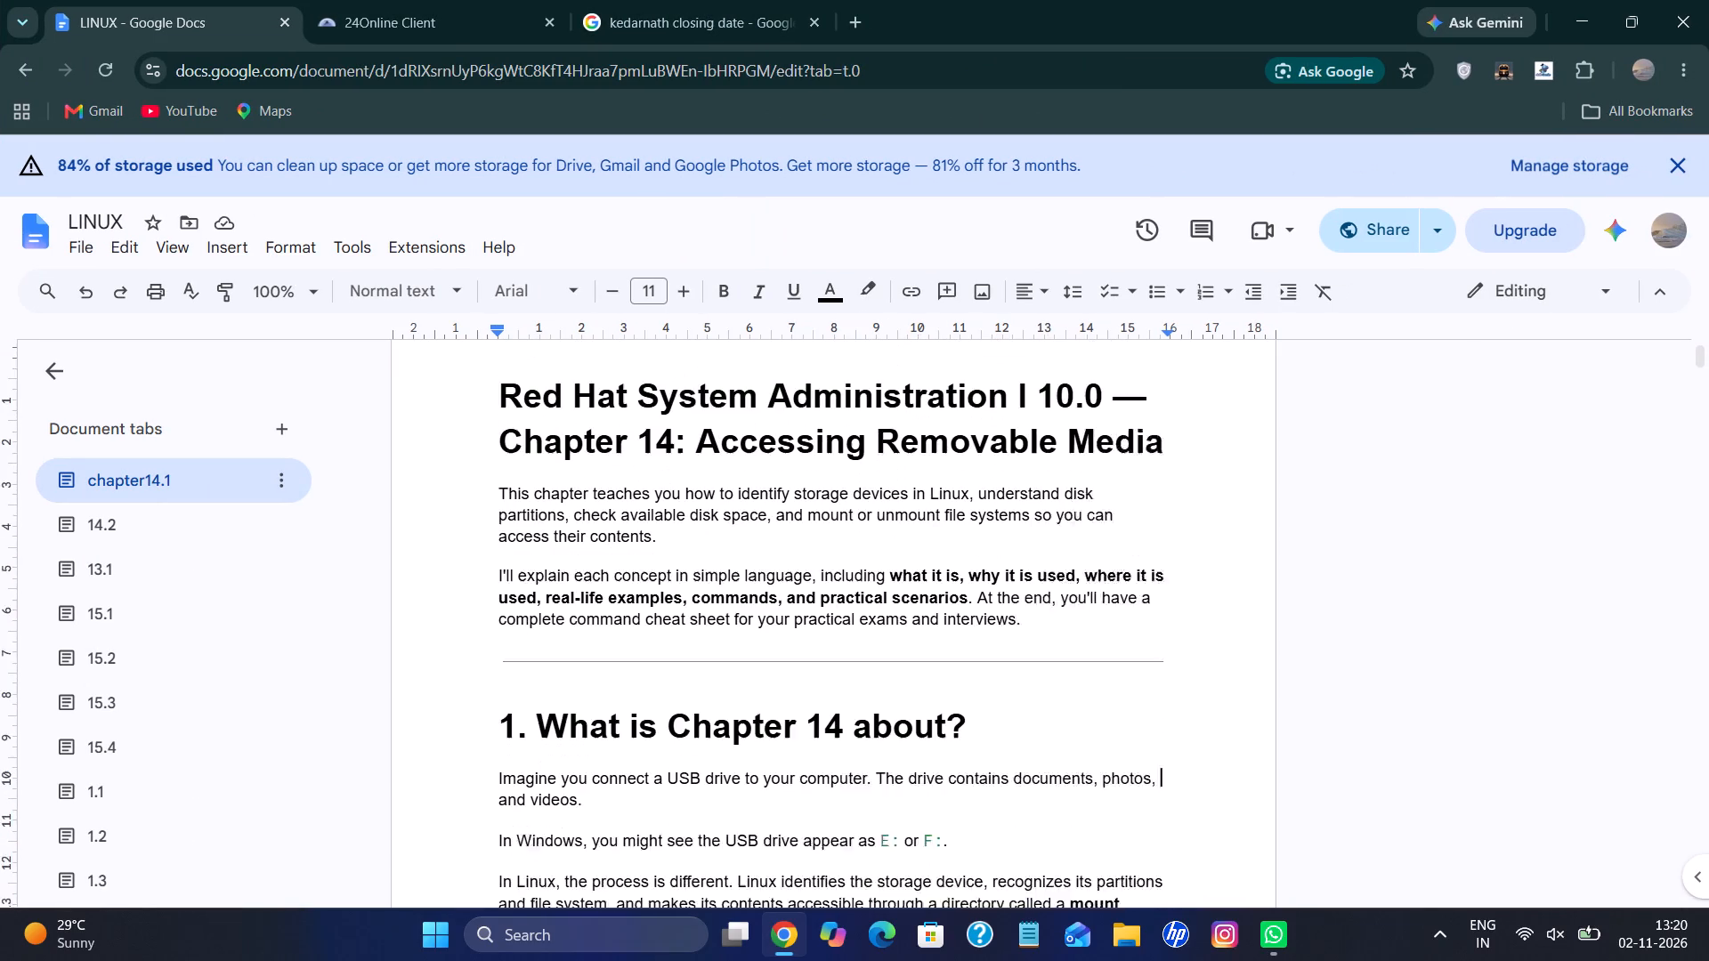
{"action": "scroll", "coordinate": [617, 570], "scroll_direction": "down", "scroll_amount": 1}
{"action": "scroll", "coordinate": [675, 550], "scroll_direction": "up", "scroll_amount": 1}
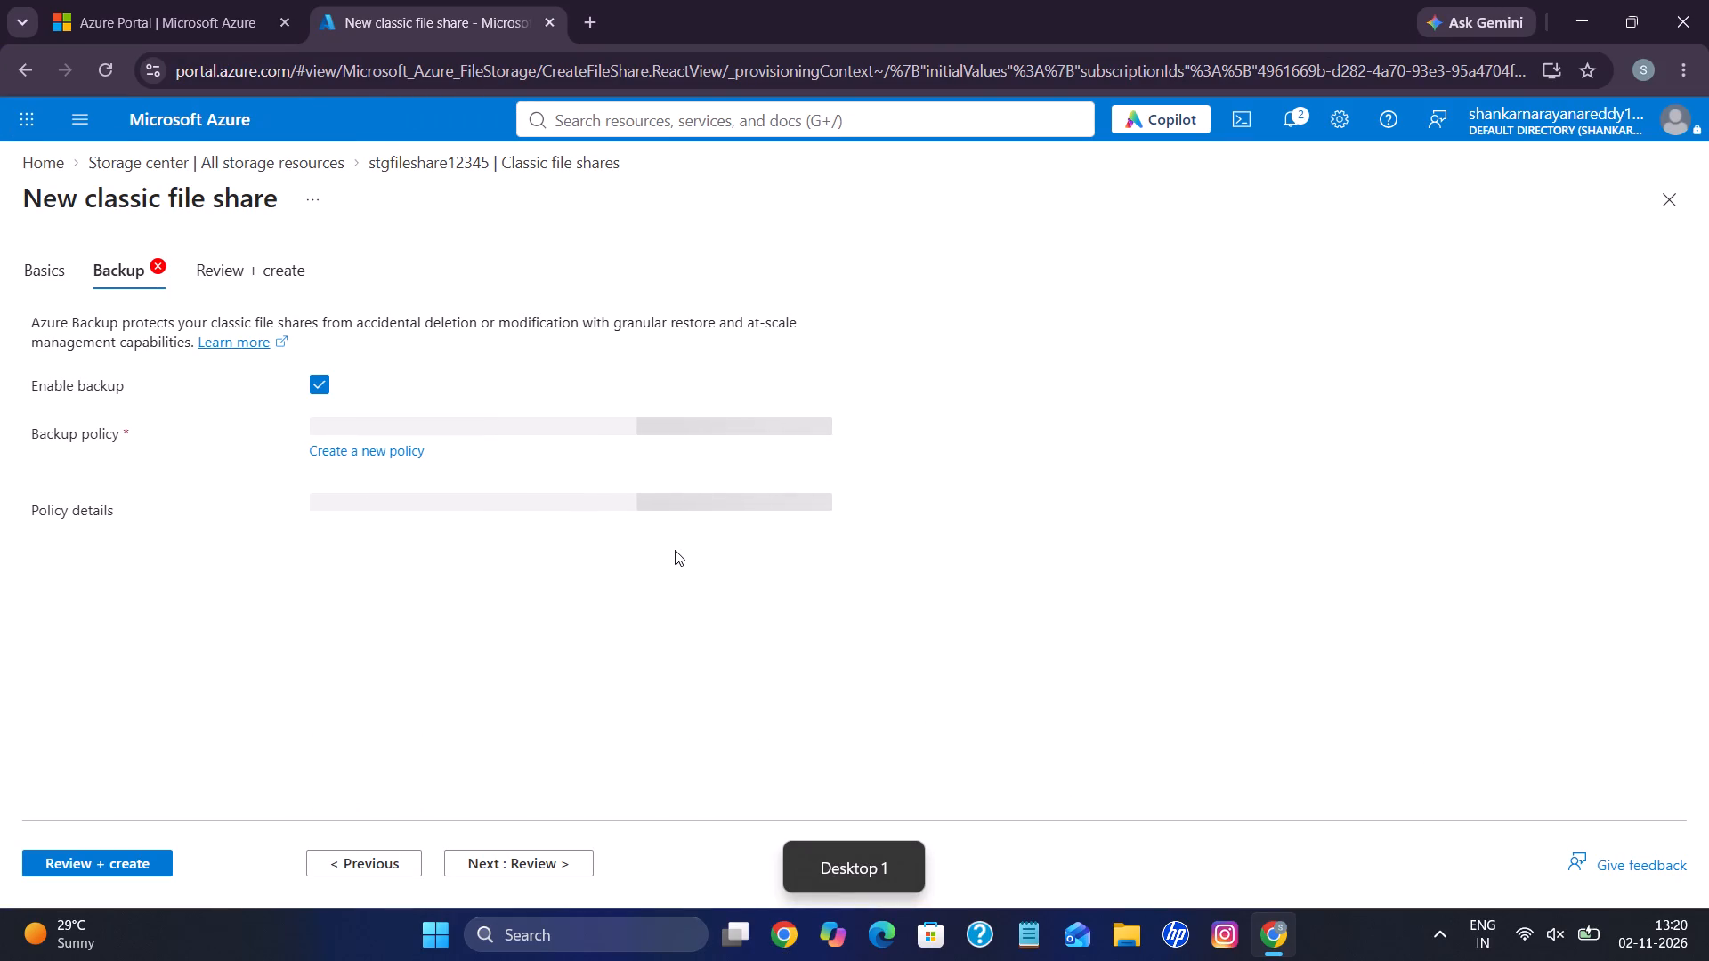
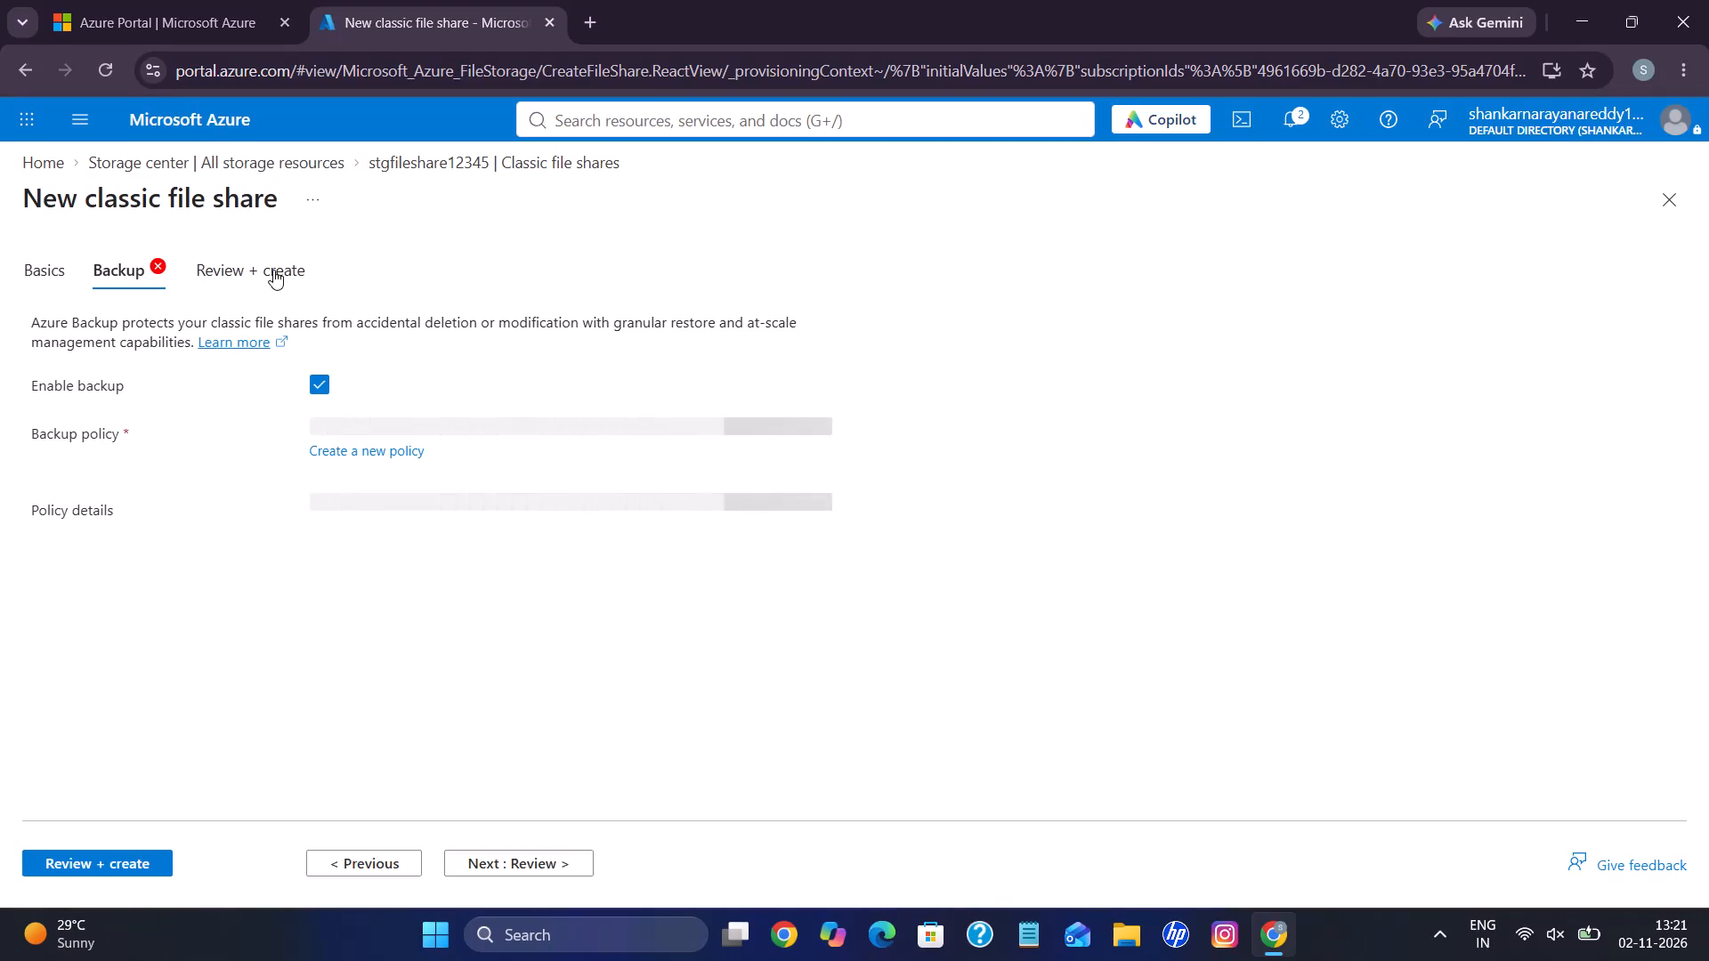
Recheck the fileshareforlinux share's review summary, basics and backup policy details for missing required information.
{"action": "left_click", "coordinate": [273, 270]}
{"action": "left_click", "coordinate": [128, 325]}
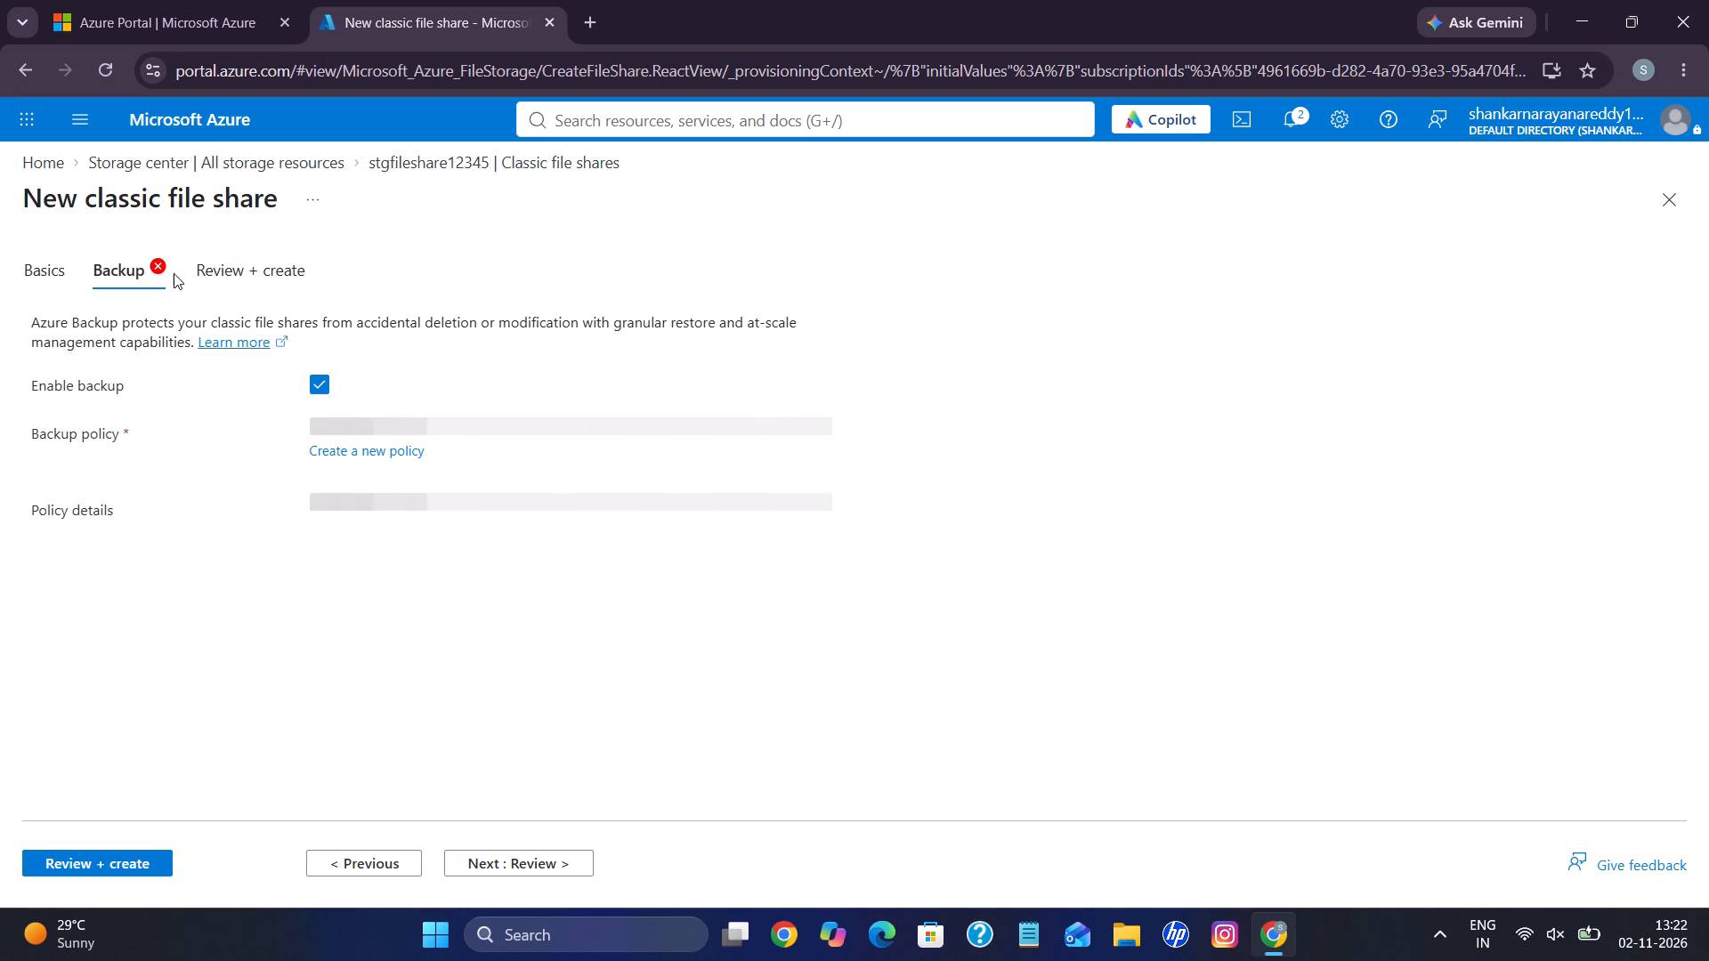
{"action": "scroll", "coordinate": [207, 349], "scroll_direction": "down", "scroll_amount": 1}
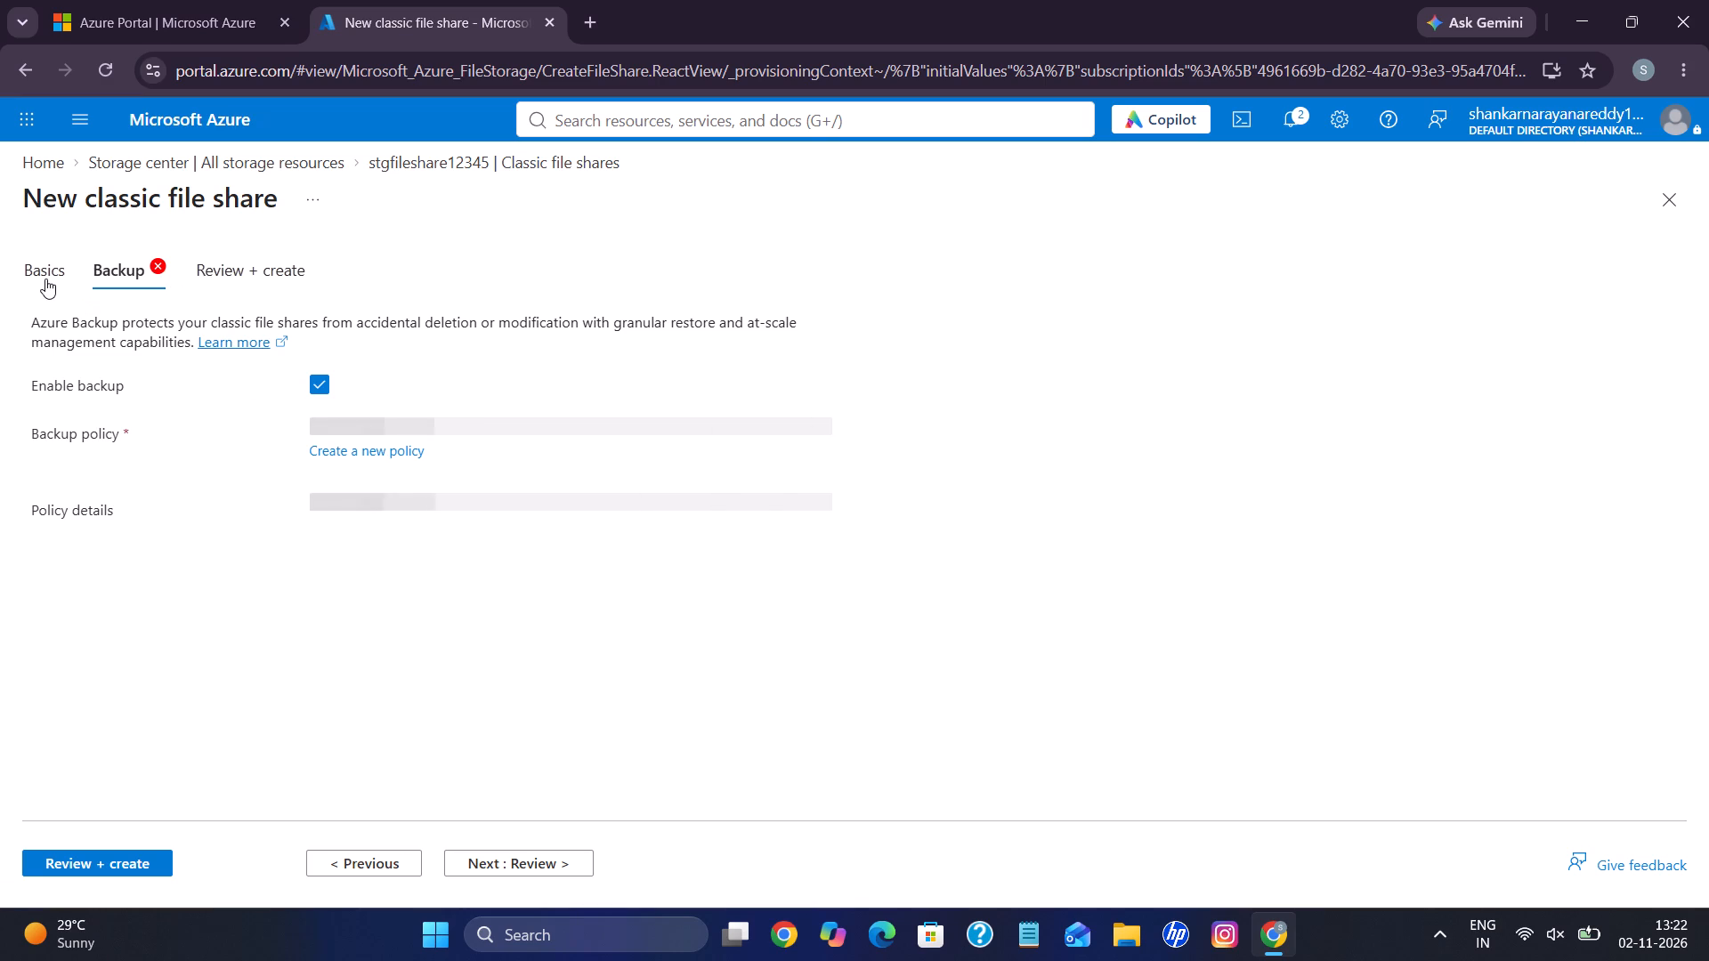
{"action": "left_click", "coordinate": [45, 279]}
{"action": "left_click", "coordinate": [163, 255]}
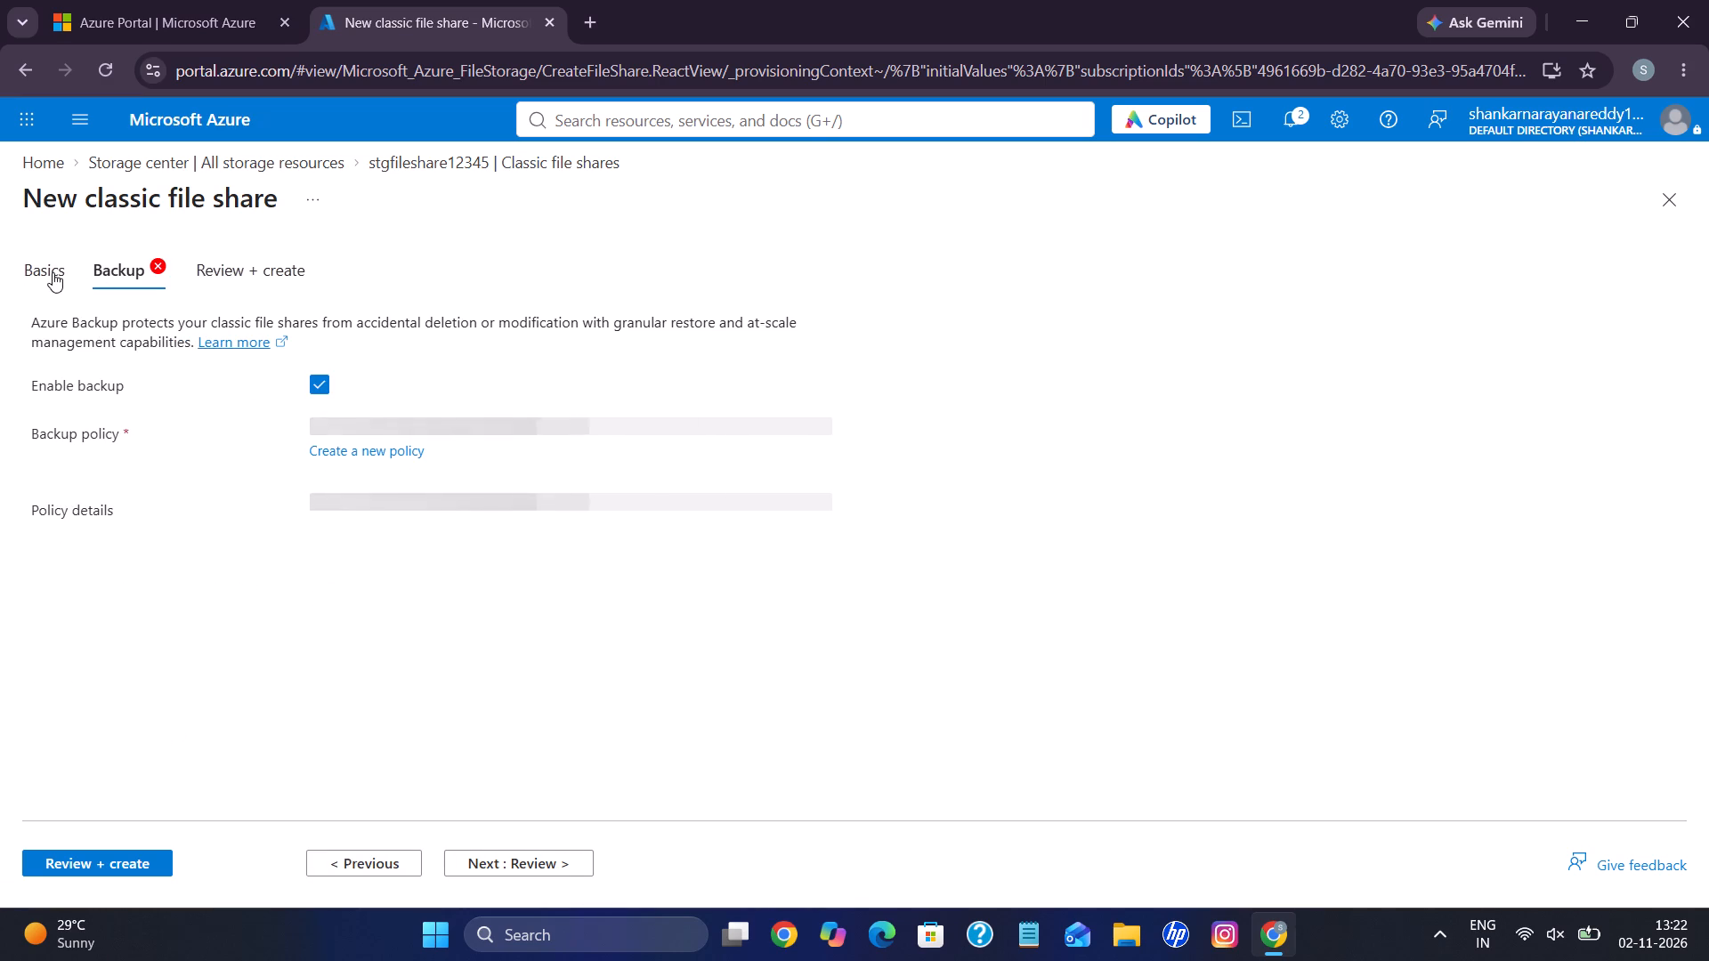
{"action": "left_click", "coordinate": [53, 272]}
{"action": "left_click", "coordinate": [149, 275]}
Check the computer's Wi-Fi connection and the available wireless networks.
{"action": "left_click", "coordinate": [1537, 924]}
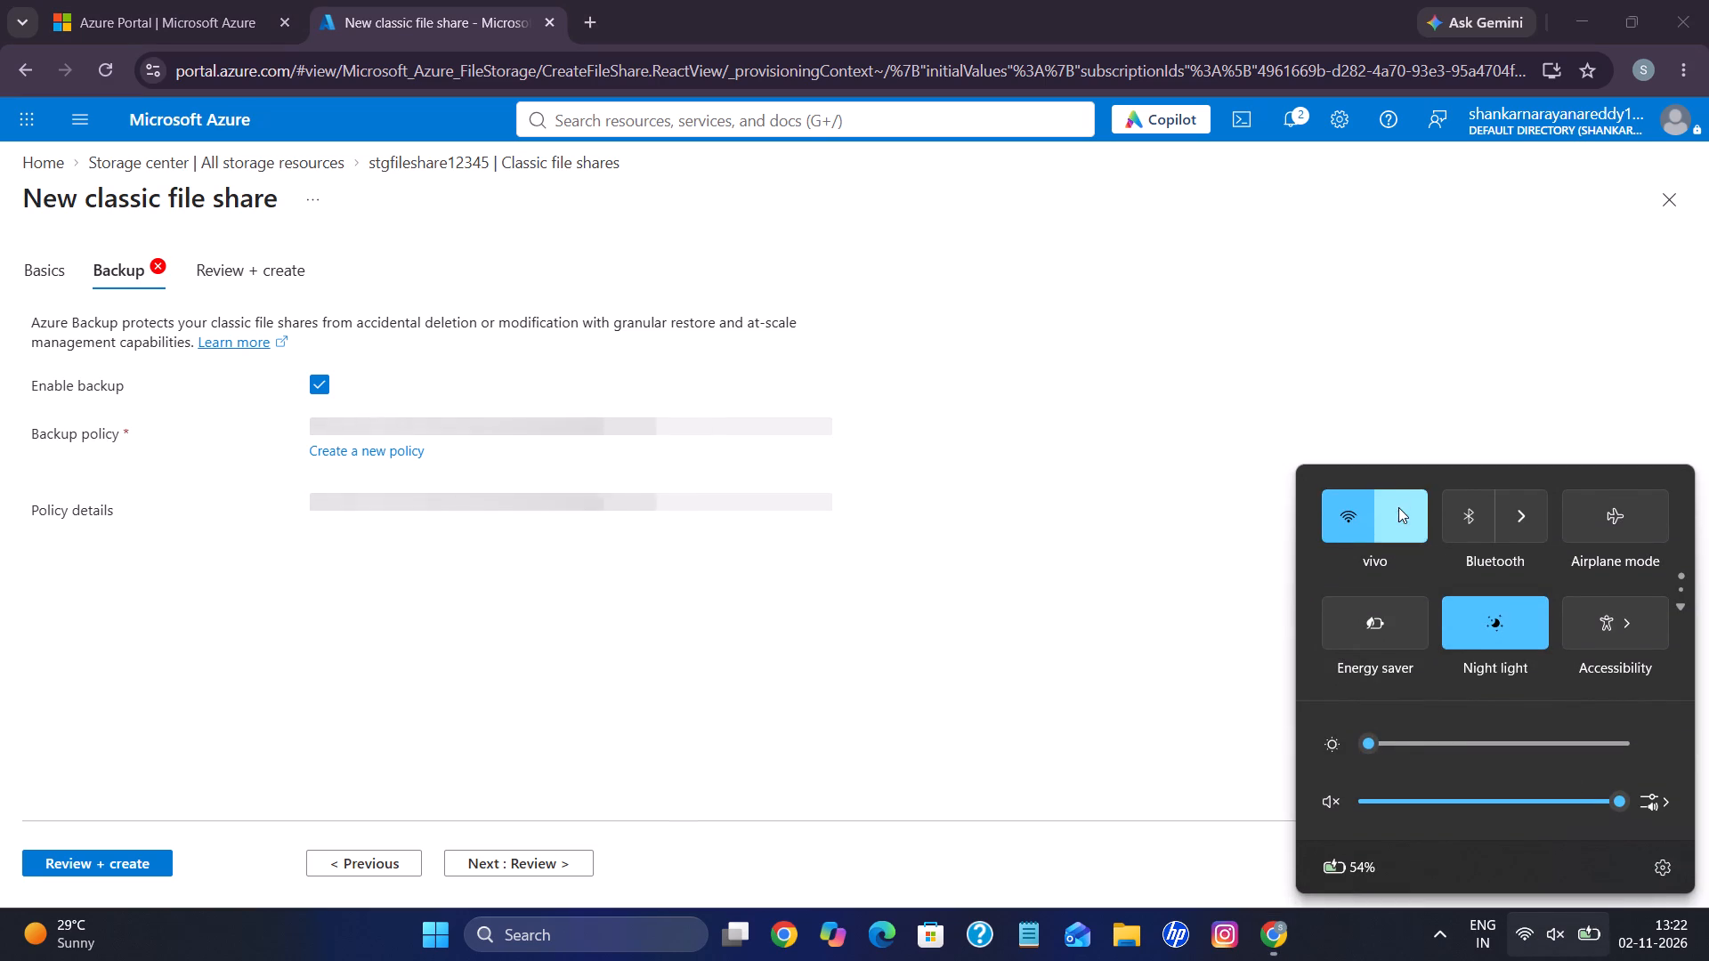
{"action": "left_click", "coordinate": [1398, 507]}
{"action": "scroll", "coordinate": [1454, 584], "scroll_direction": "up", "scroll_amount": 3}
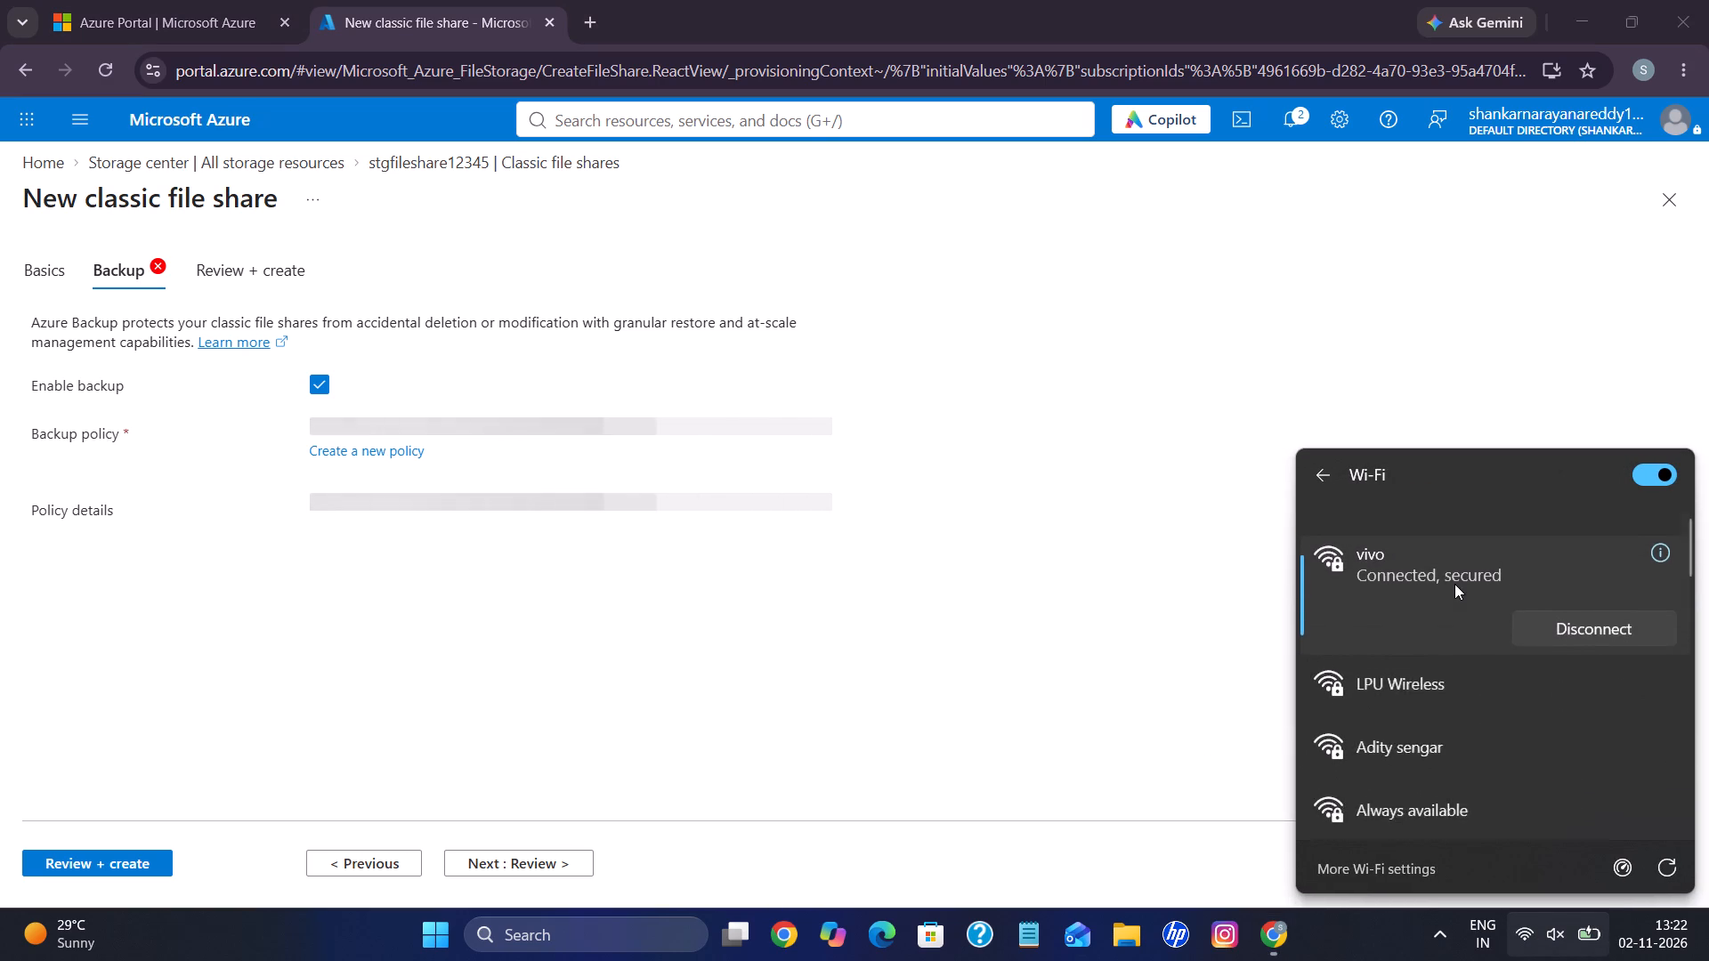
{"action": "scroll", "coordinate": [1454, 584], "scroll_direction": "up", "scroll_amount": 7}
{"action": "left_click", "coordinate": [1426, 314]}
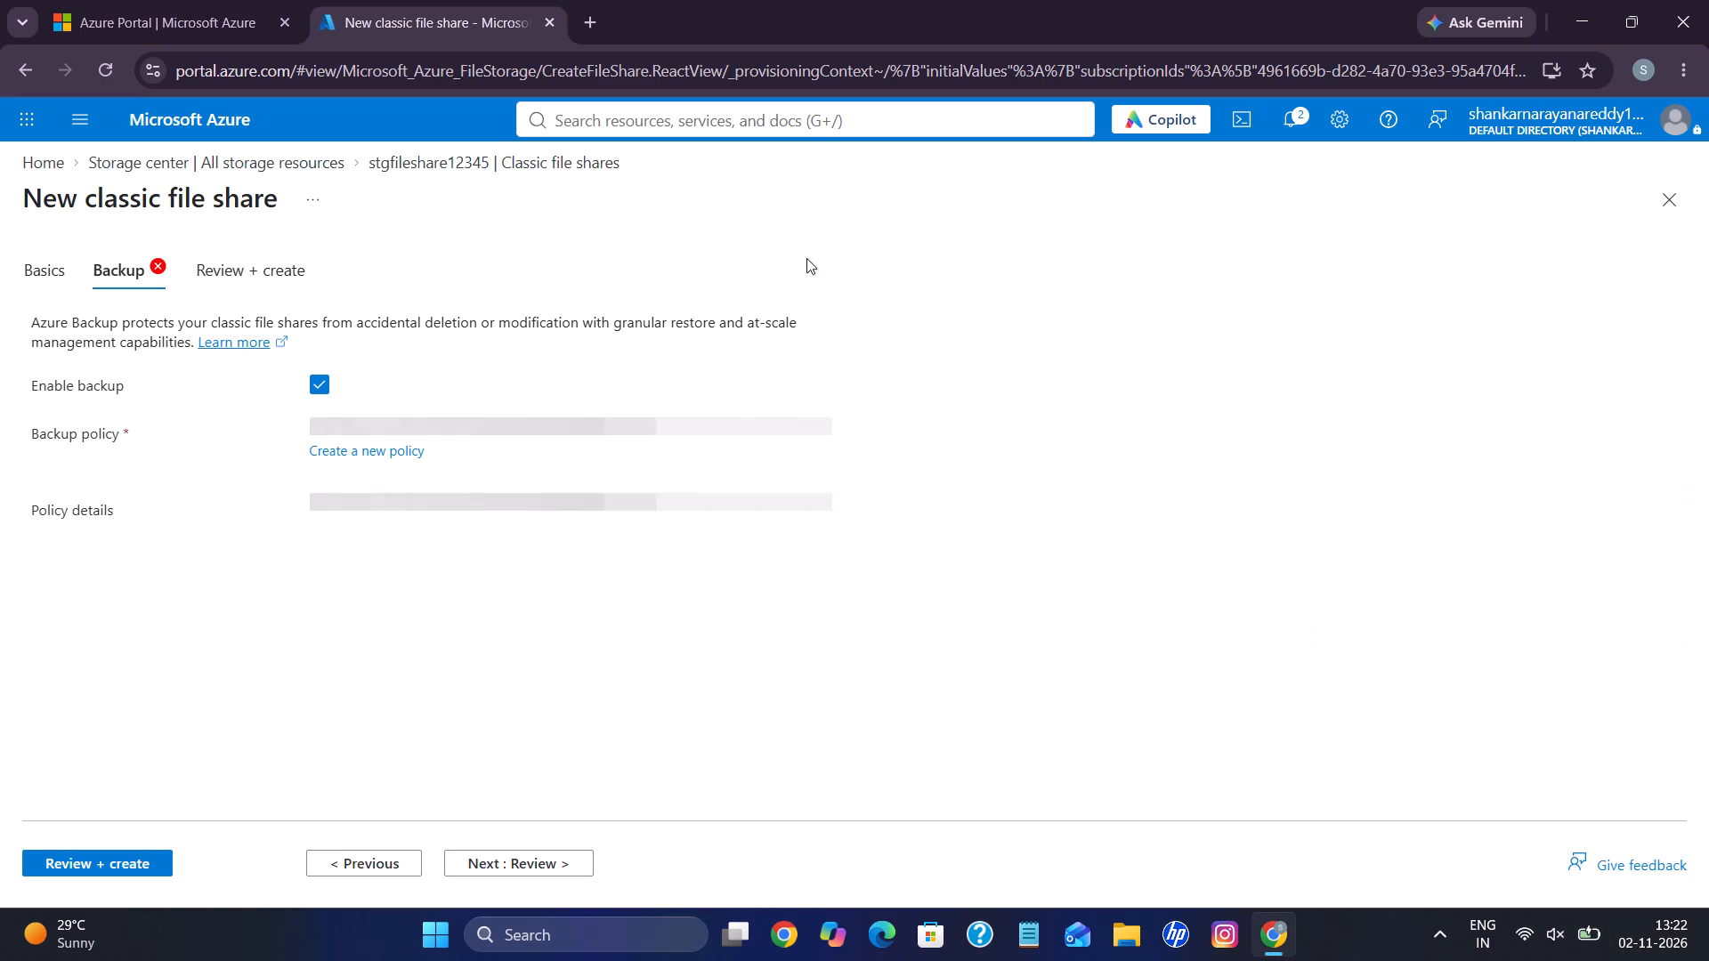
Examine the share's review summary, backup section, provisioned storage and performance settings for the cause of the failed validation.
{"action": "left_click", "coordinate": [224, 279]}
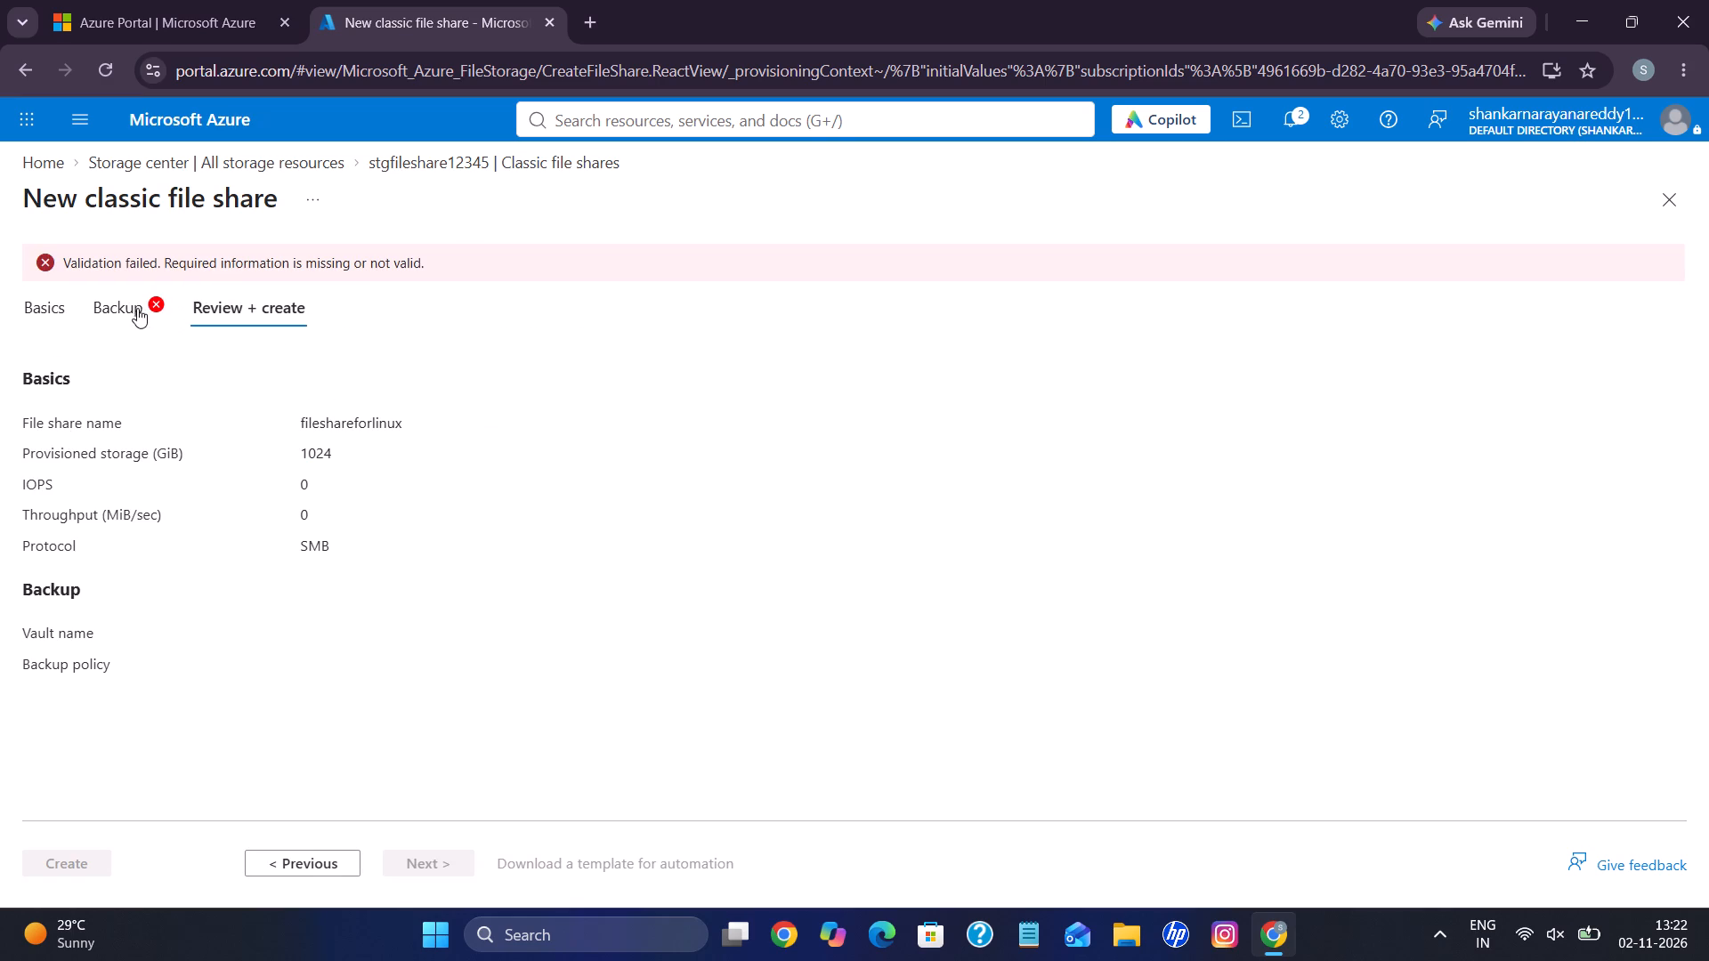
{"action": "left_click", "coordinate": [137, 309]}
{"action": "left_click", "coordinate": [34, 284]}
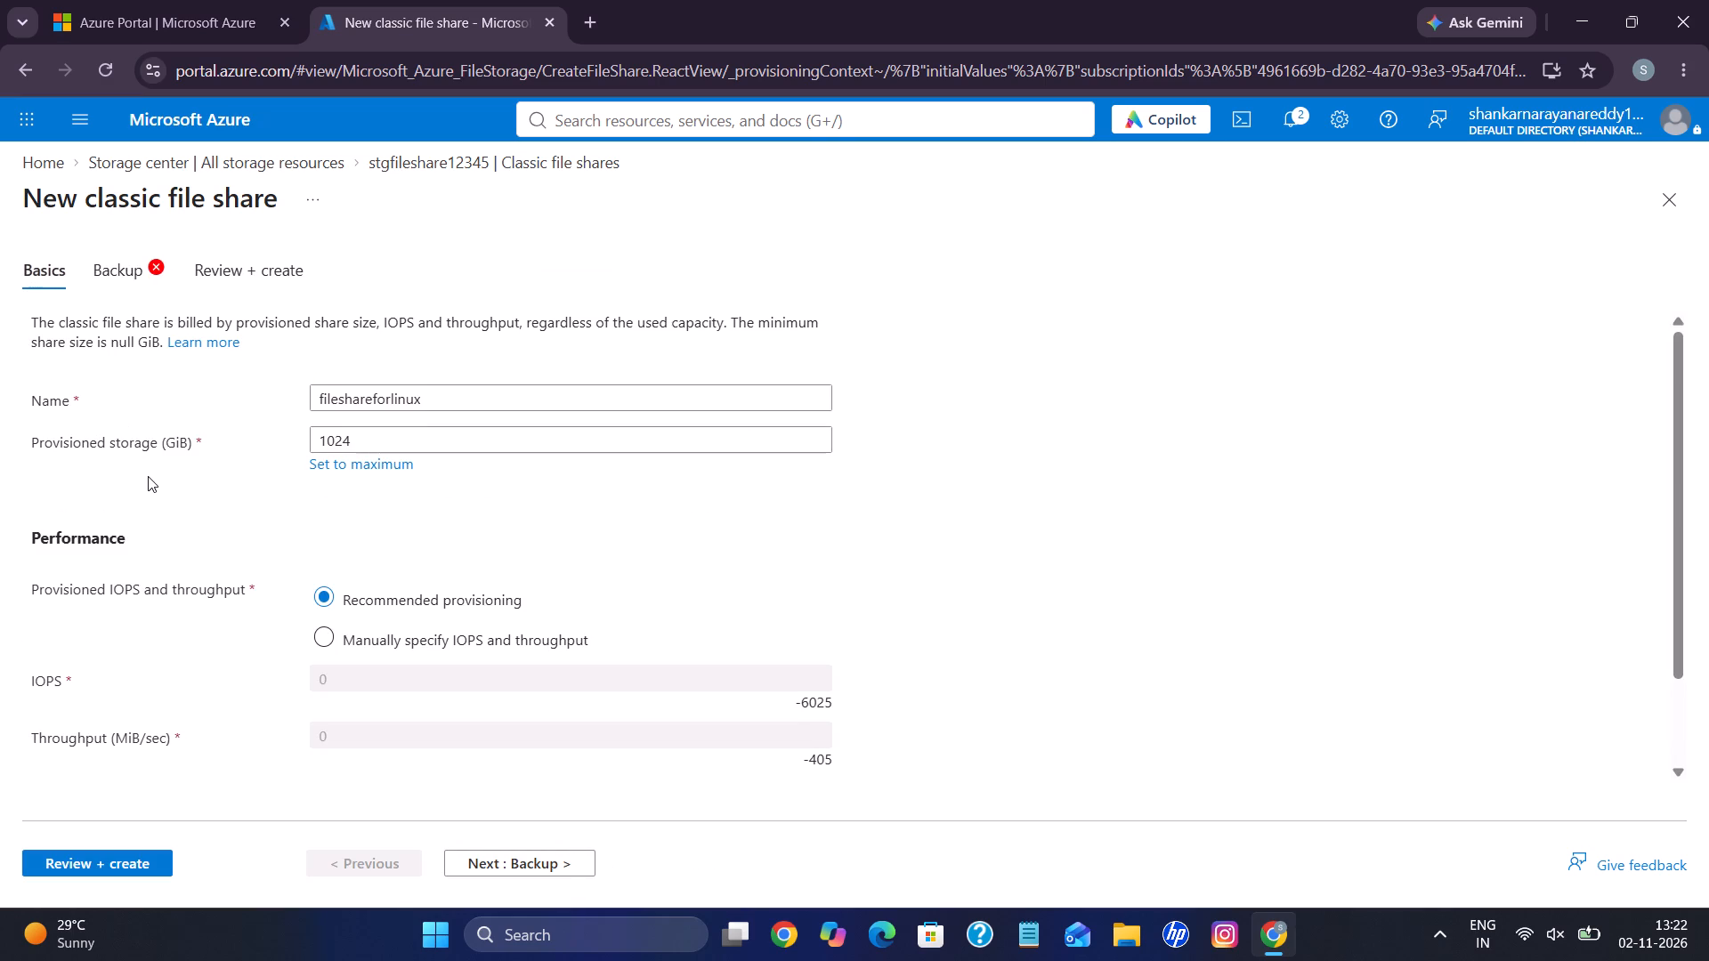
{"action": "scroll", "coordinate": [148, 476], "scroll_direction": "down", "scroll_amount": 1}
{"action": "scroll", "coordinate": [148, 476], "scroll_direction": "up", "scroll_amount": 1}
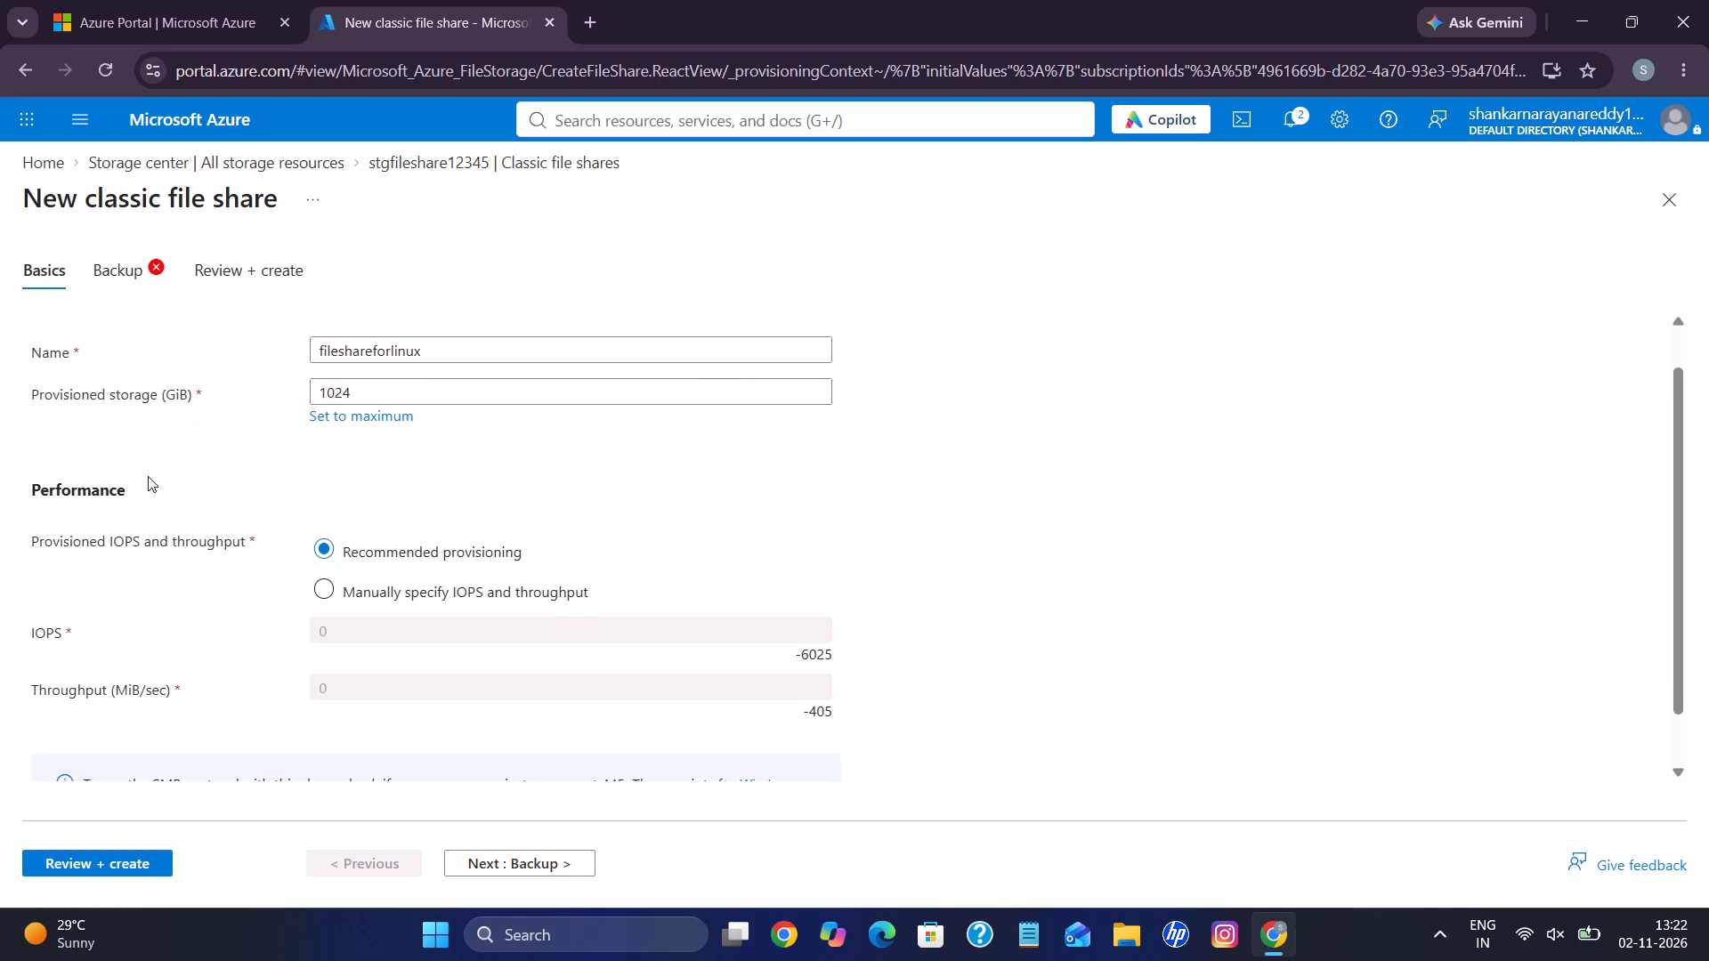
{"action": "scroll", "coordinate": [148, 476], "scroll_direction": "up", "scroll_amount": 1}
{"action": "scroll", "coordinate": [148, 476], "scroll_direction": "down", "scroll_amount": 1}
{"action": "scroll", "coordinate": [148, 476], "scroll_direction": "up", "scroll_amount": 1}
{"action": "scroll", "coordinate": [148, 476], "scroll_direction": "down", "scroll_amount": 1}
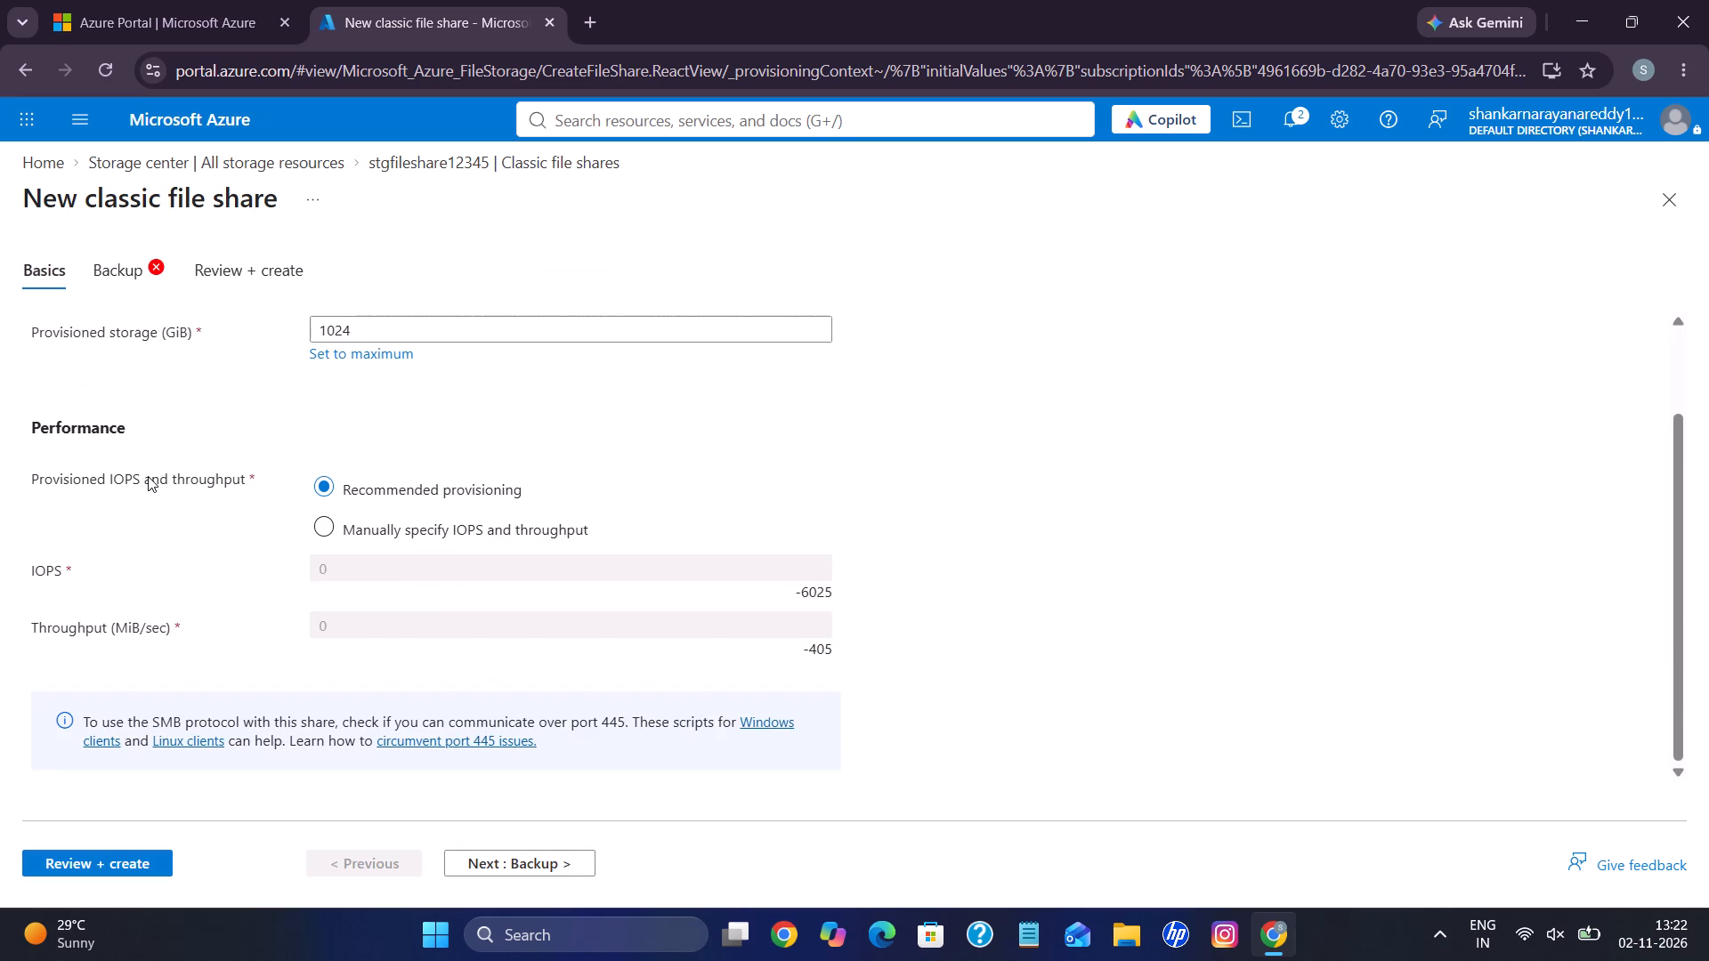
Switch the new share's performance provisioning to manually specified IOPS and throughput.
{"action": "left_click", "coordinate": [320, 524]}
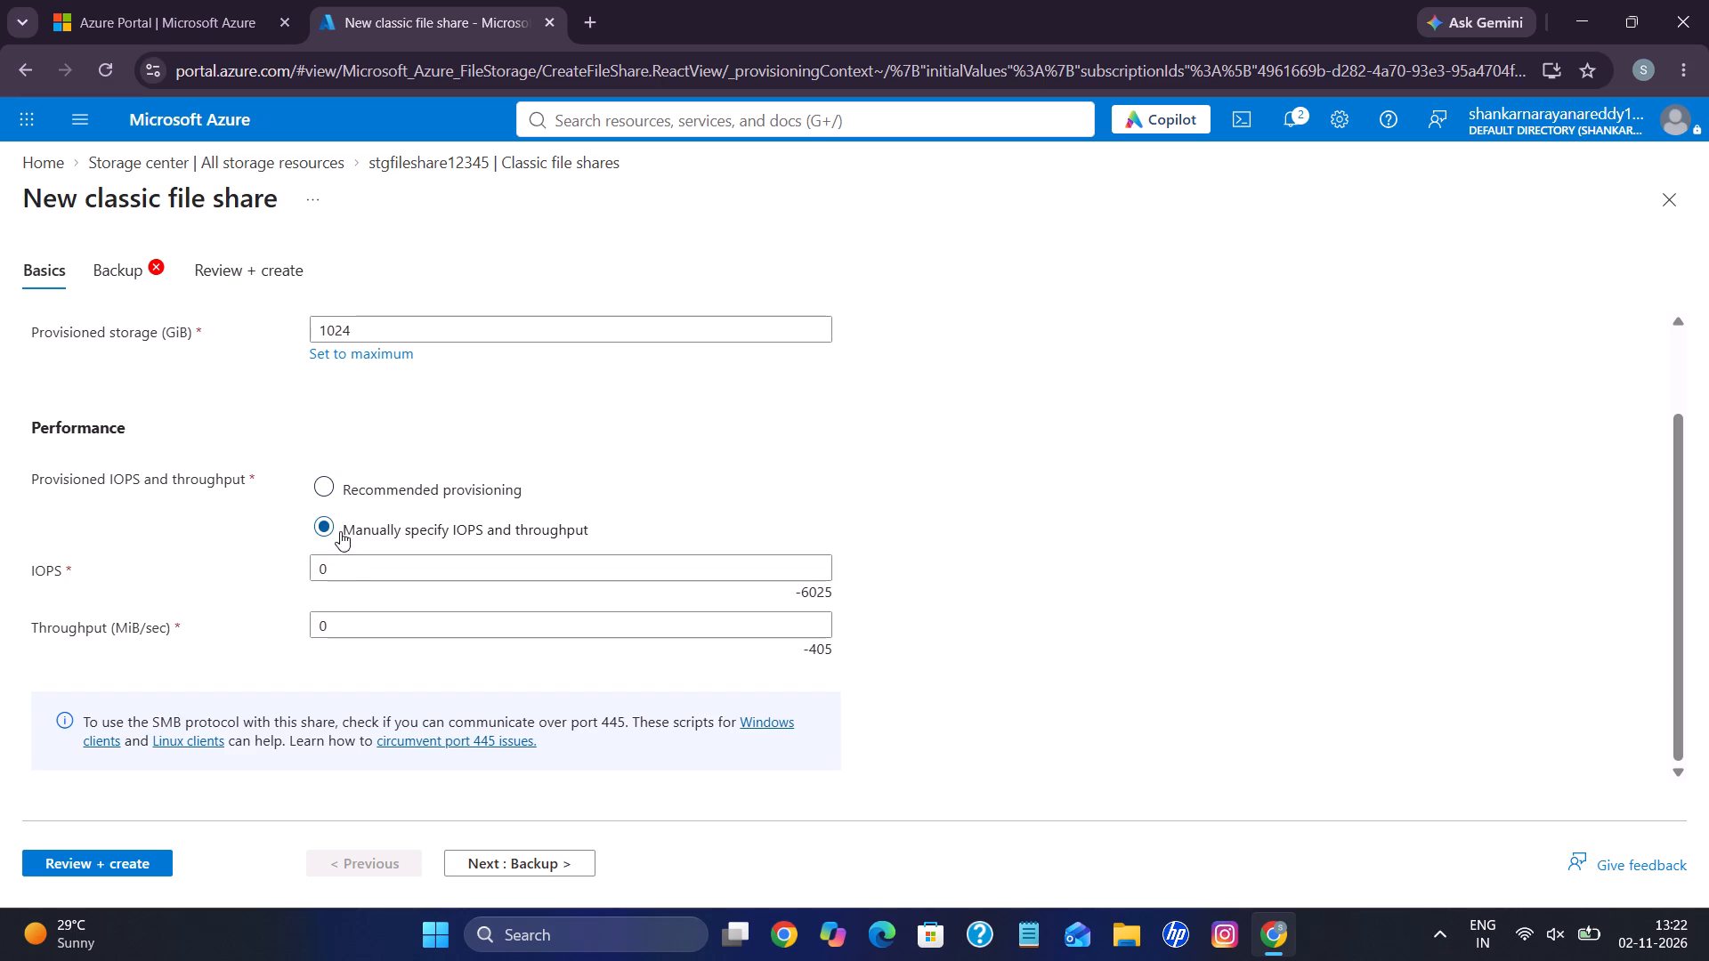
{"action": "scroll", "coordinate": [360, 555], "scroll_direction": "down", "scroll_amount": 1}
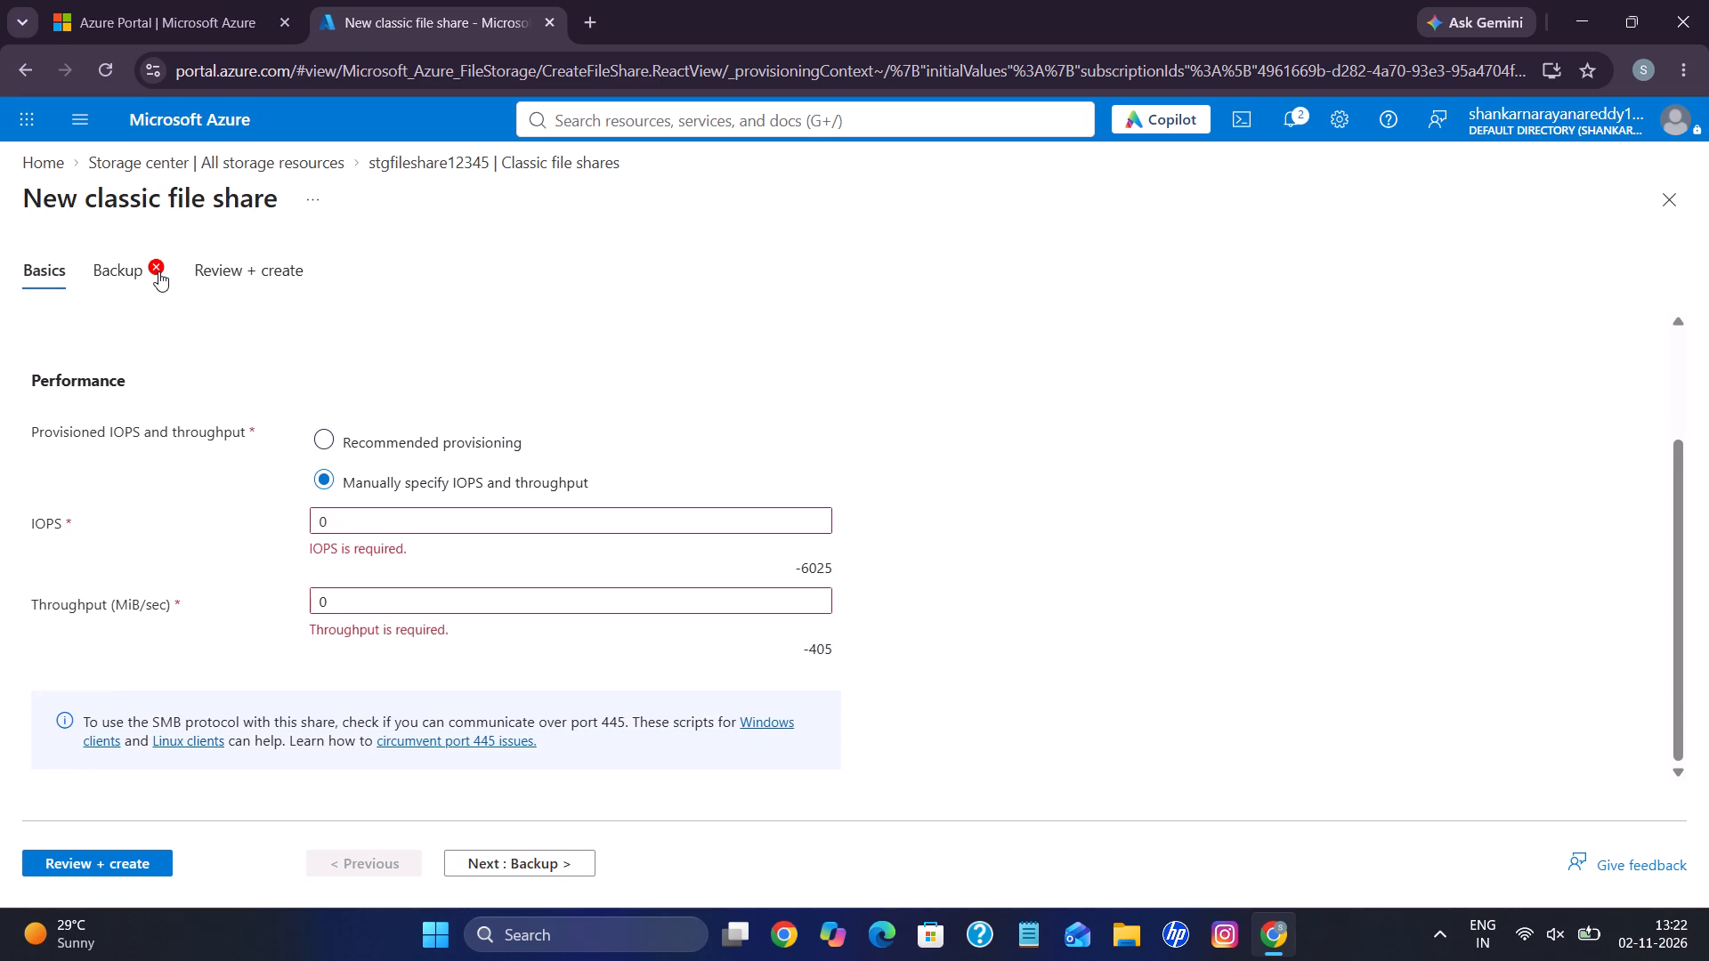
Check the backup section once more and leave the new share form for the classic file shares of stgfileshare12345.
{"action": "left_click", "coordinate": [158, 271]}
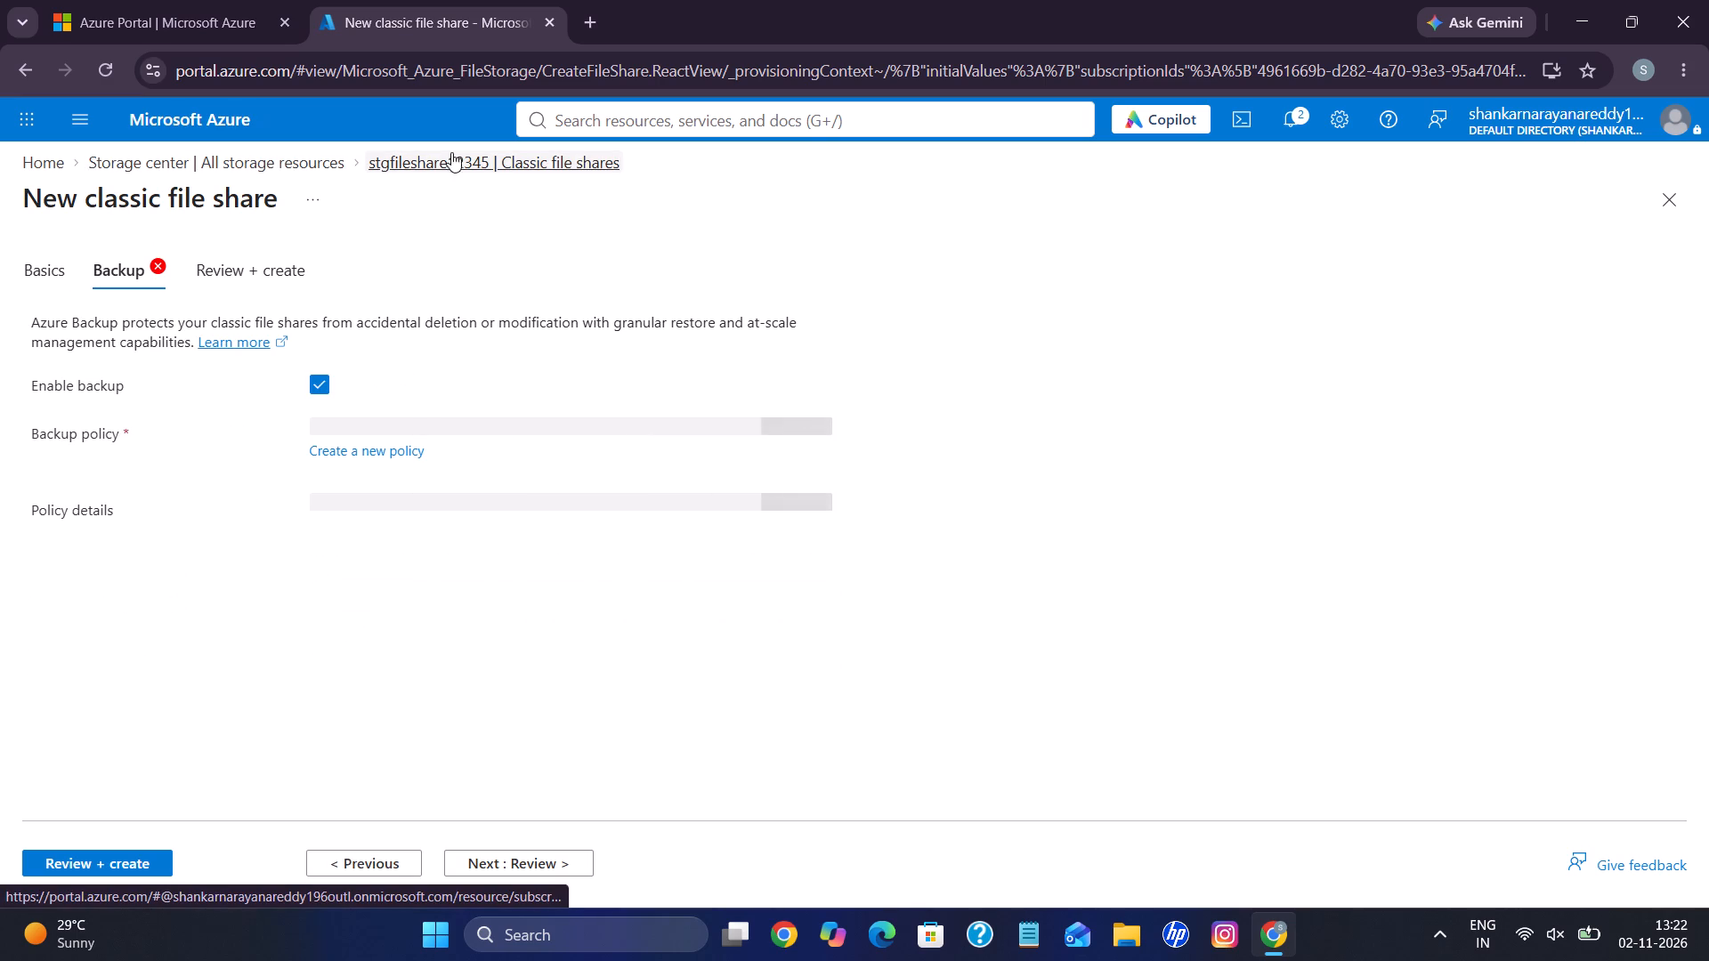
{"action": "left_click", "coordinate": [461, 166]}
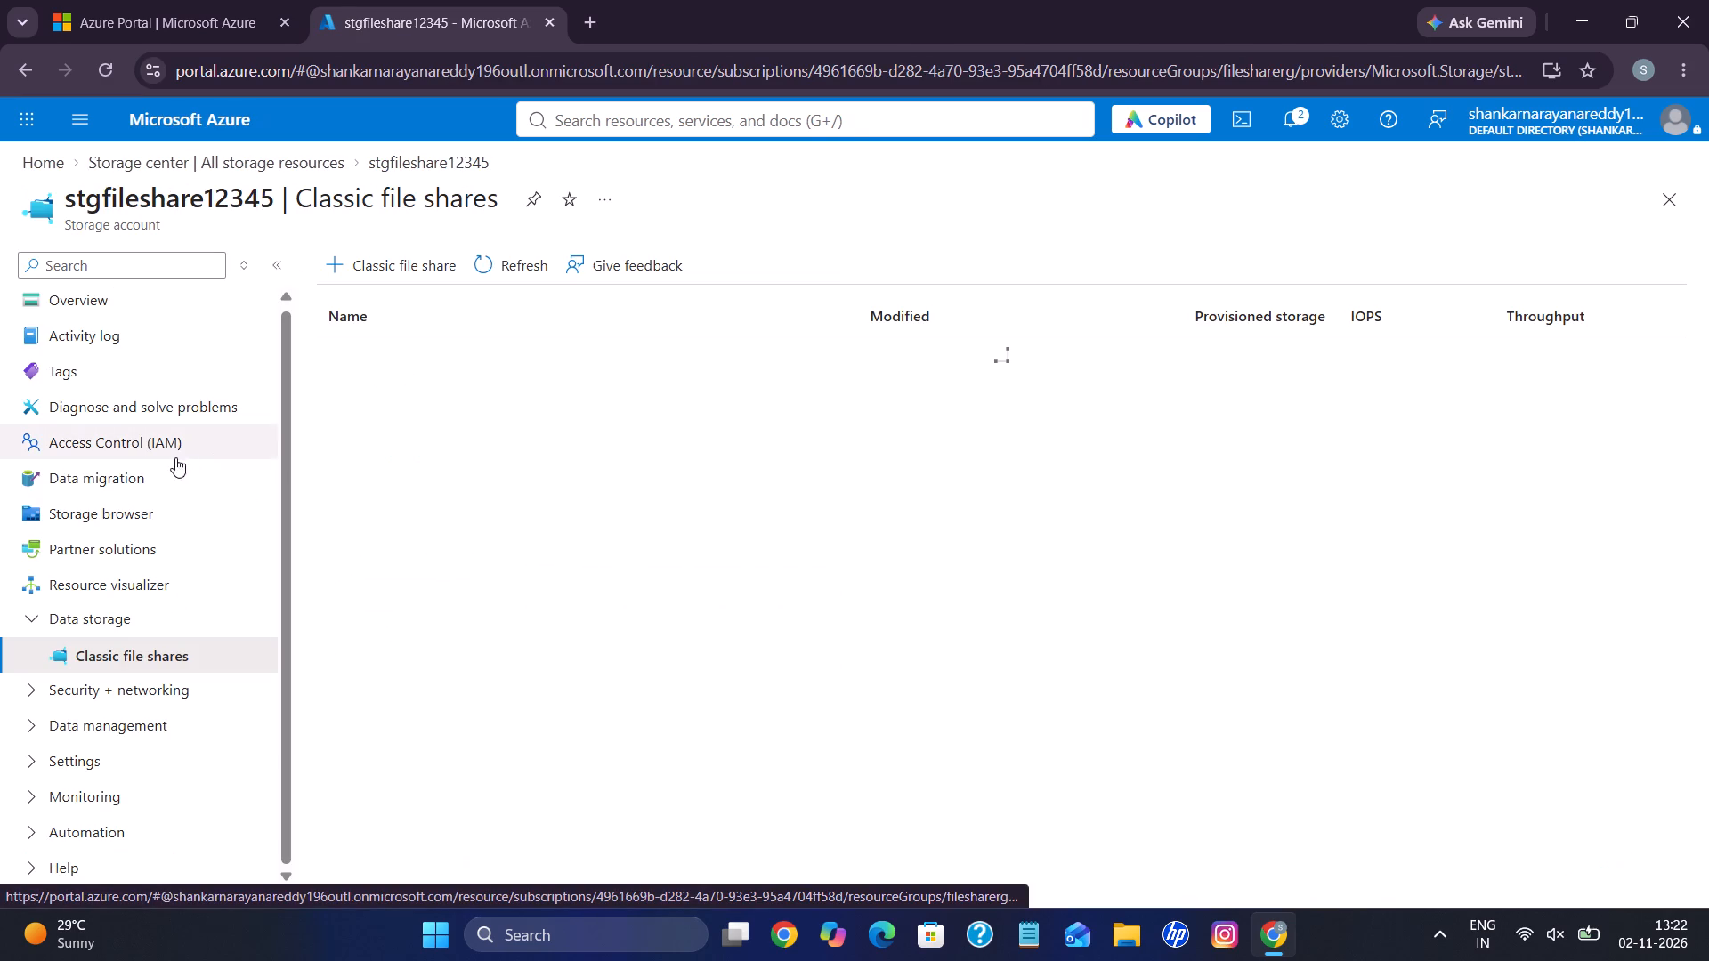
Start a new classic file share from the Storage browser of stgfileshare12345 and name it fileshareforlinux.
{"action": "left_click", "coordinate": [124, 473]}
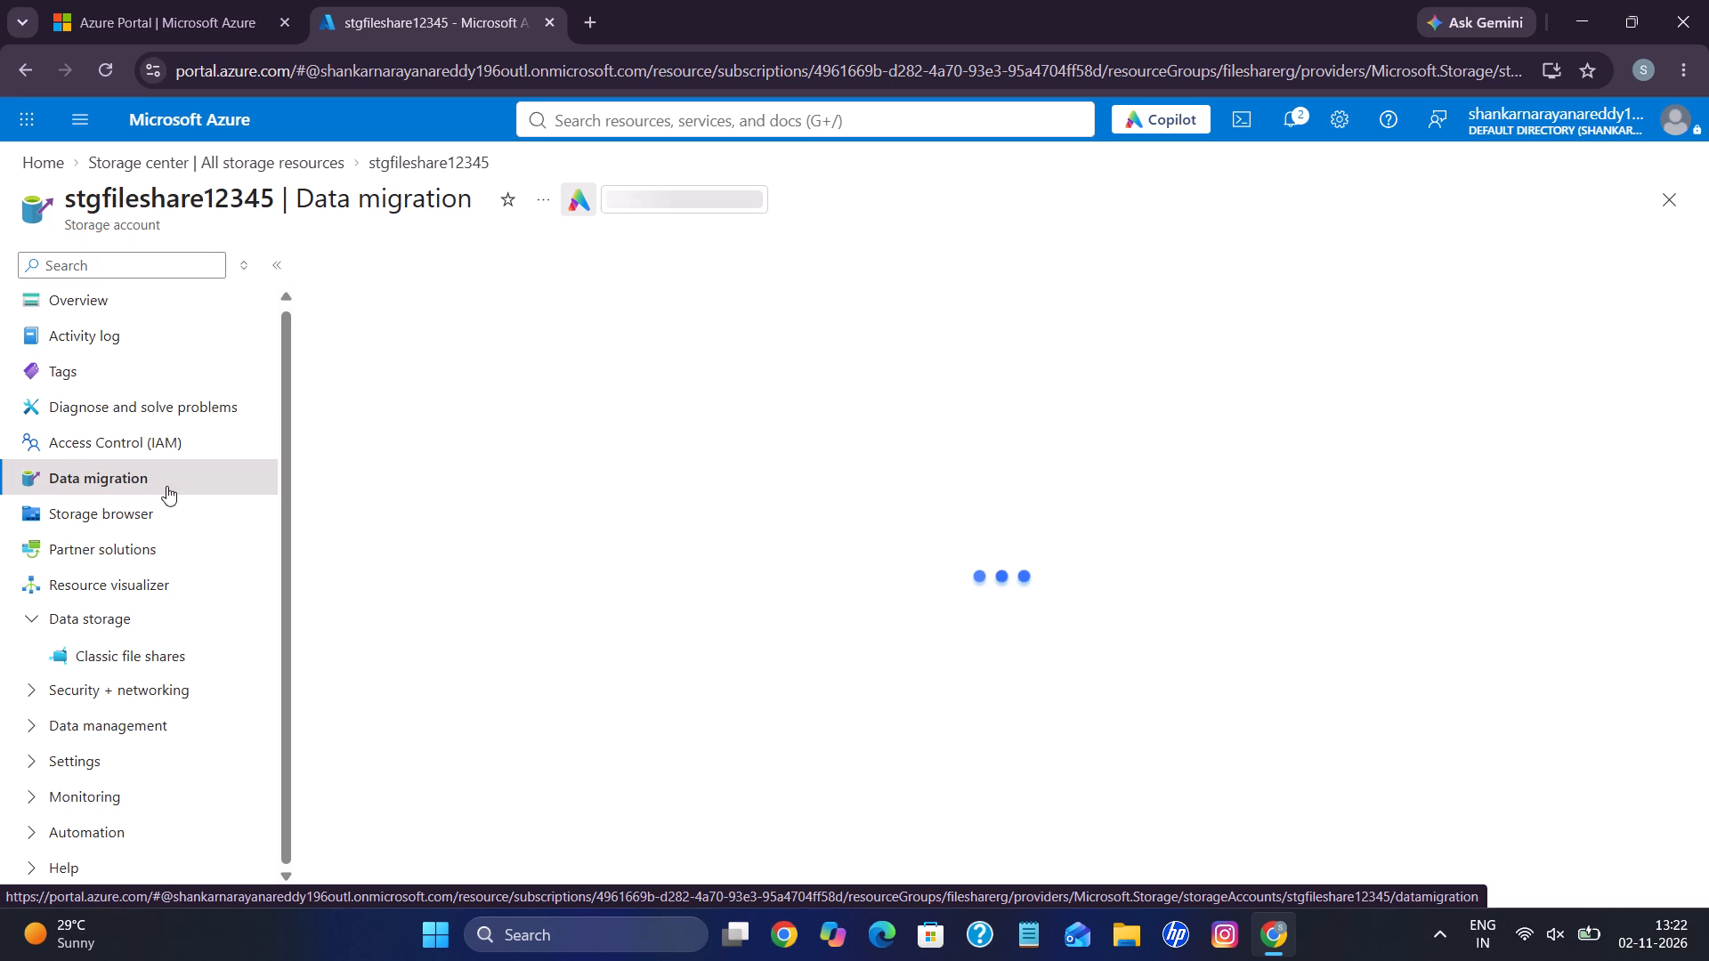
{"action": "left_click", "coordinate": [142, 505]}
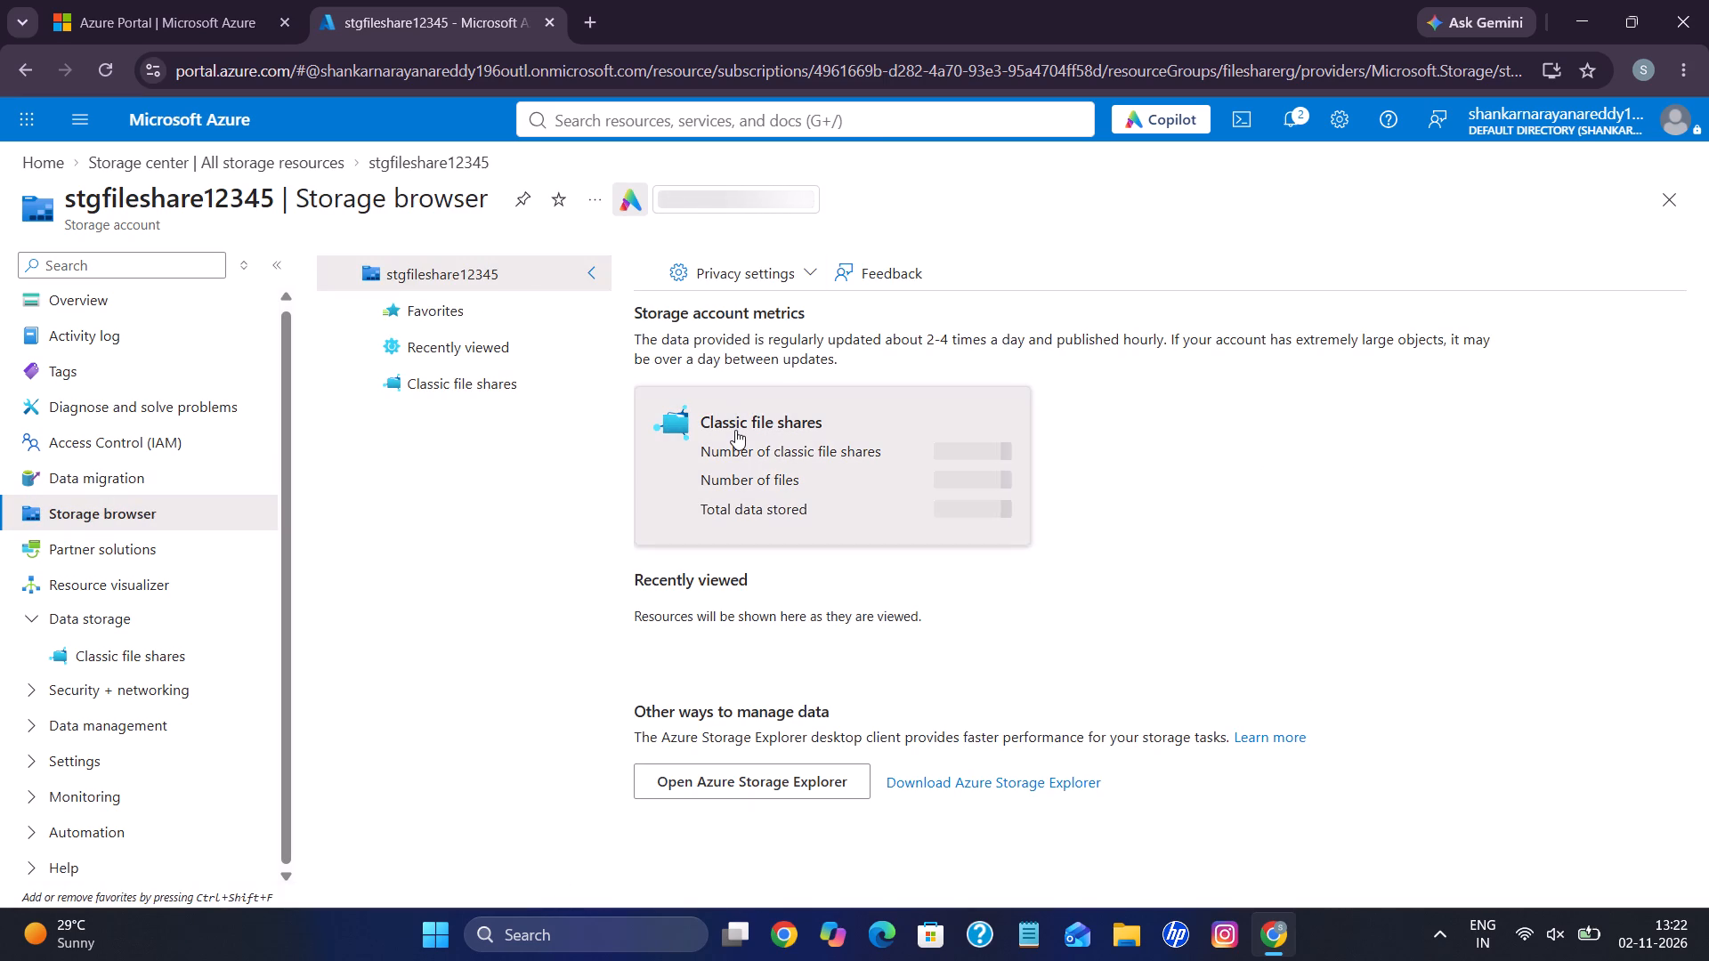
{"action": "left_click", "coordinate": [735, 430]}
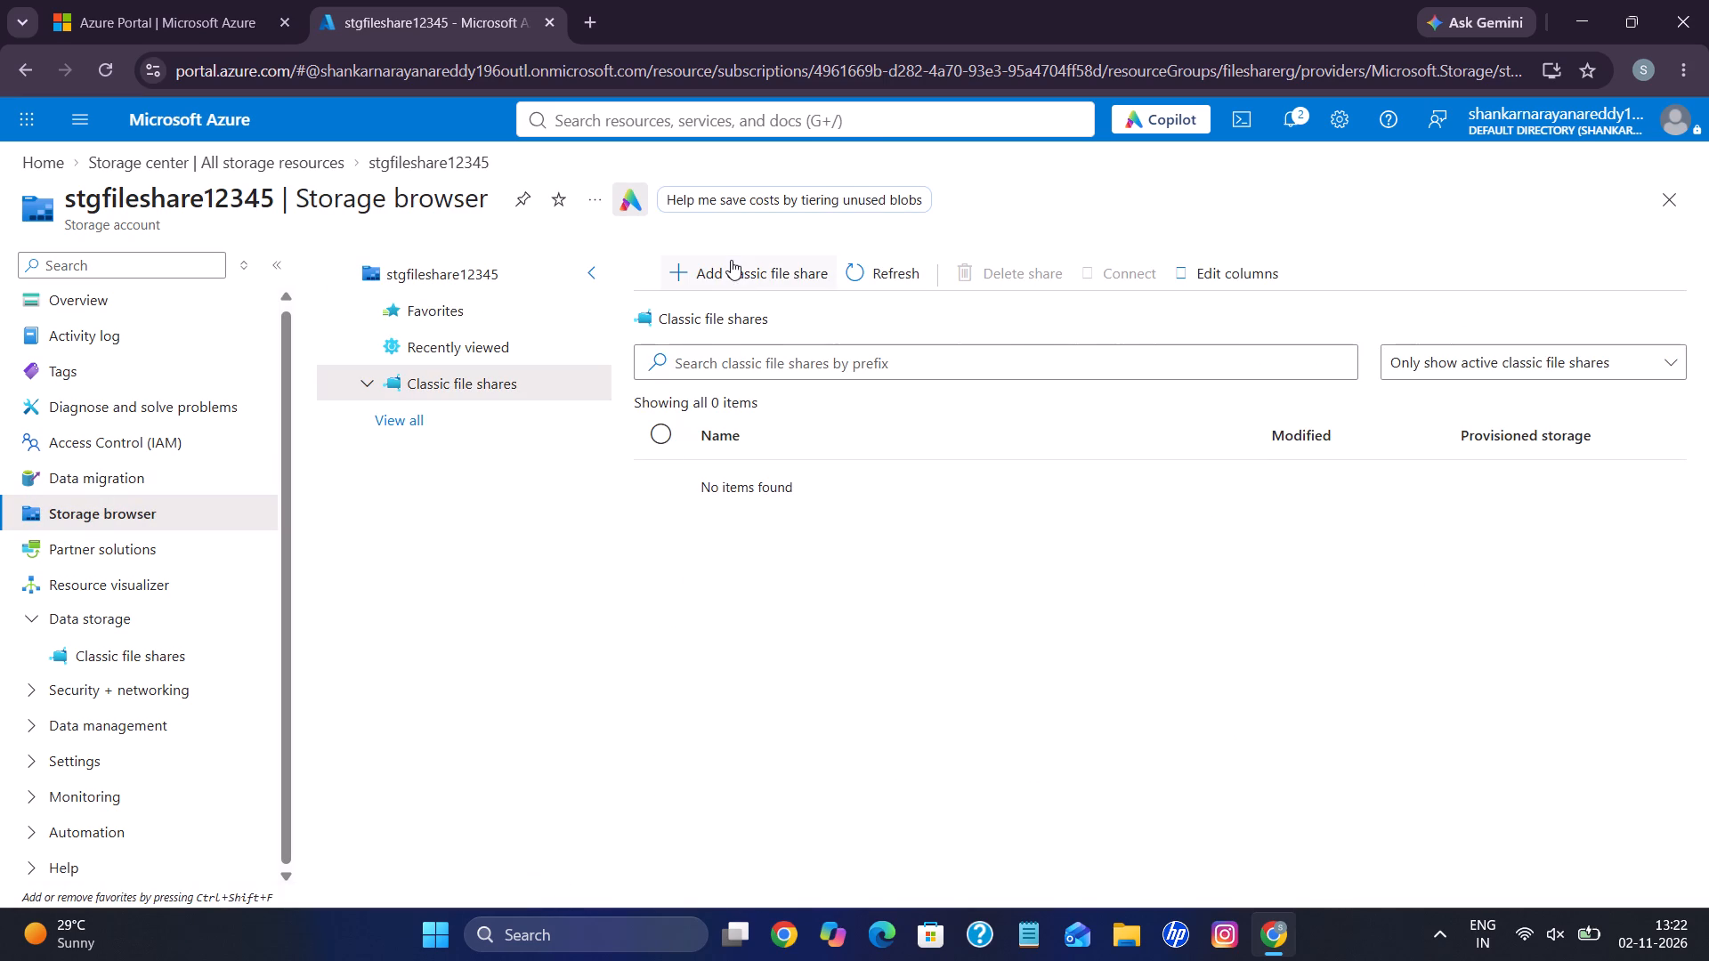
{"action": "left_click", "coordinate": [731, 266]}
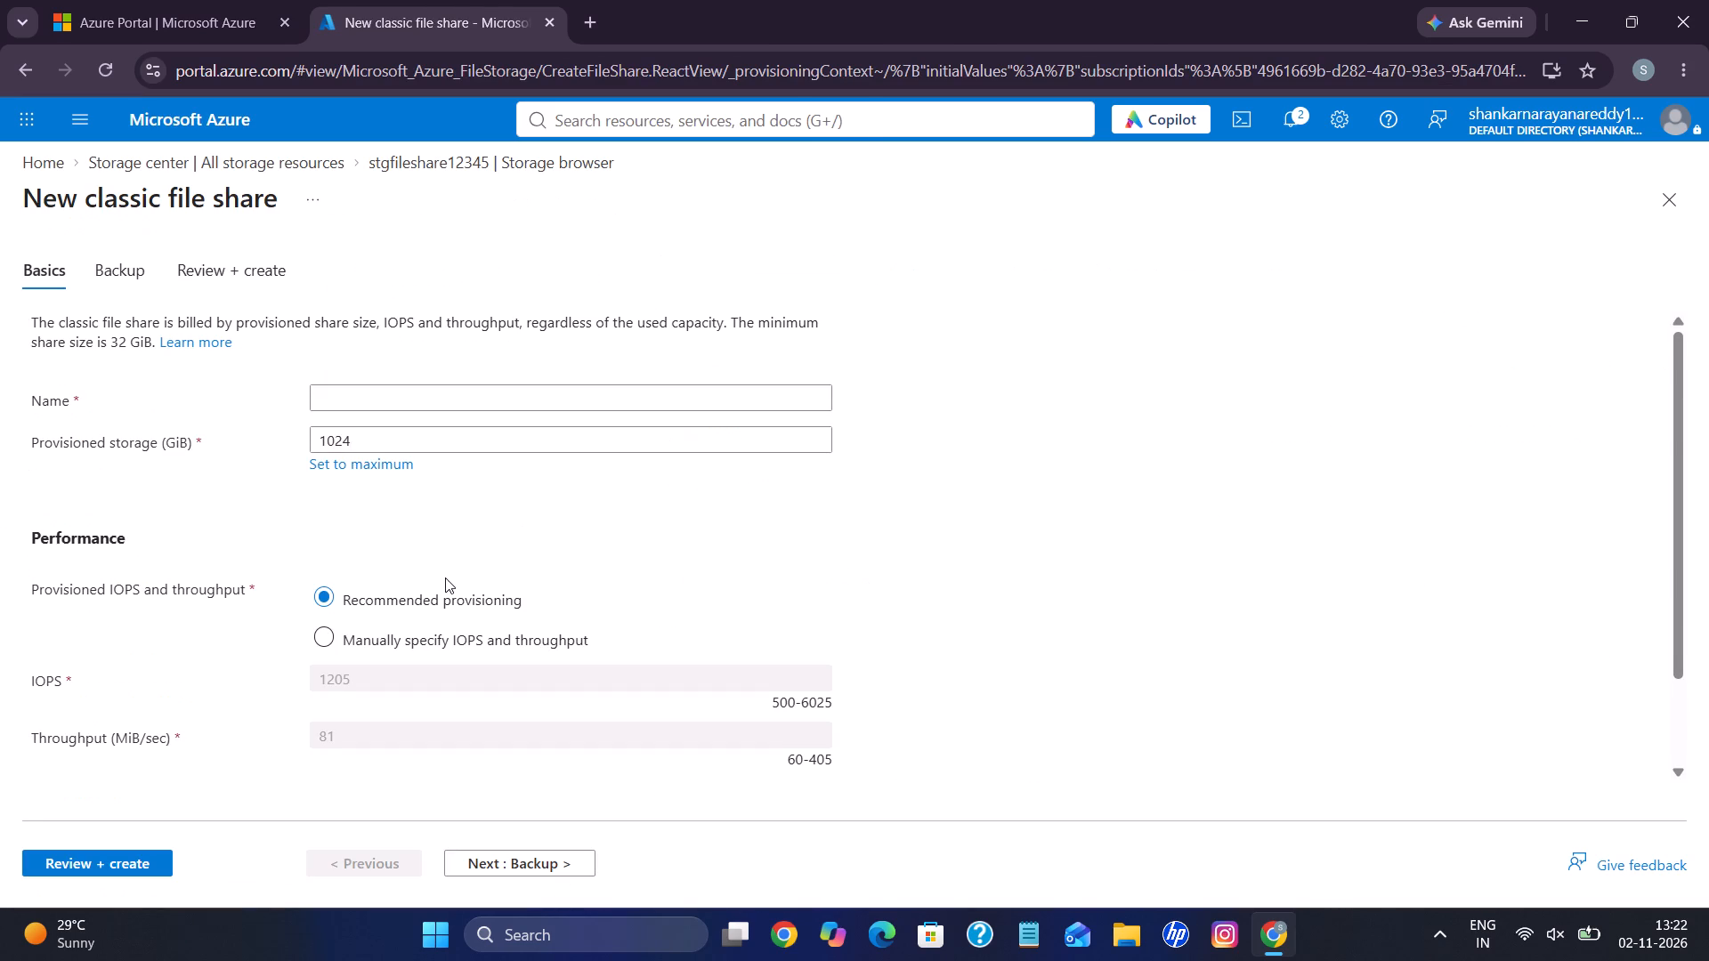
{"action": "left_click", "coordinate": [426, 397]}
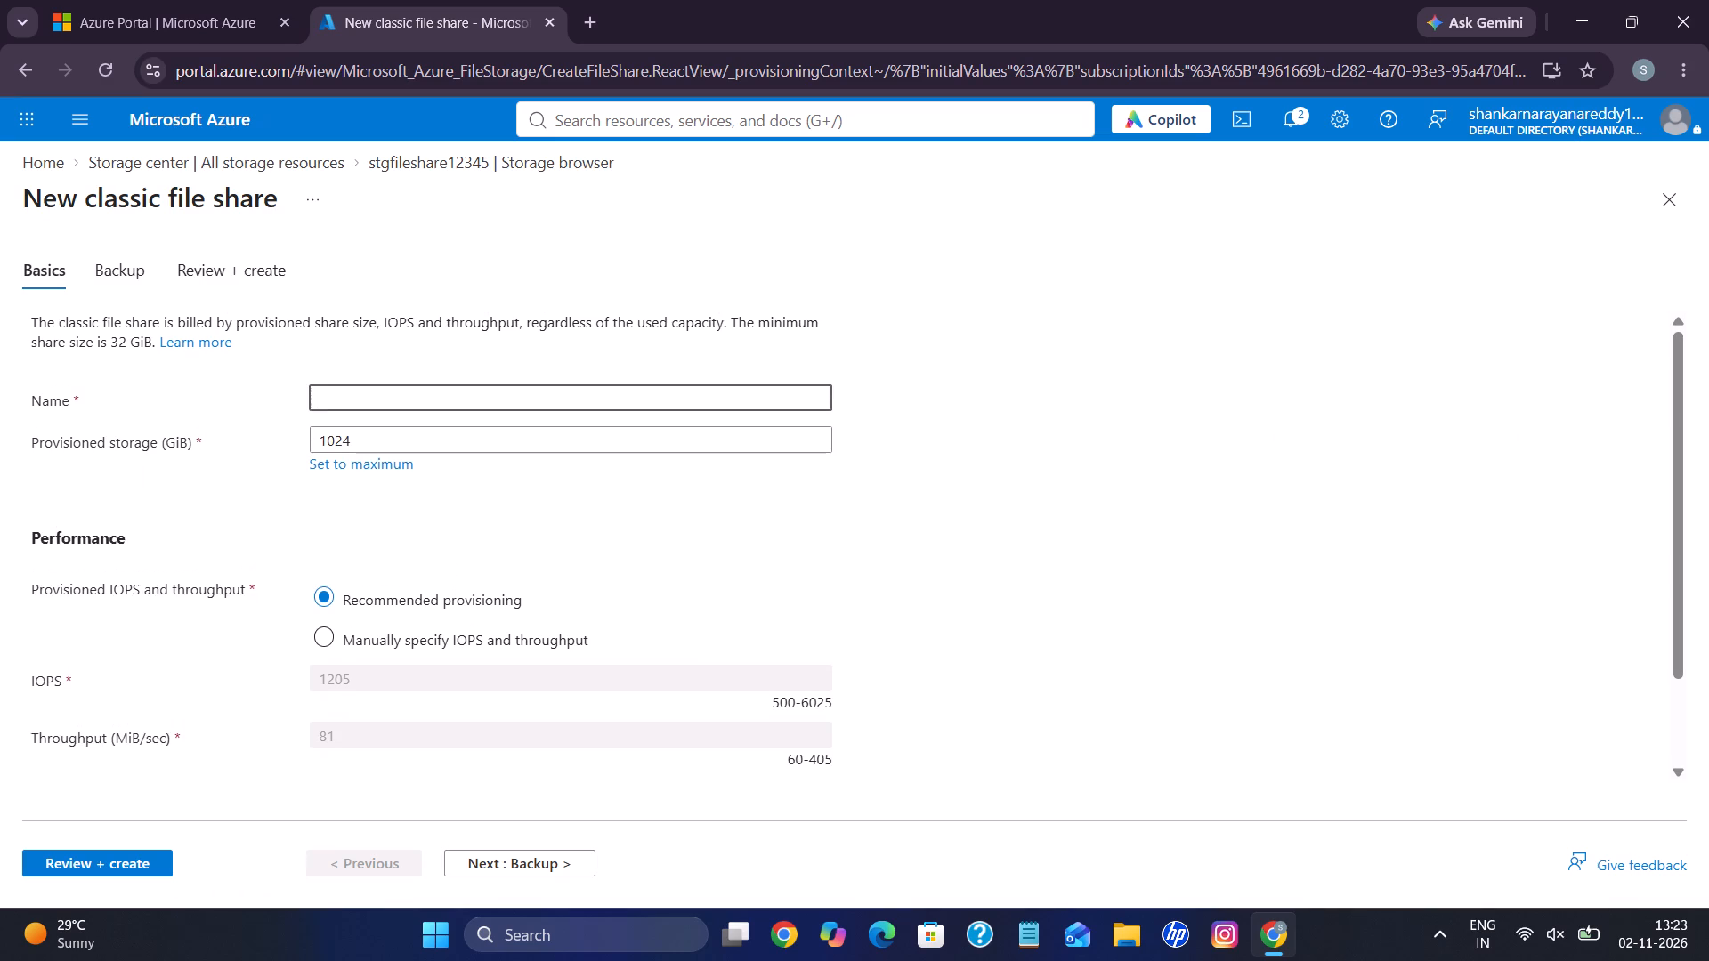
{"action": "type", "text": "files"}
{"action": "type", "text": "har"}
{"action": "key", "text": "e"}
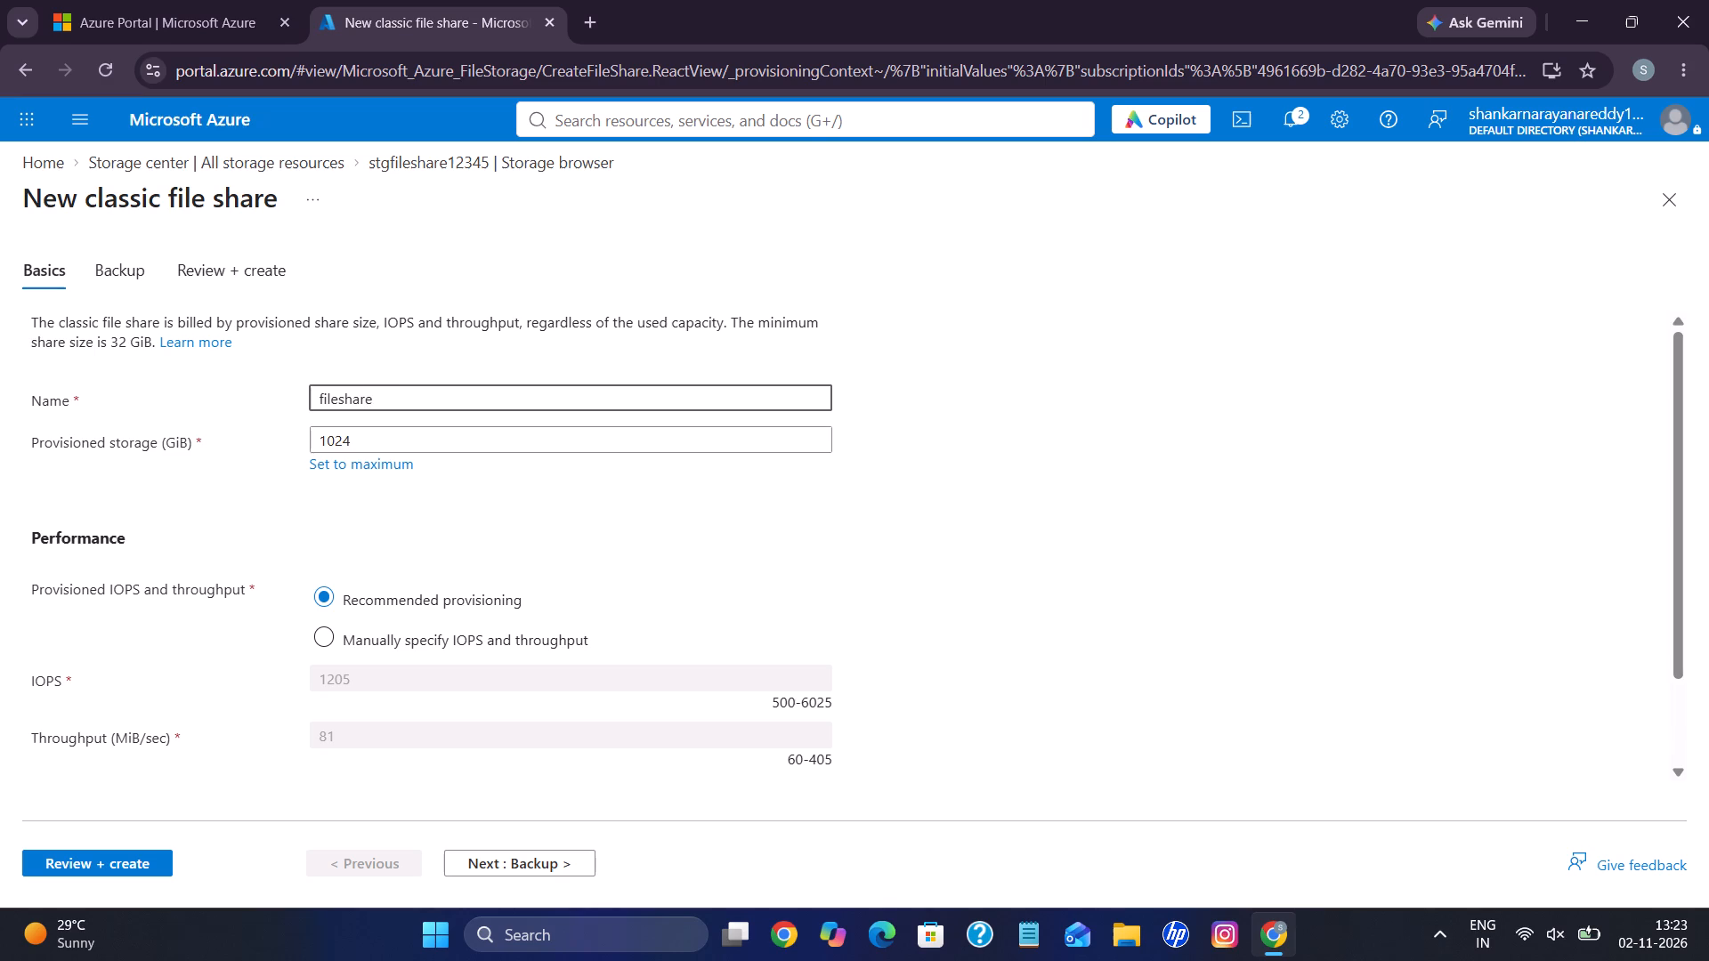
{"action": "type", "text": "forlinux"}
Review and create the fileshareforlinux share with 1024 GiB, recommended provisioning and the preselected daily backup policy in vault2.
{"action": "scroll", "coordinate": [416, 447], "scroll_direction": "down", "scroll_amount": 2}
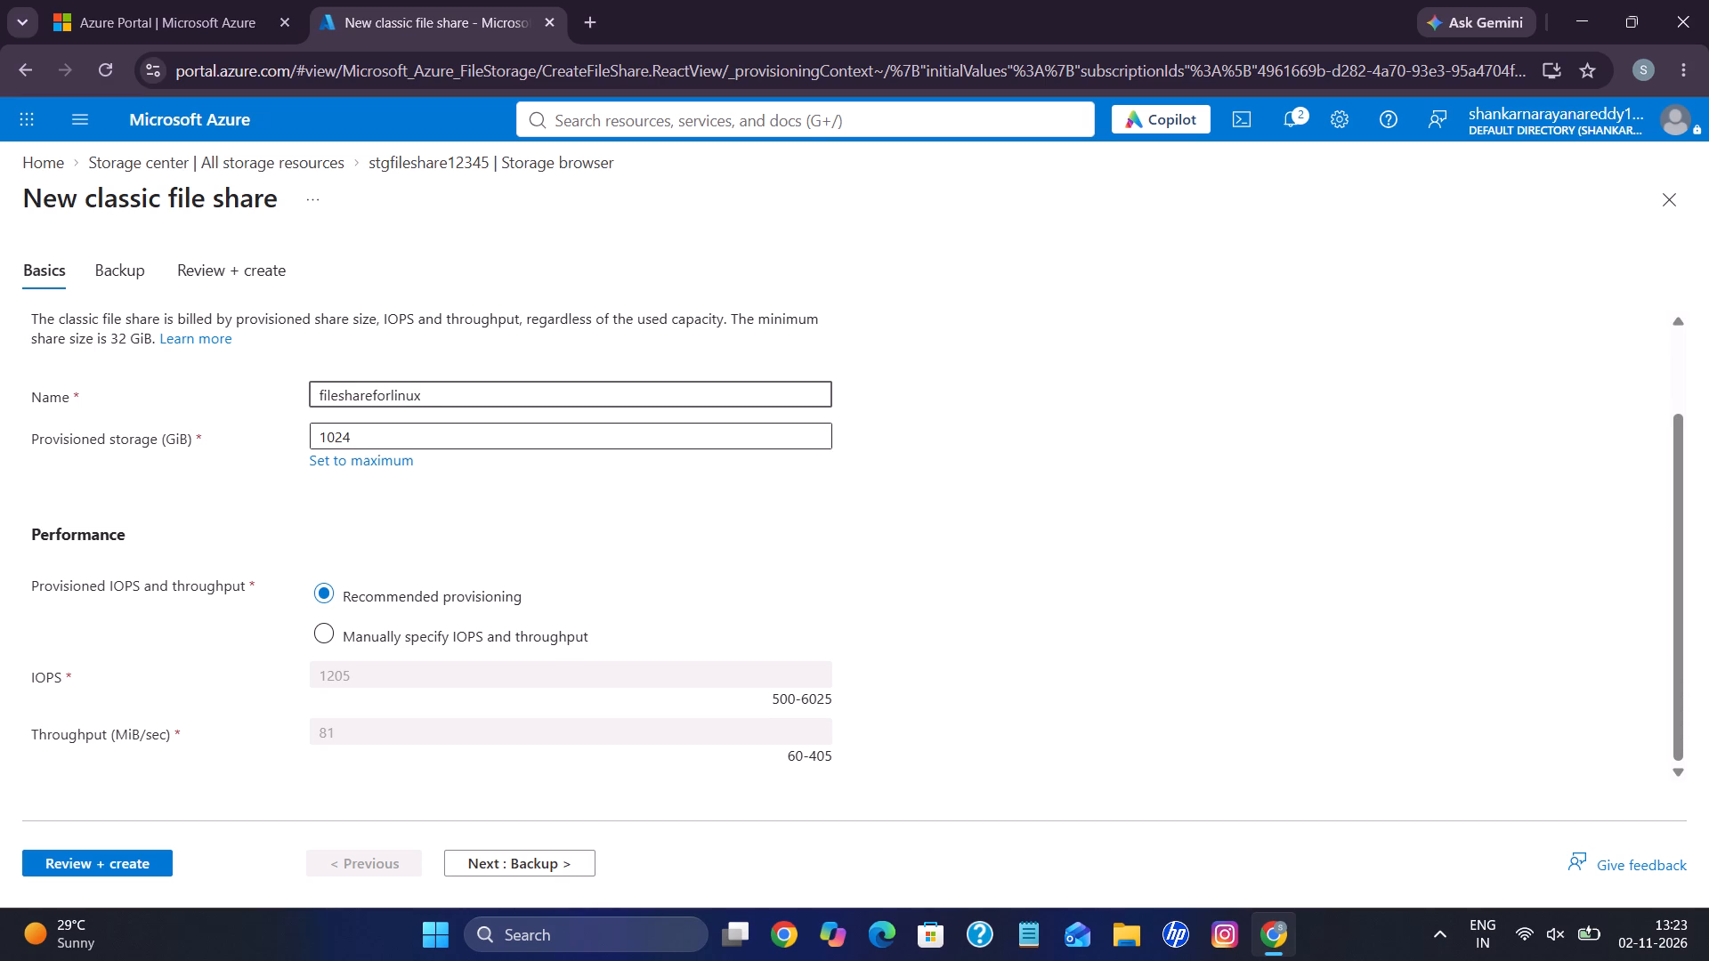
{"action": "left_click", "coordinate": [150, 855]}
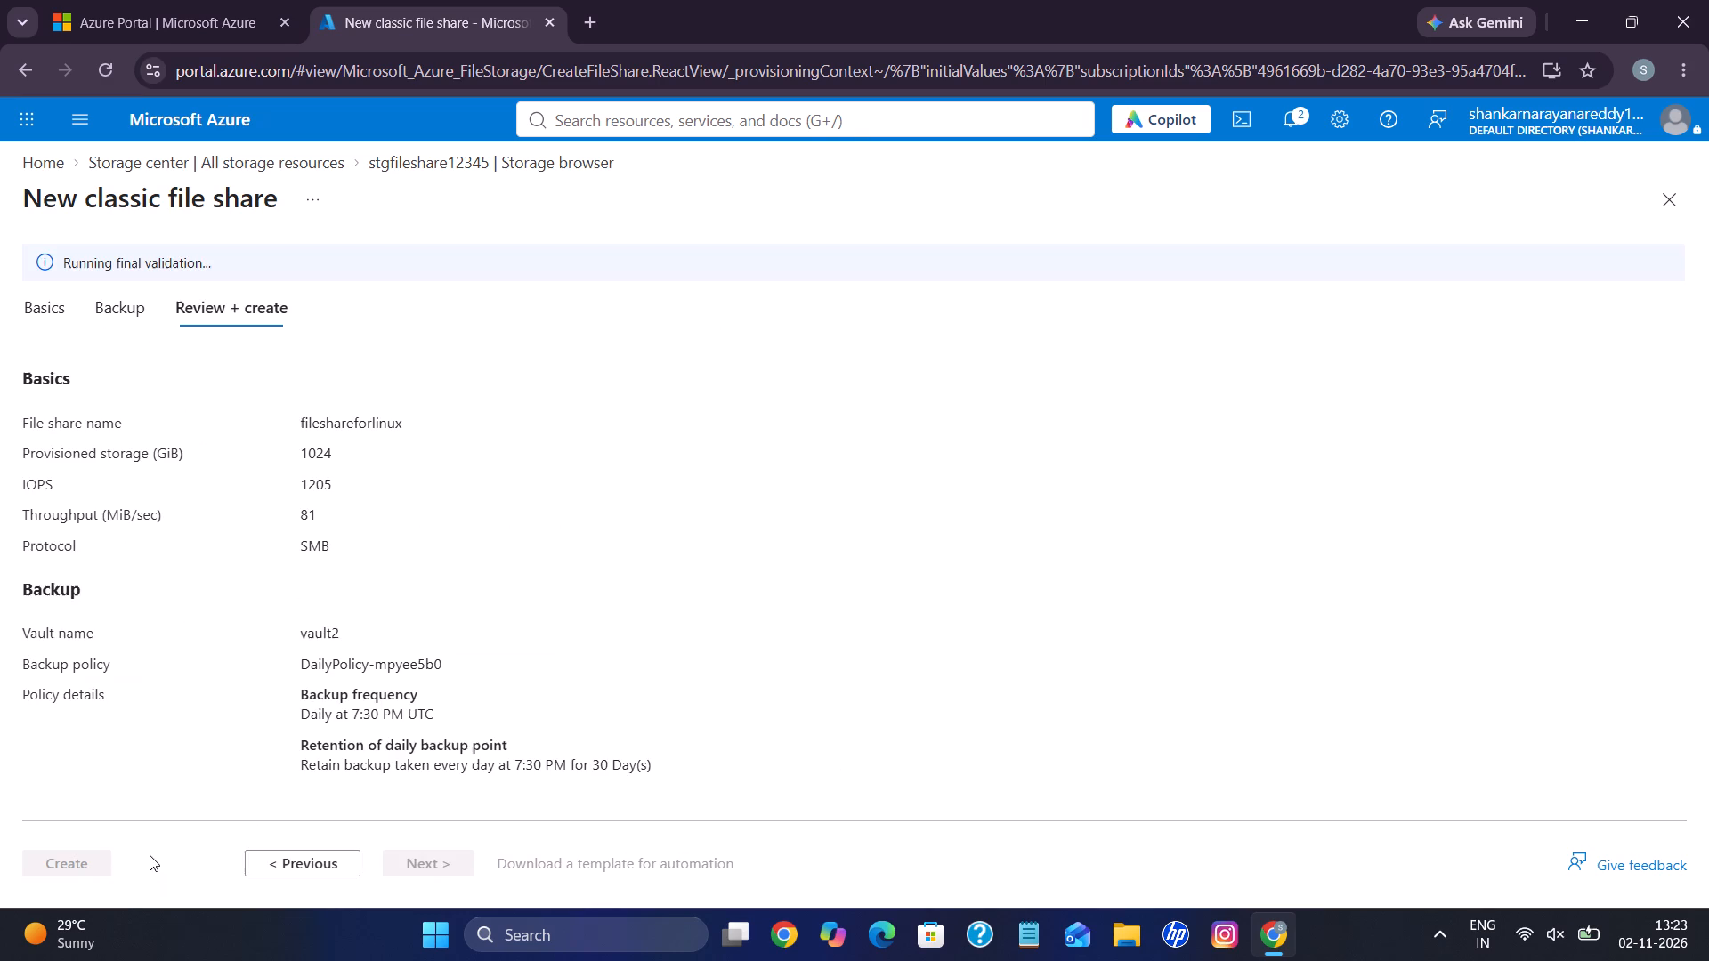
{"action": "scroll", "coordinate": [277, 591], "scroll_direction": "down", "scroll_amount": 1}
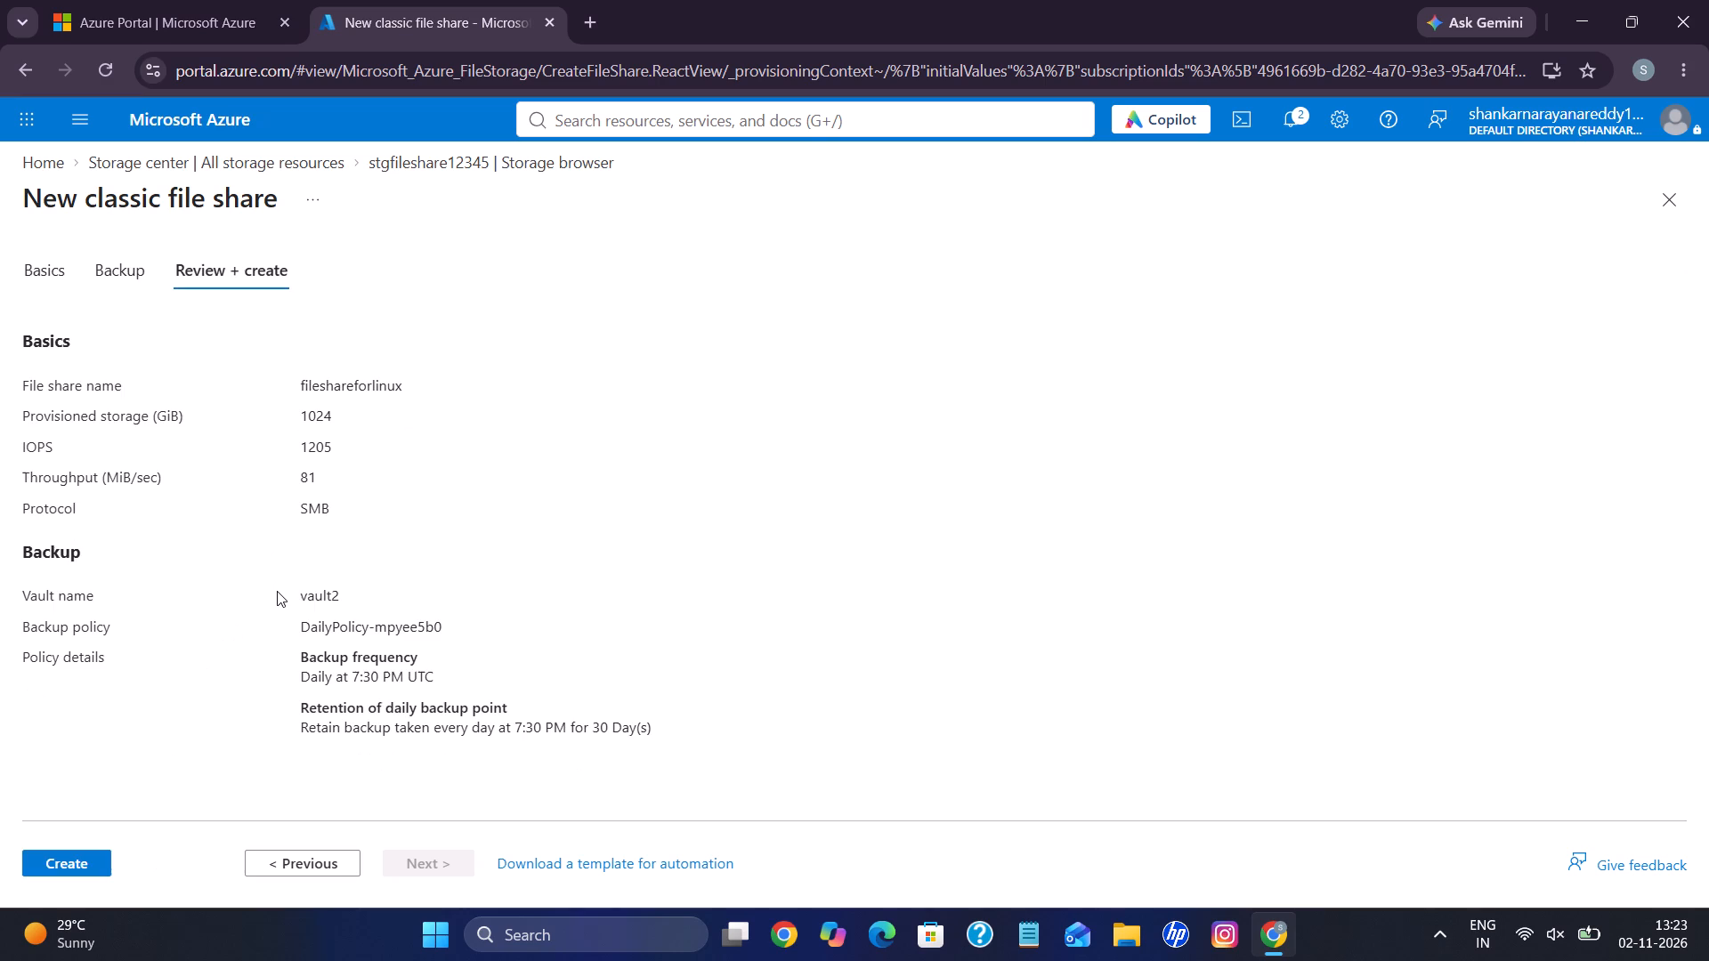
{"action": "scroll", "coordinate": [277, 591], "scroll_direction": "down", "scroll_amount": 1}
{"action": "left_click", "coordinate": [77, 860]}
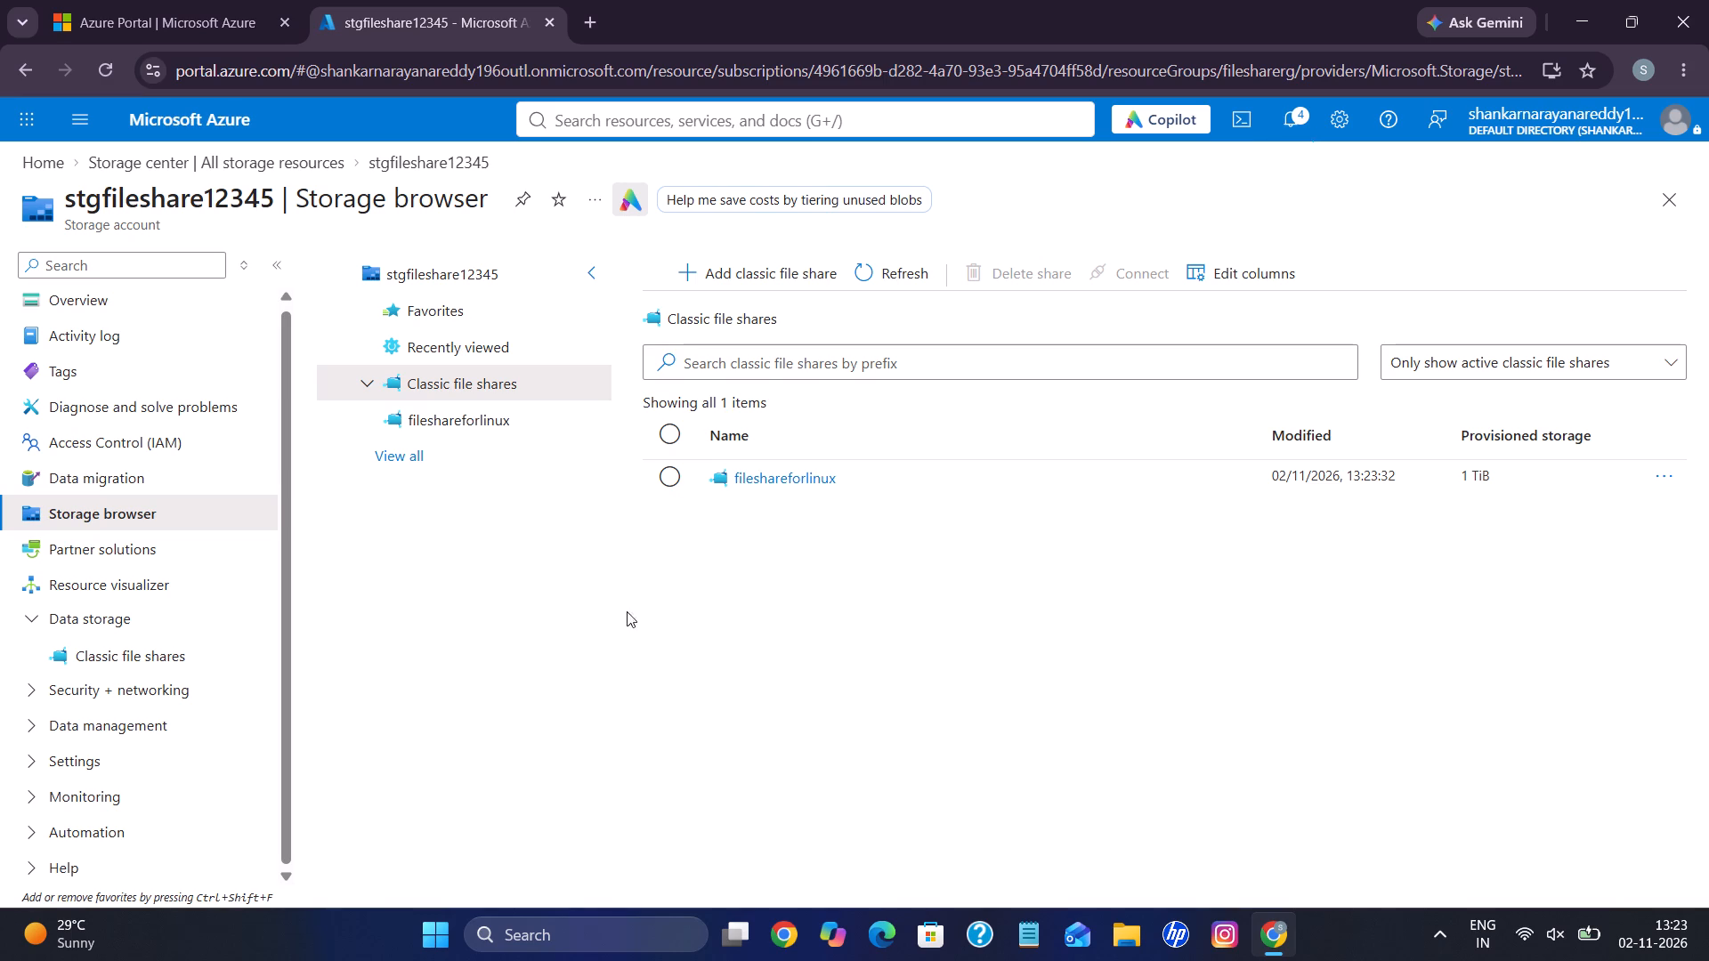
Open the fileshareforlinux share in the Storage browser and examine its contents.
{"action": "left_click", "coordinate": [770, 473]}
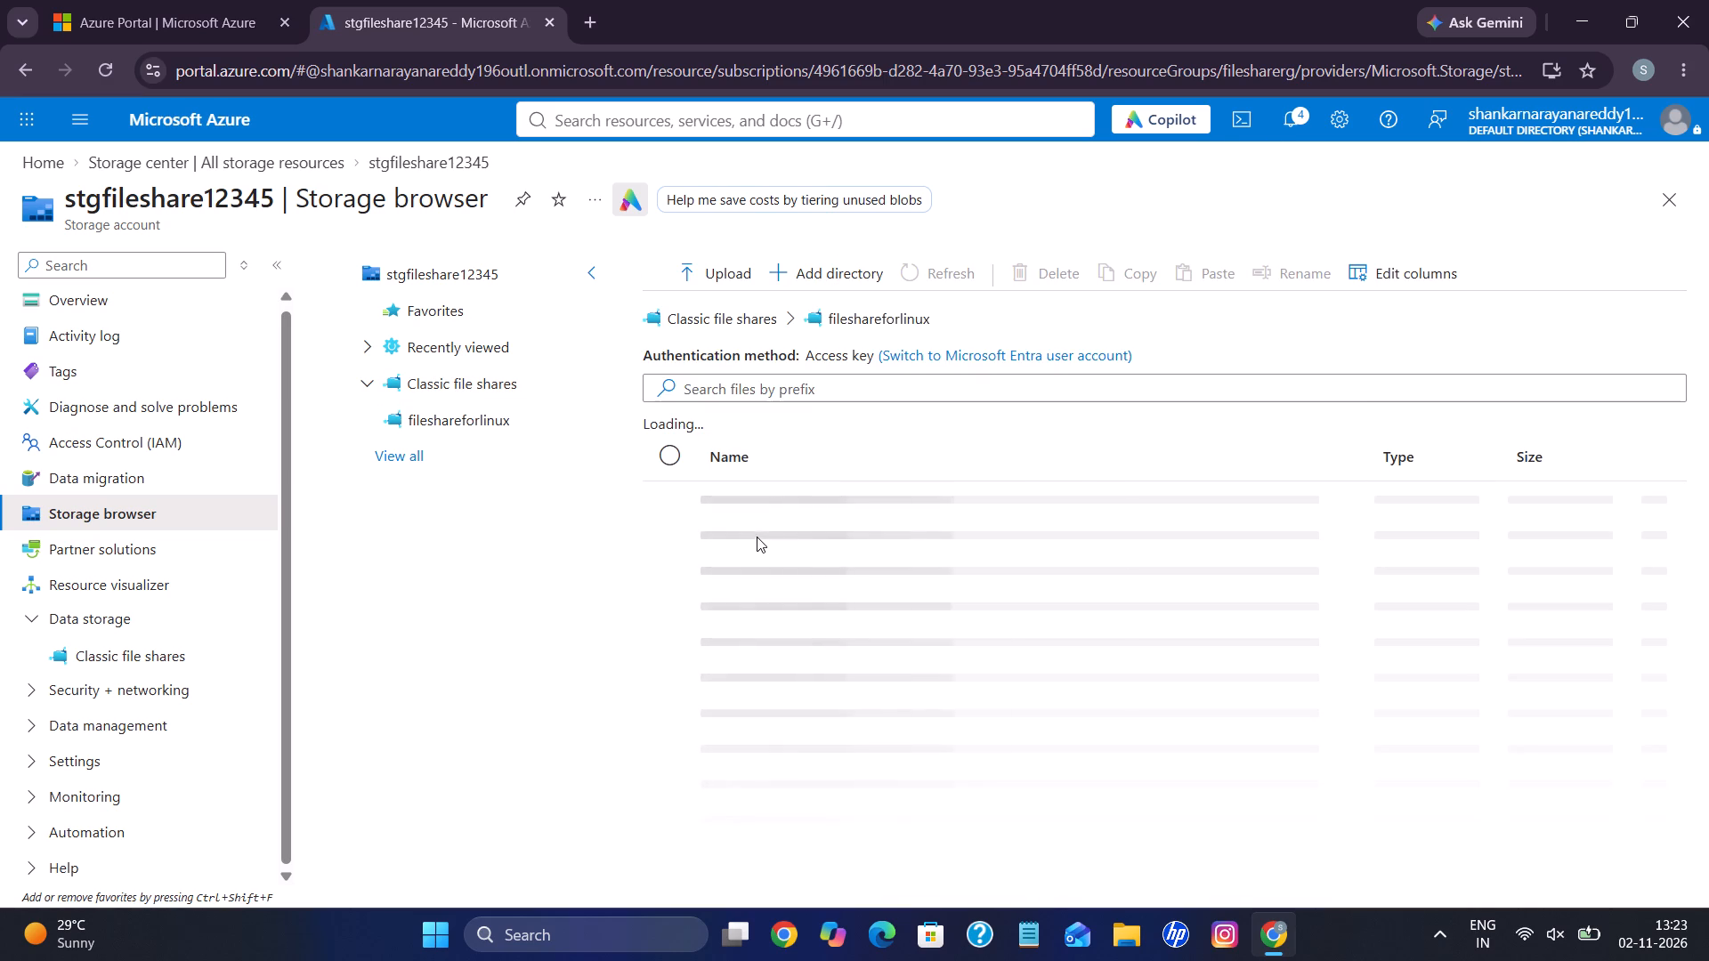
{"action": "scroll", "coordinate": [809, 441], "scroll_direction": "up", "scroll_amount": 1}
{"action": "scroll", "coordinate": [809, 441], "scroll_direction": "down", "scroll_amount": 1}
{"action": "scroll", "coordinate": [809, 441], "scroll_direction": "up", "scroll_amount": 1}
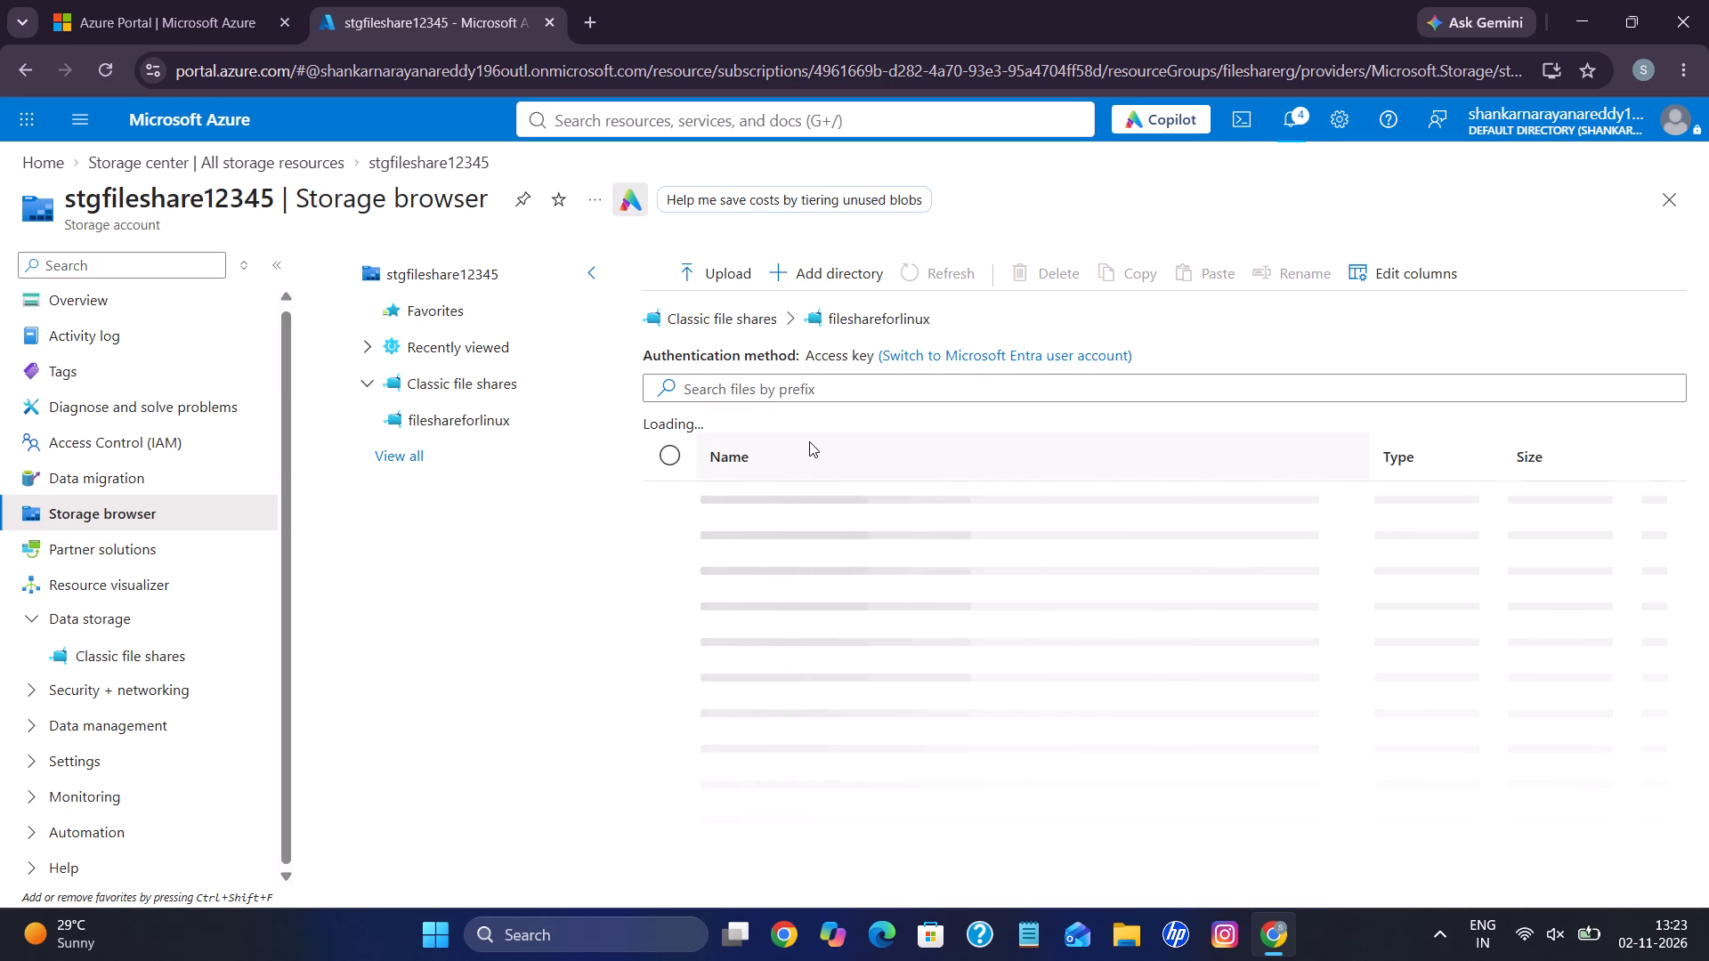
{"action": "scroll", "coordinate": [809, 441], "scroll_direction": "down", "scroll_amount": 1}
{"action": "scroll", "coordinate": [776, 489], "scroll_direction": "up", "scroll_amount": 1}
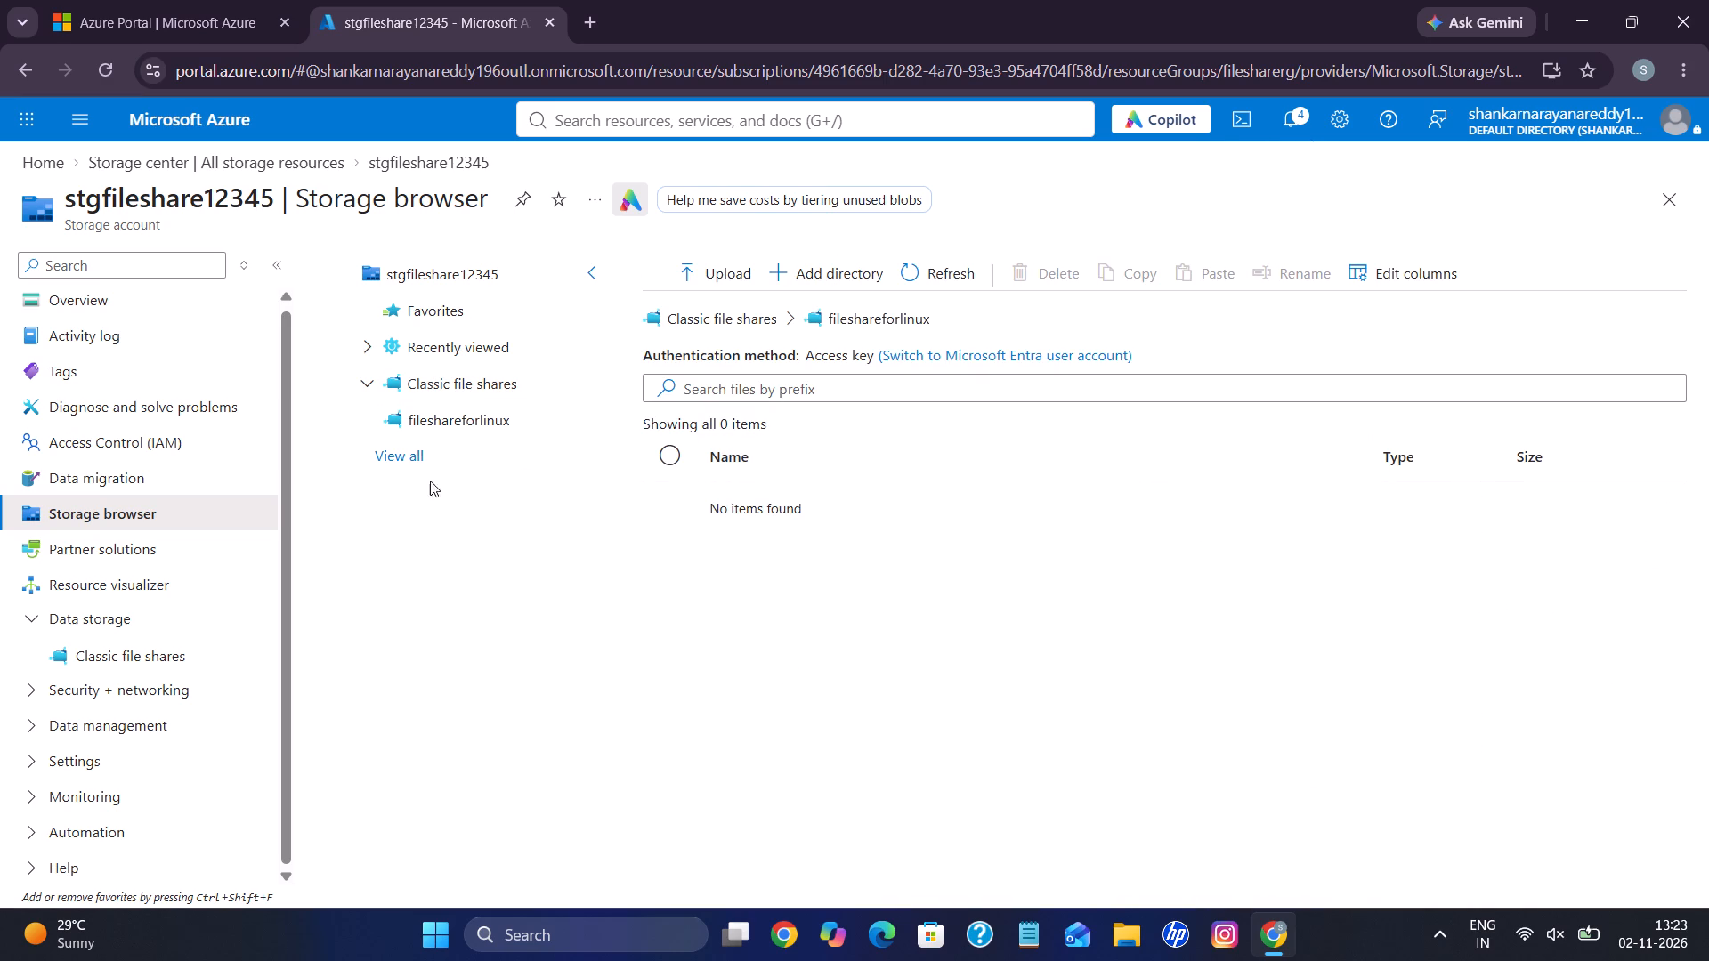
{"action": "left_click", "coordinate": [457, 424]}
{"action": "scroll", "coordinate": [119, 610], "scroll_direction": "down", "scroll_amount": 1}
Open the storage account's Classic file shares page under Data storage to check the share list.
{"action": "left_click", "coordinate": [129, 660]}
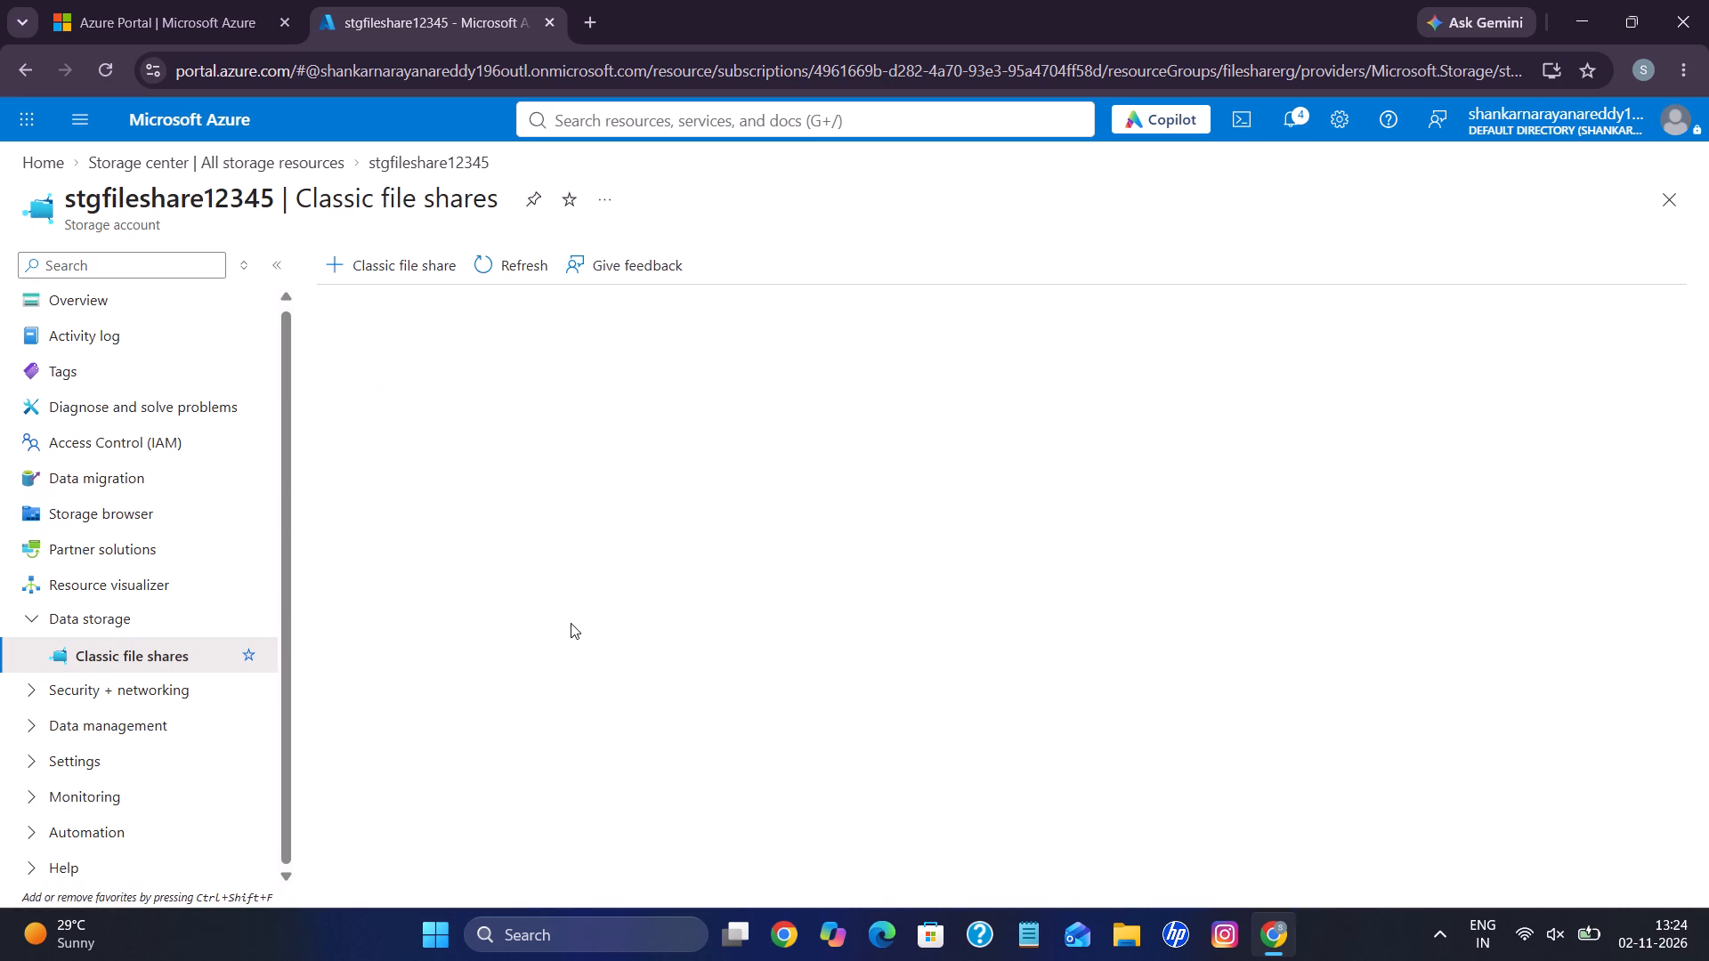
{"action": "left_click", "coordinate": [155, 663]}
{"action": "double_click", "coordinate": [152, 657]}
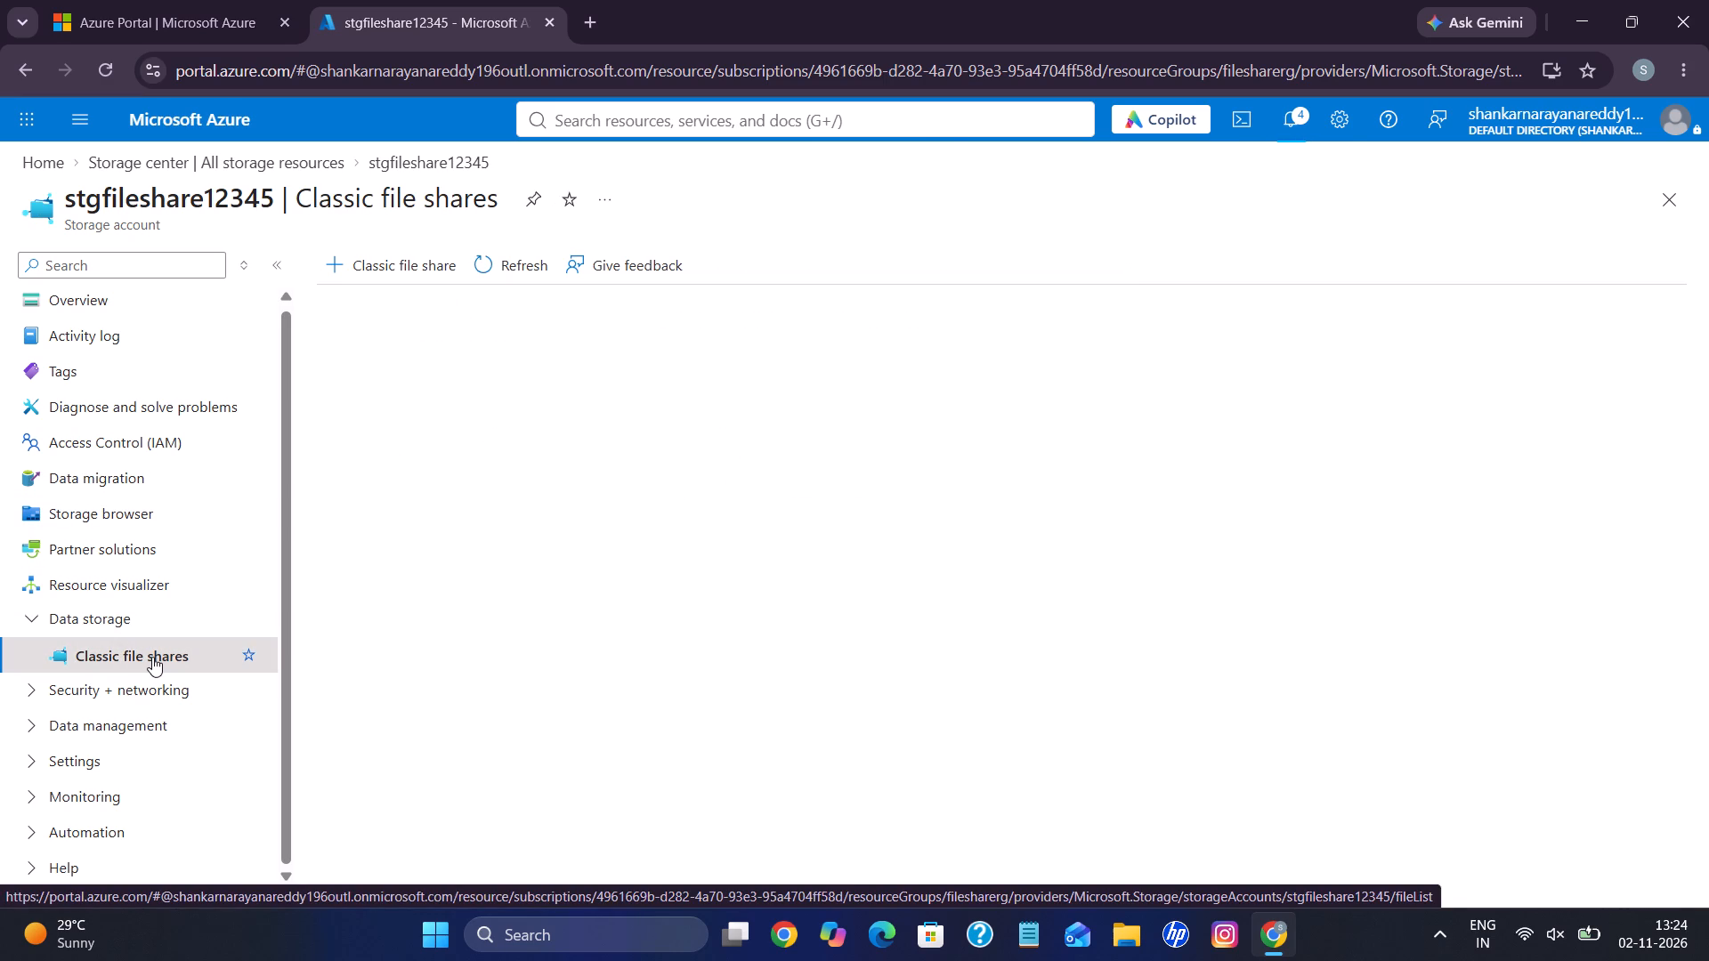
{"action": "left_click", "coordinate": [129, 629]}
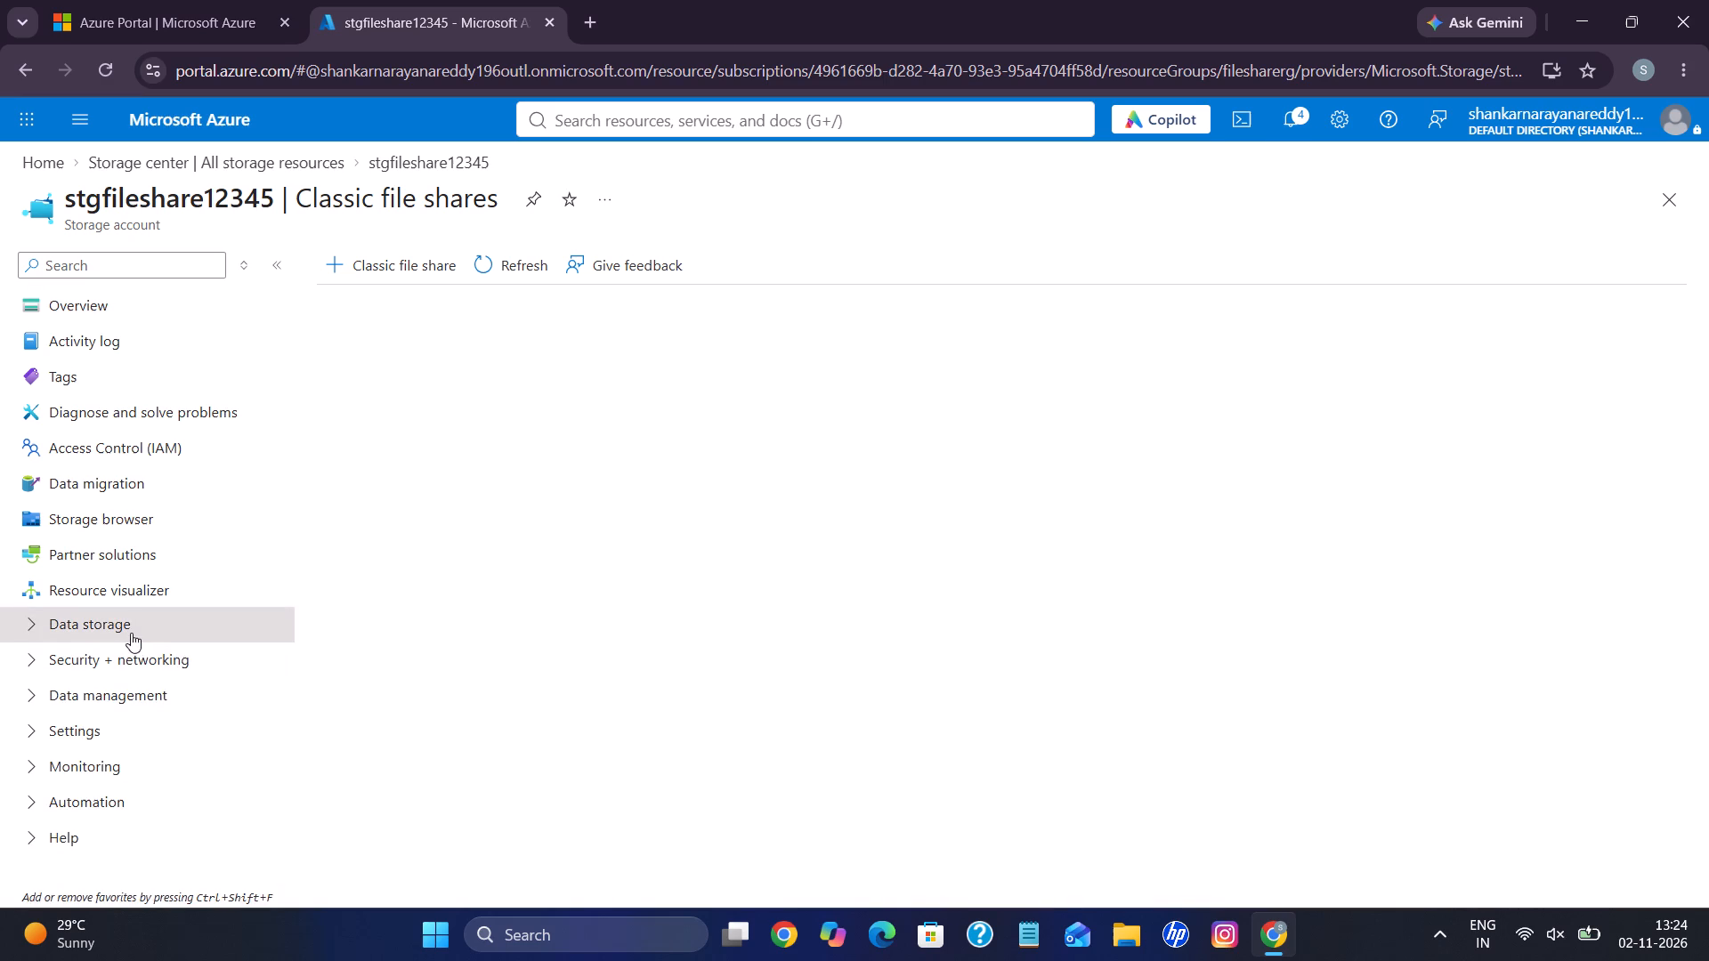
{"action": "left_click", "coordinate": [131, 633]}
{"action": "triple_click", "coordinate": [142, 660]}
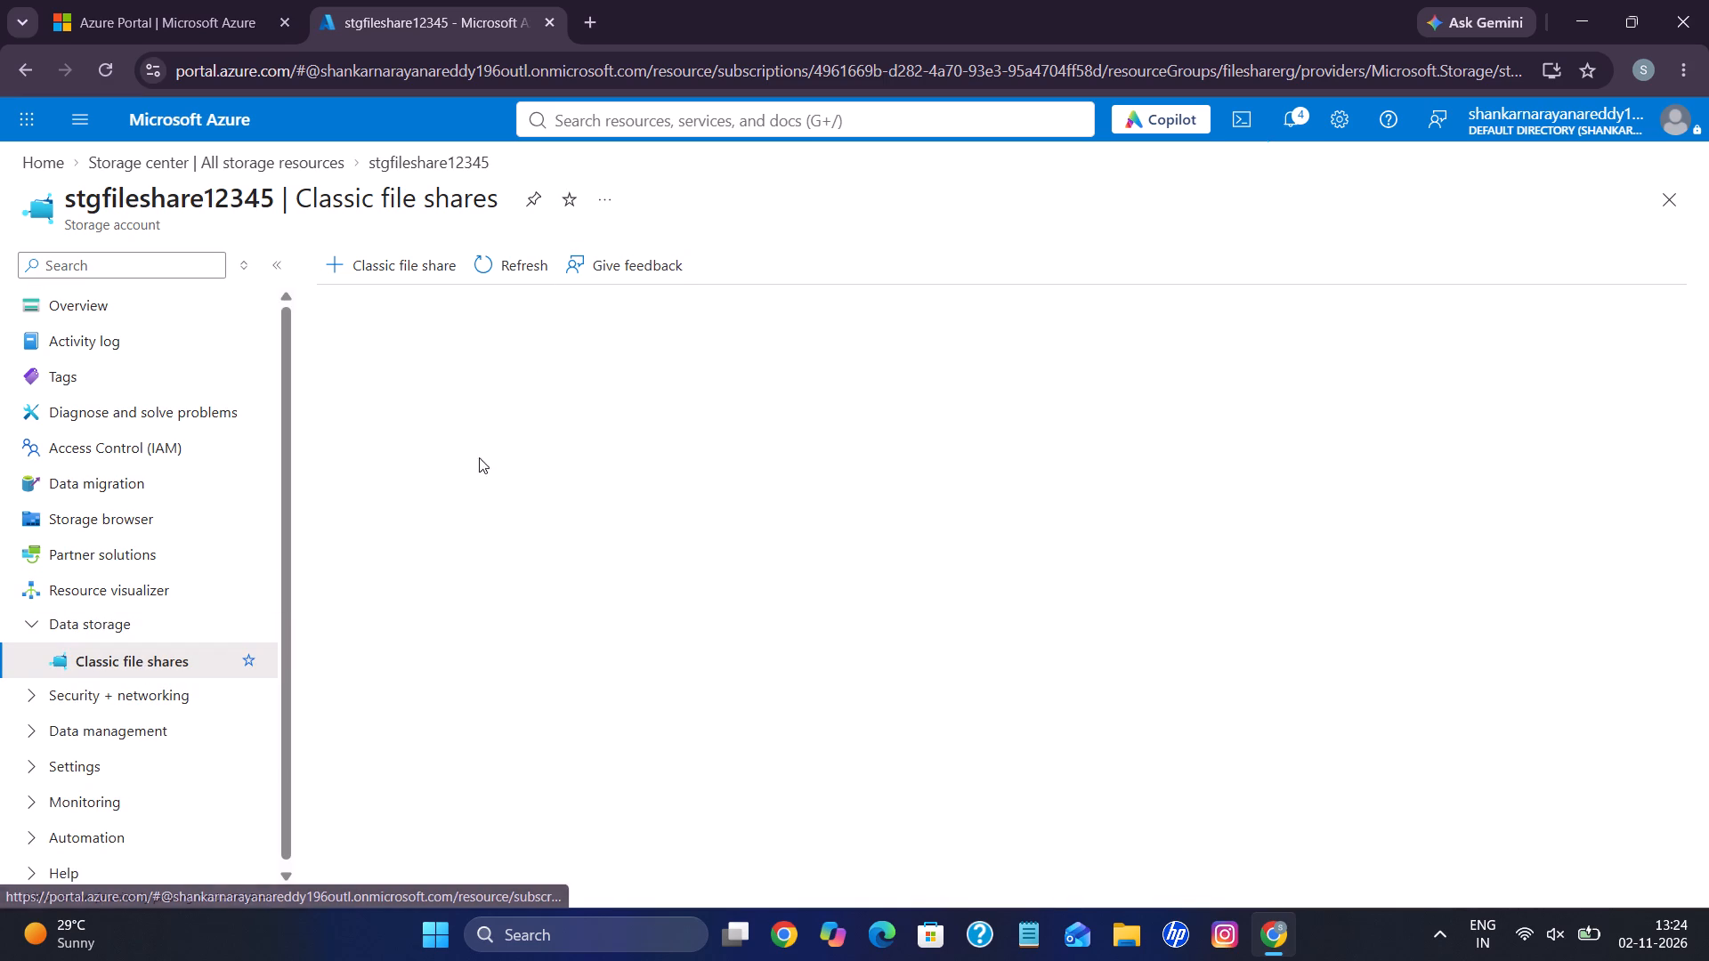
Reload the classic file shares list in the Storage browser to check for fileshareforlinux, dismissing the backup notification.
{"action": "left_click", "coordinate": [114, 518]}
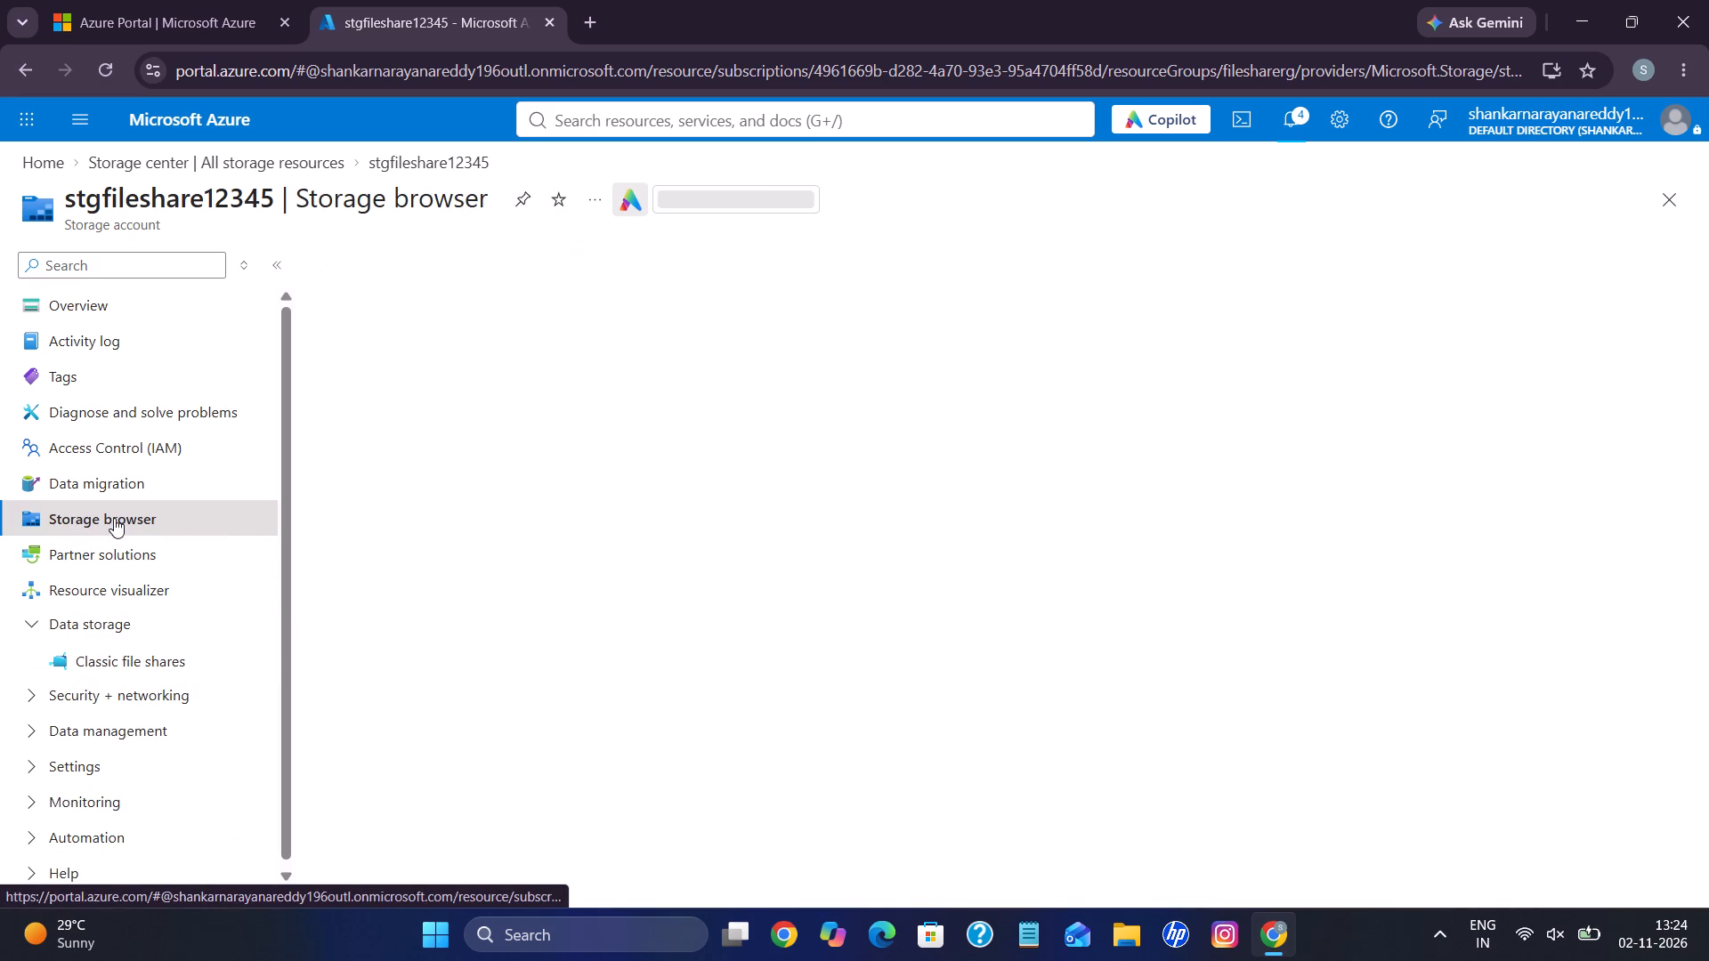
{"action": "left_click", "coordinate": [800, 470]}
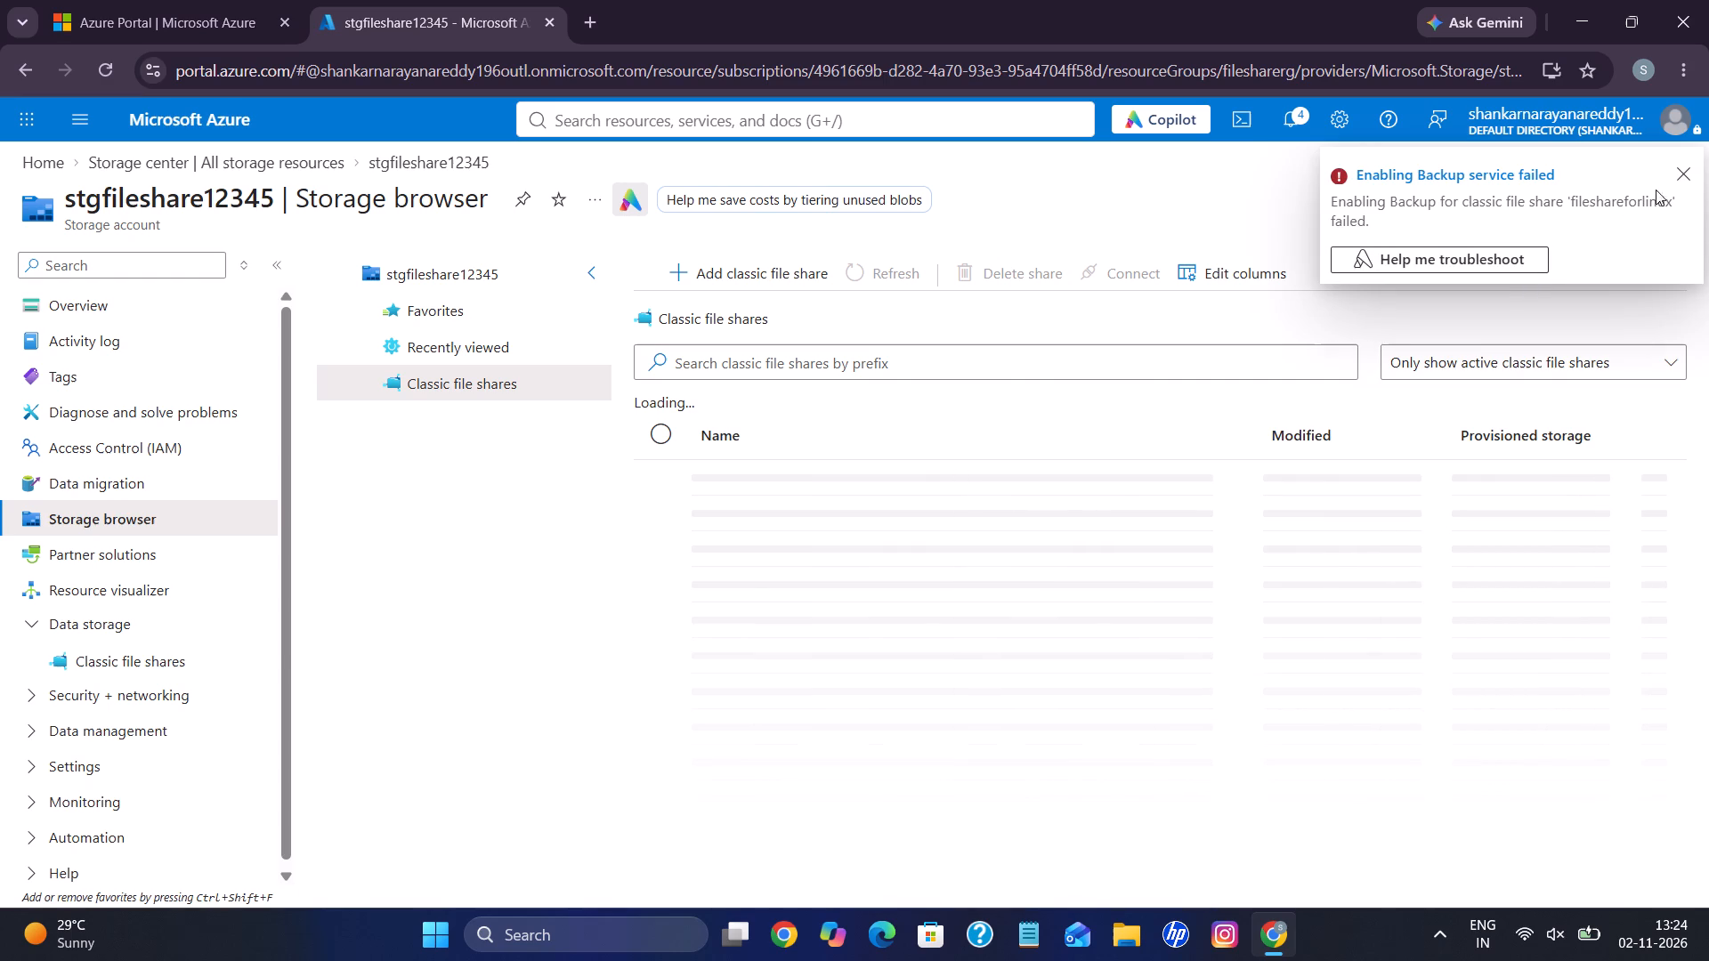
{"action": "left_click", "coordinate": [1689, 176]}
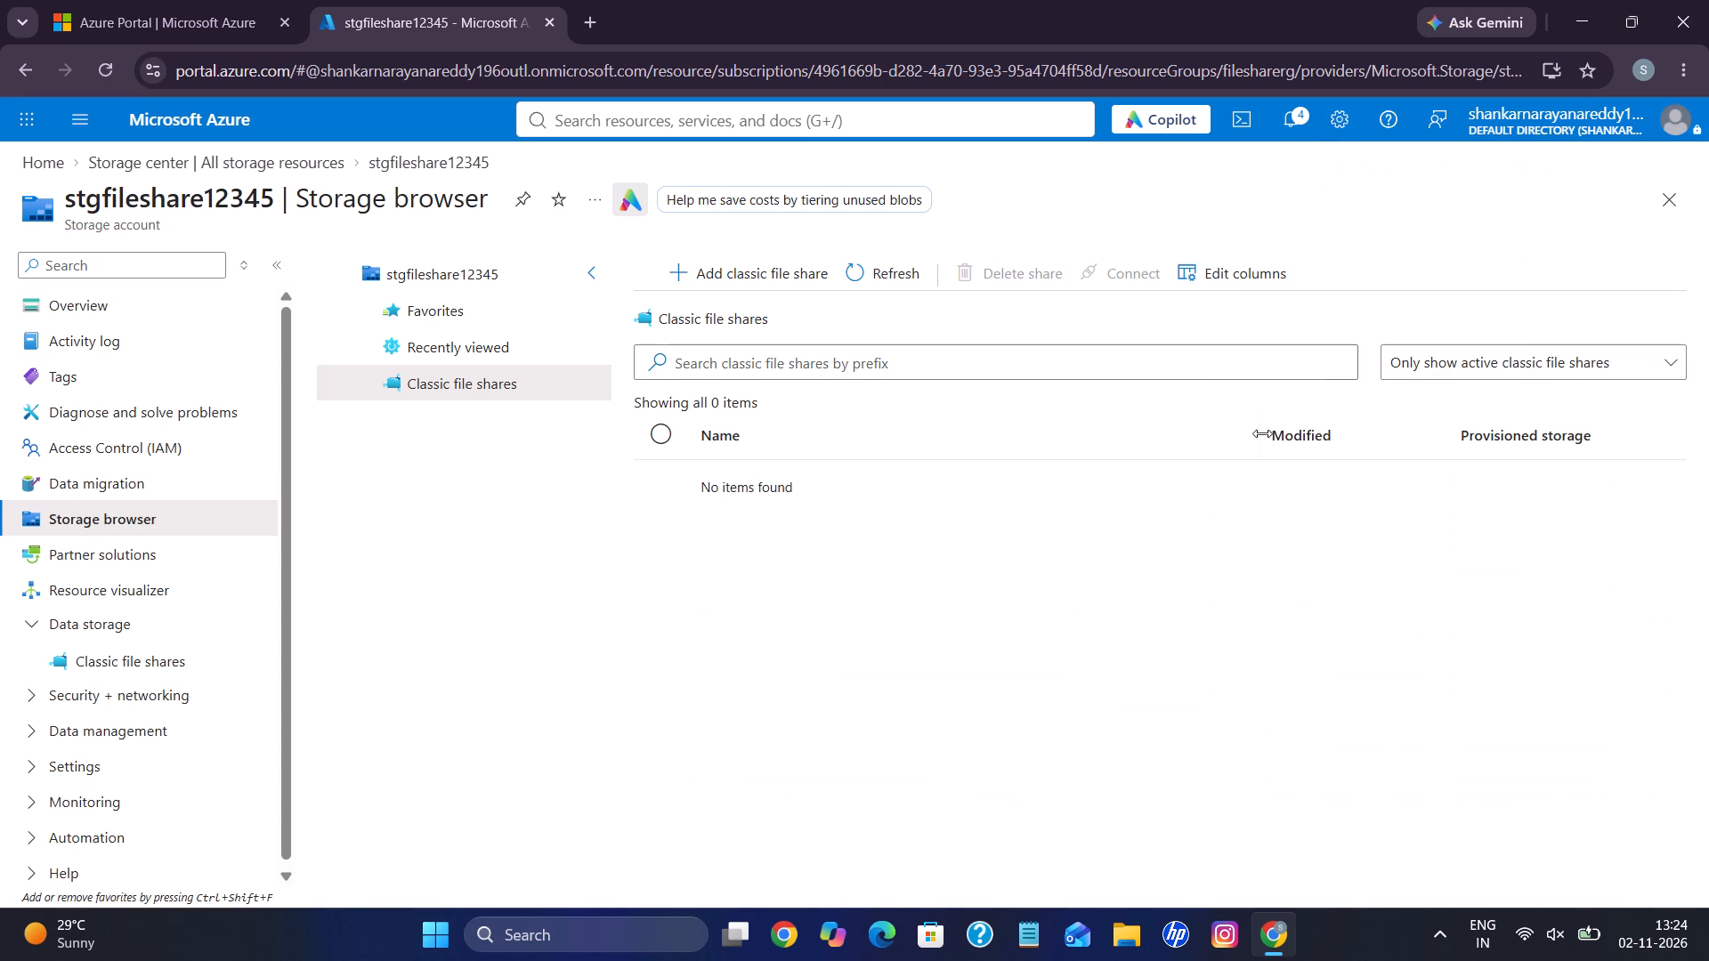
{"action": "left_click", "coordinate": [125, 517]}
{"action": "left_click", "coordinate": [114, 479]}
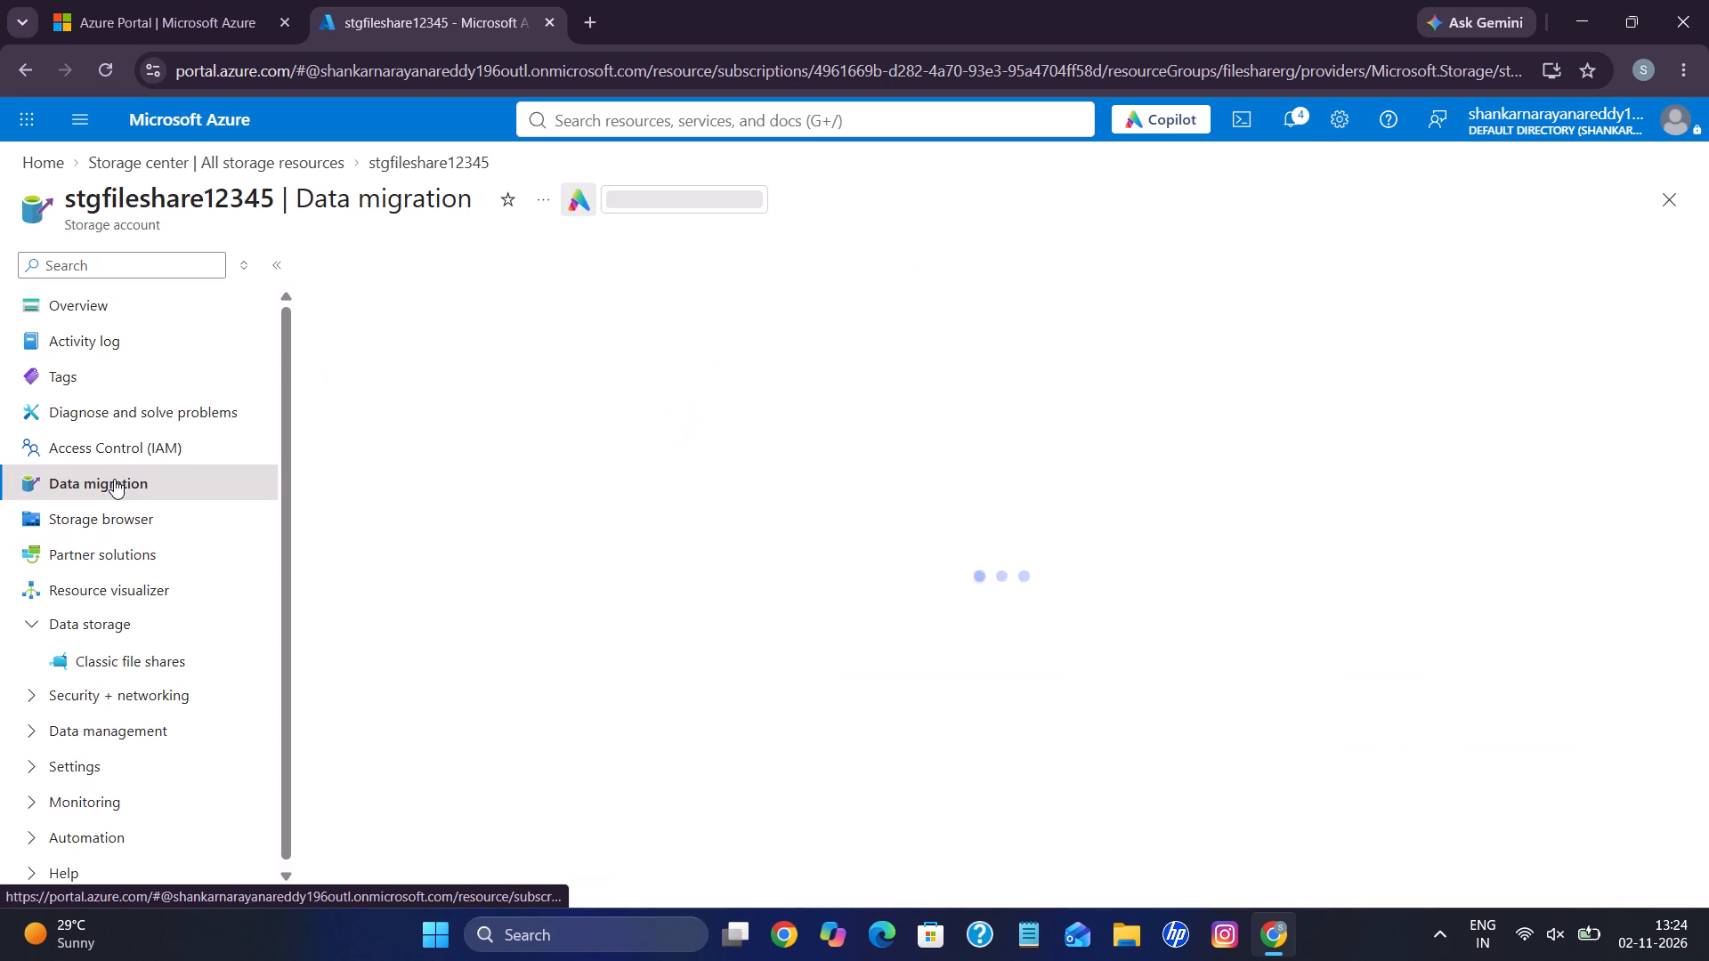
{"action": "left_click", "coordinate": [139, 514]}
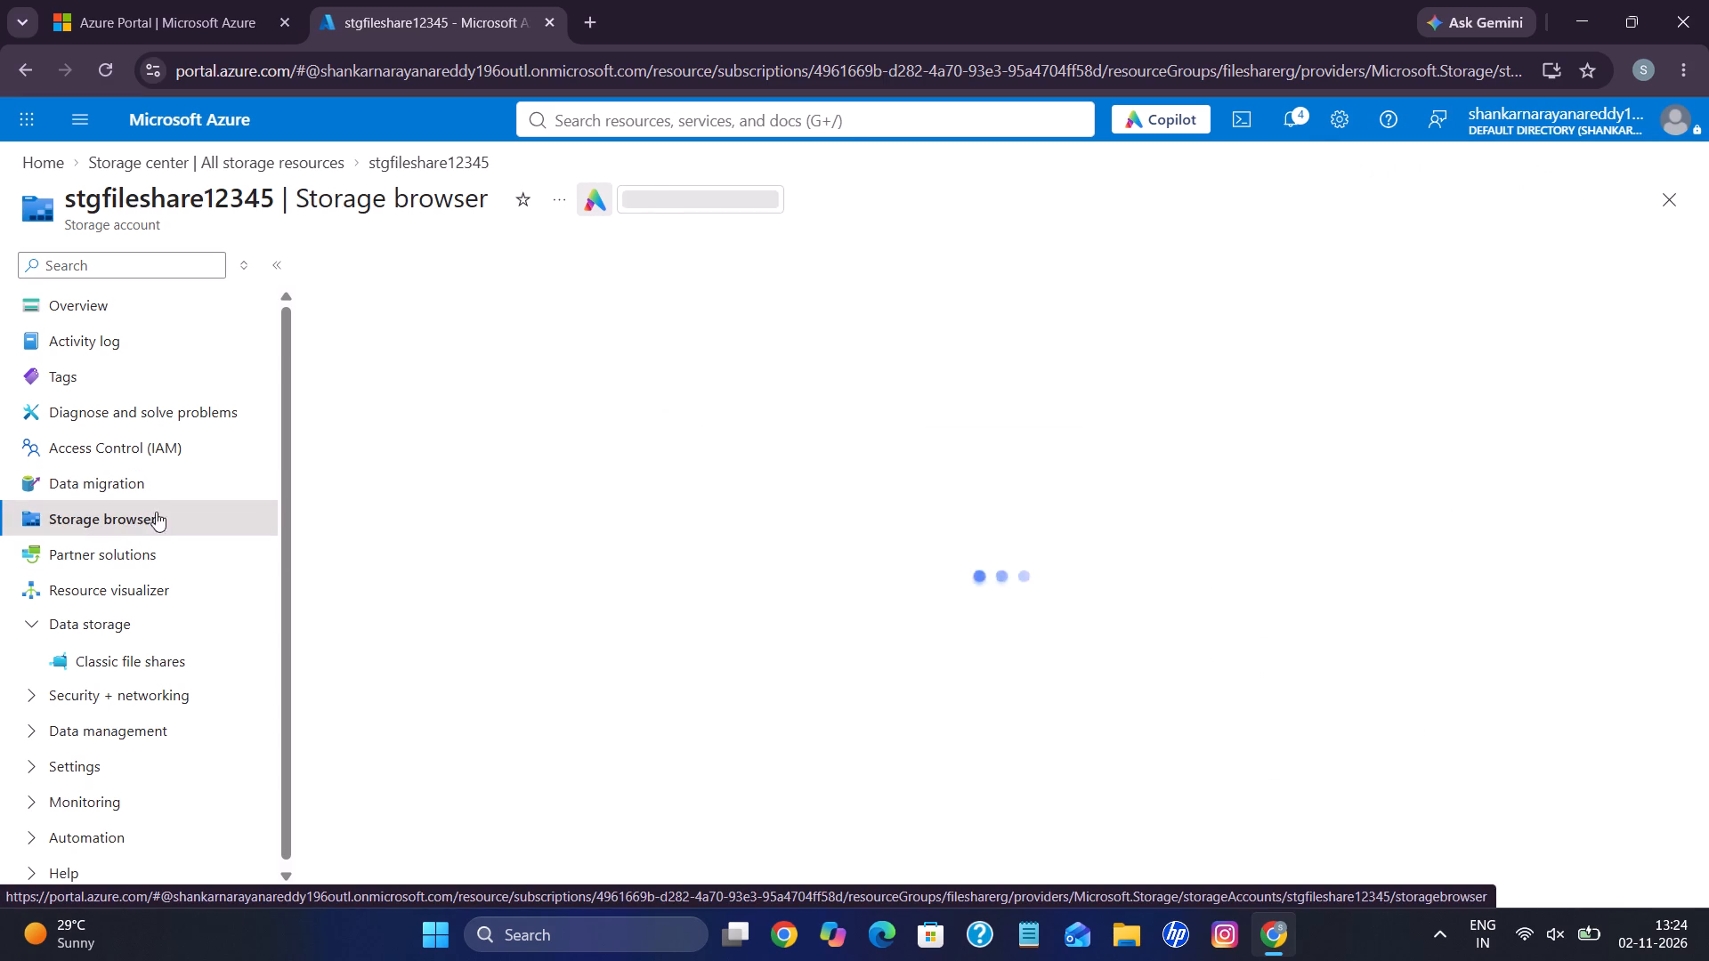
{"action": "left_click", "coordinate": [744, 445]}
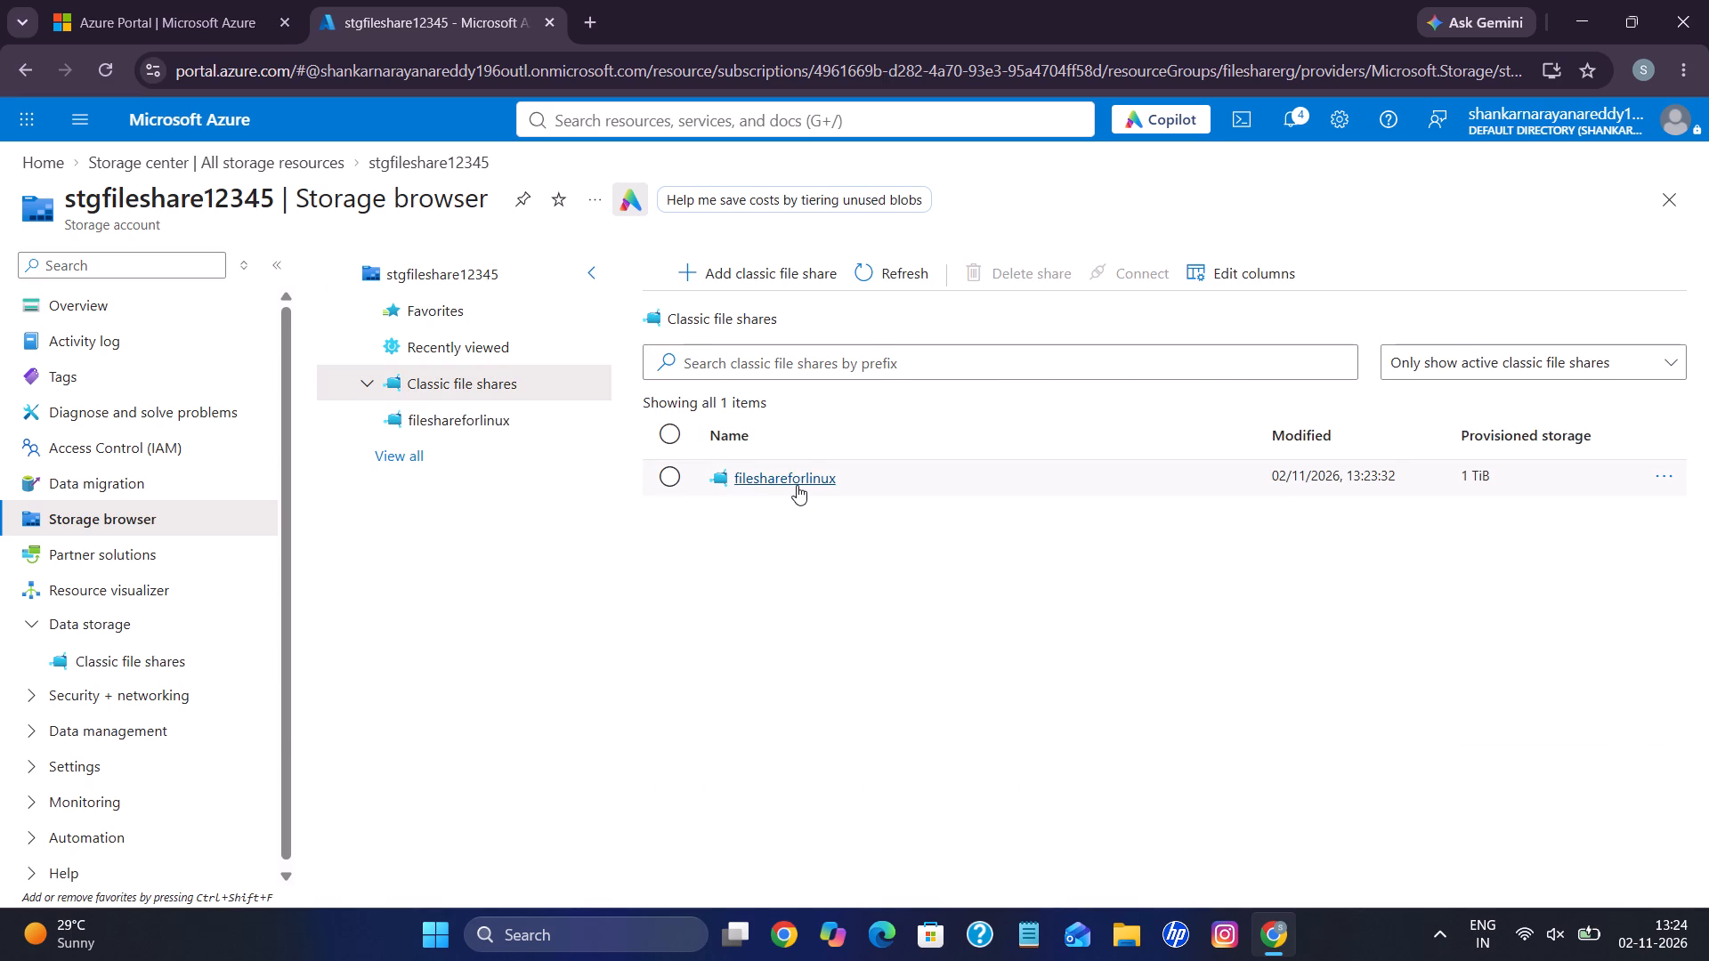
Reopen the Classic file shares page under Data storage and refresh its list.
{"action": "left_click", "coordinate": [153, 655]}
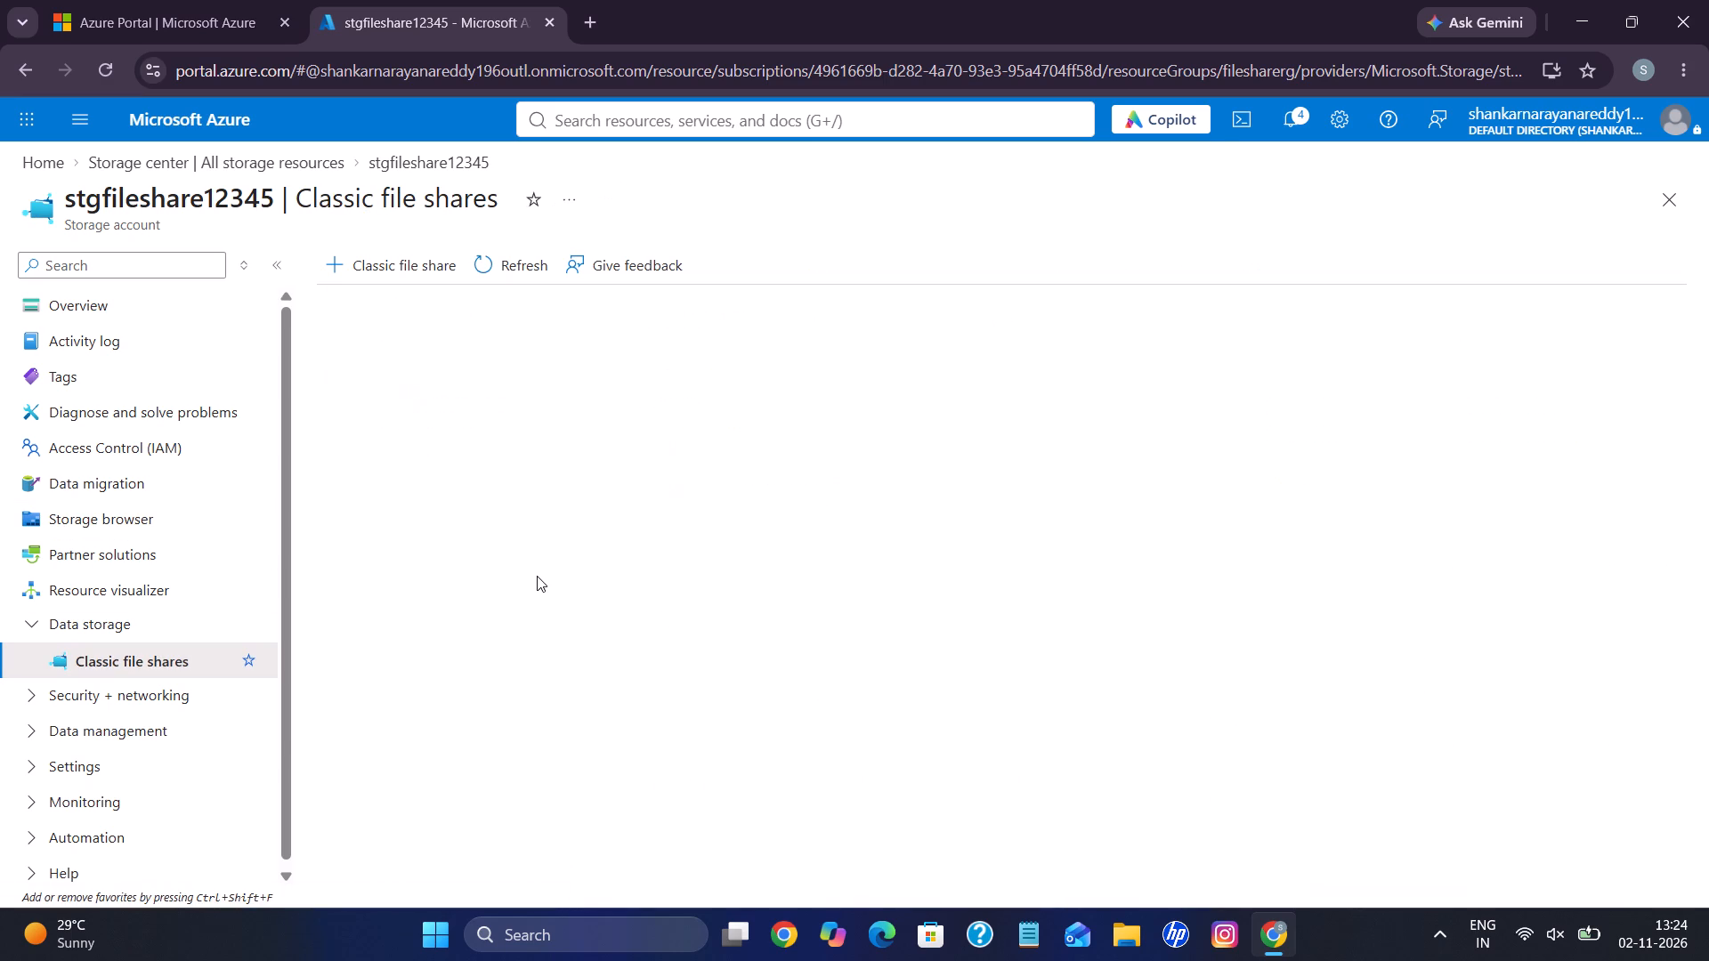
{"action": "left_click", "coordinate": [502, 254]}
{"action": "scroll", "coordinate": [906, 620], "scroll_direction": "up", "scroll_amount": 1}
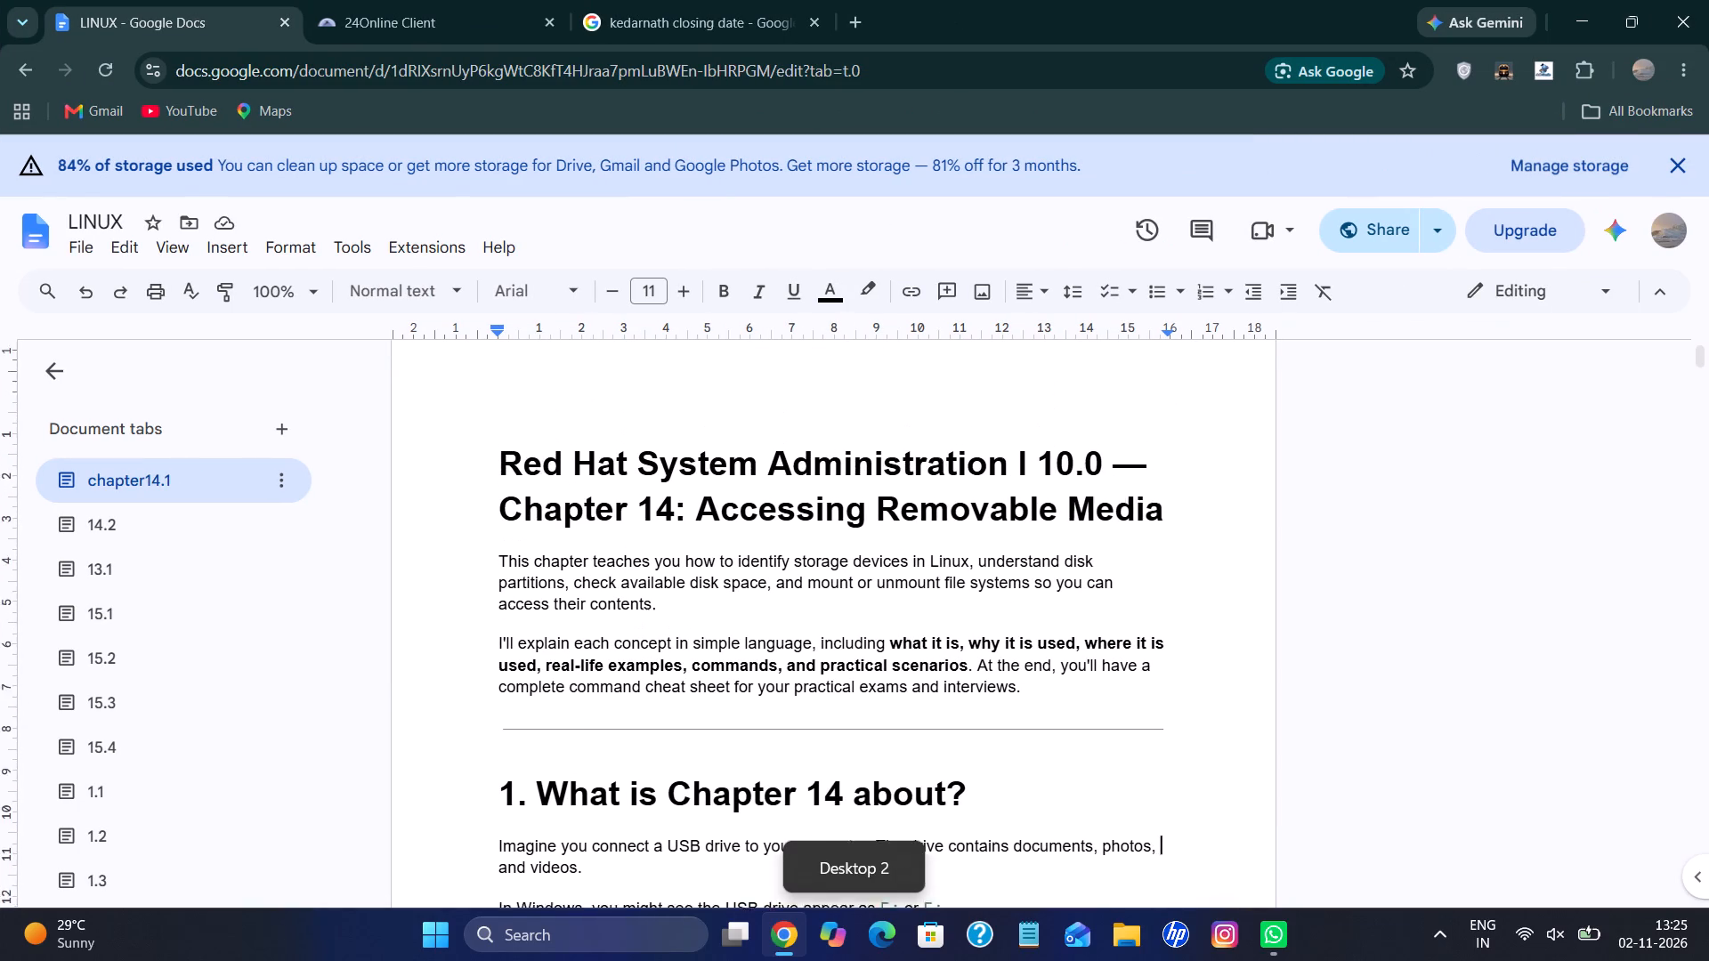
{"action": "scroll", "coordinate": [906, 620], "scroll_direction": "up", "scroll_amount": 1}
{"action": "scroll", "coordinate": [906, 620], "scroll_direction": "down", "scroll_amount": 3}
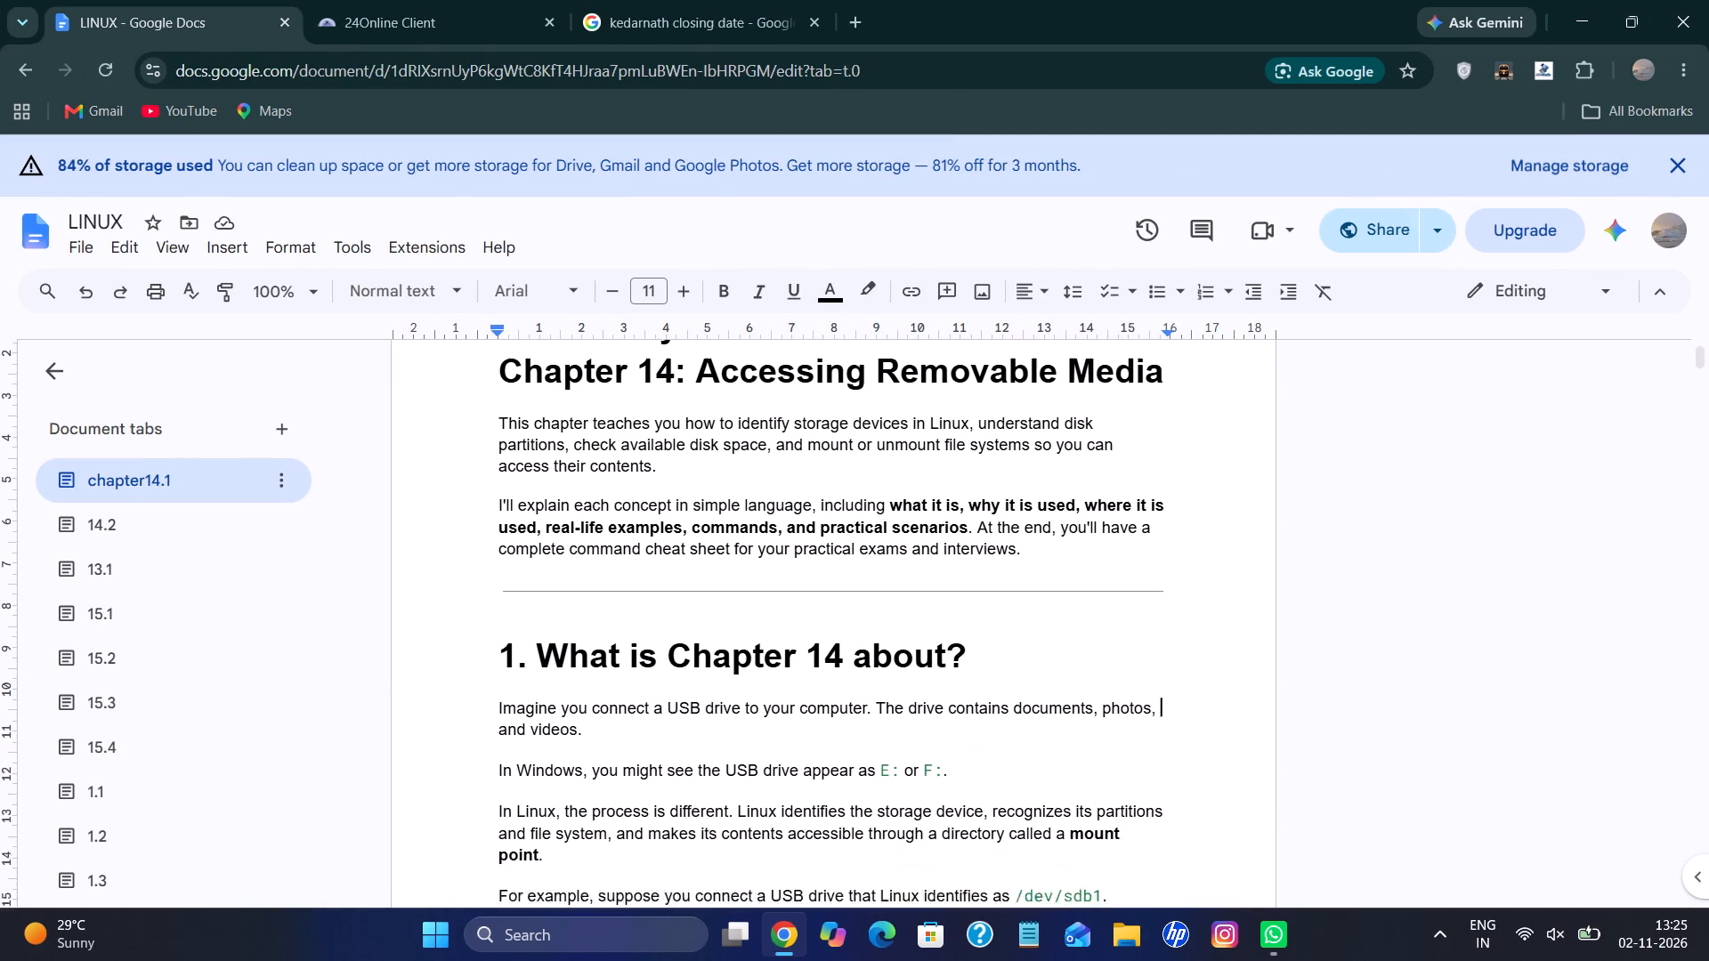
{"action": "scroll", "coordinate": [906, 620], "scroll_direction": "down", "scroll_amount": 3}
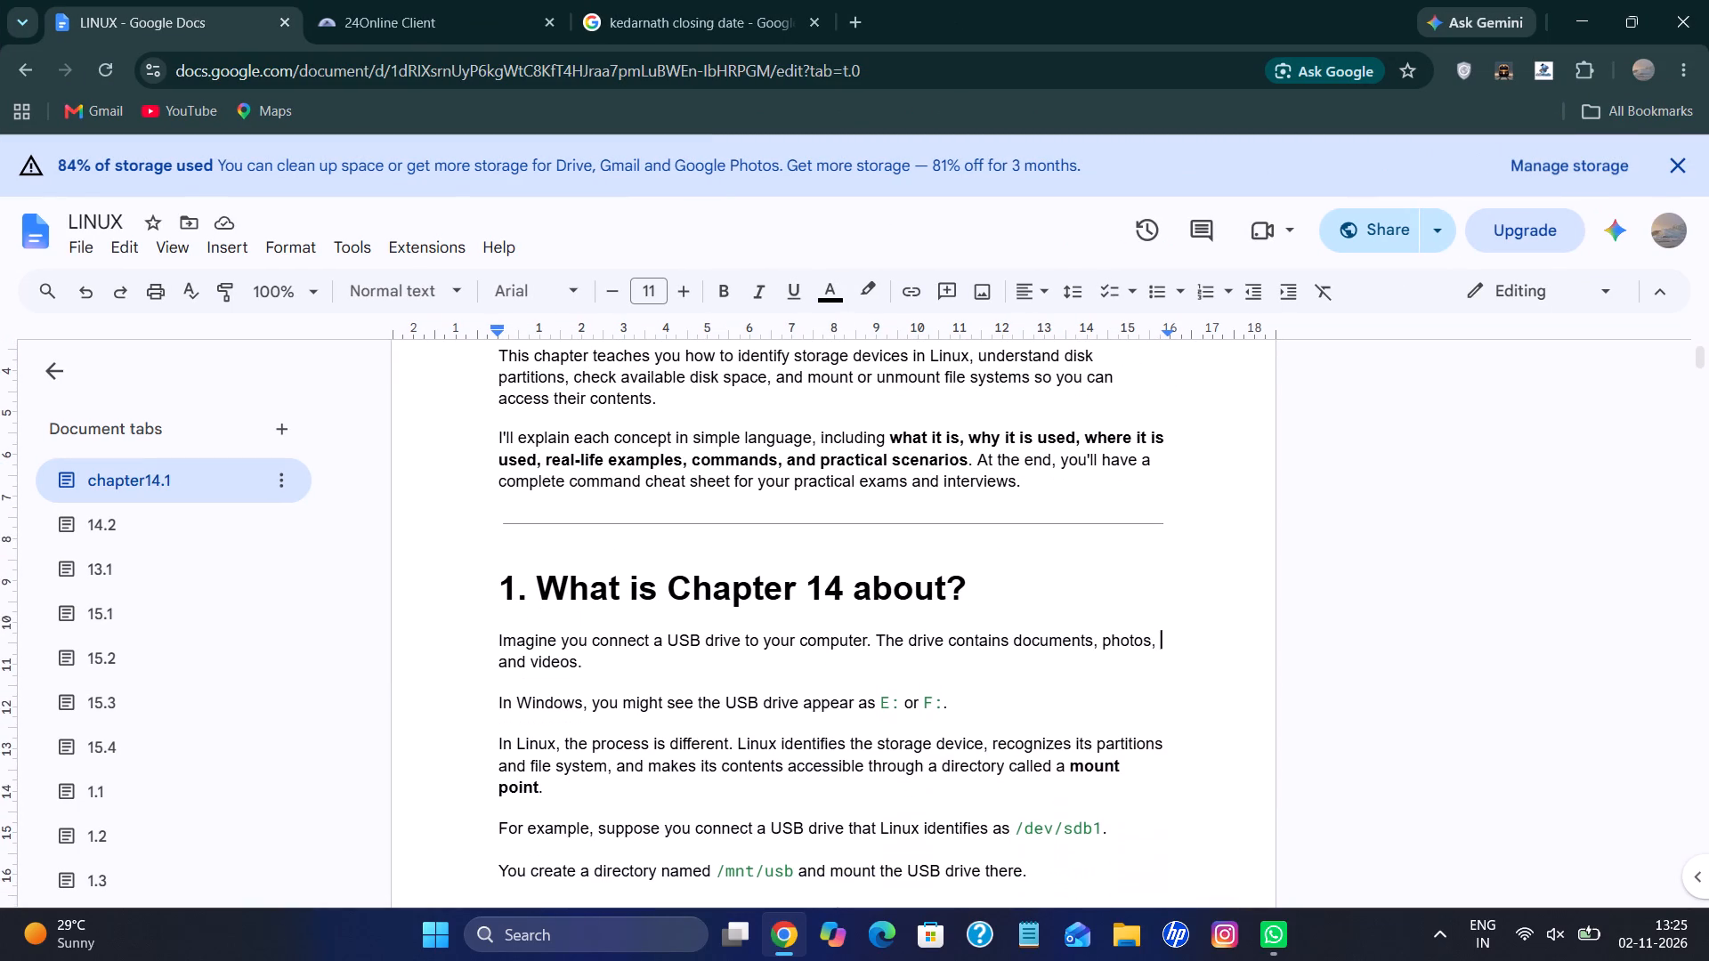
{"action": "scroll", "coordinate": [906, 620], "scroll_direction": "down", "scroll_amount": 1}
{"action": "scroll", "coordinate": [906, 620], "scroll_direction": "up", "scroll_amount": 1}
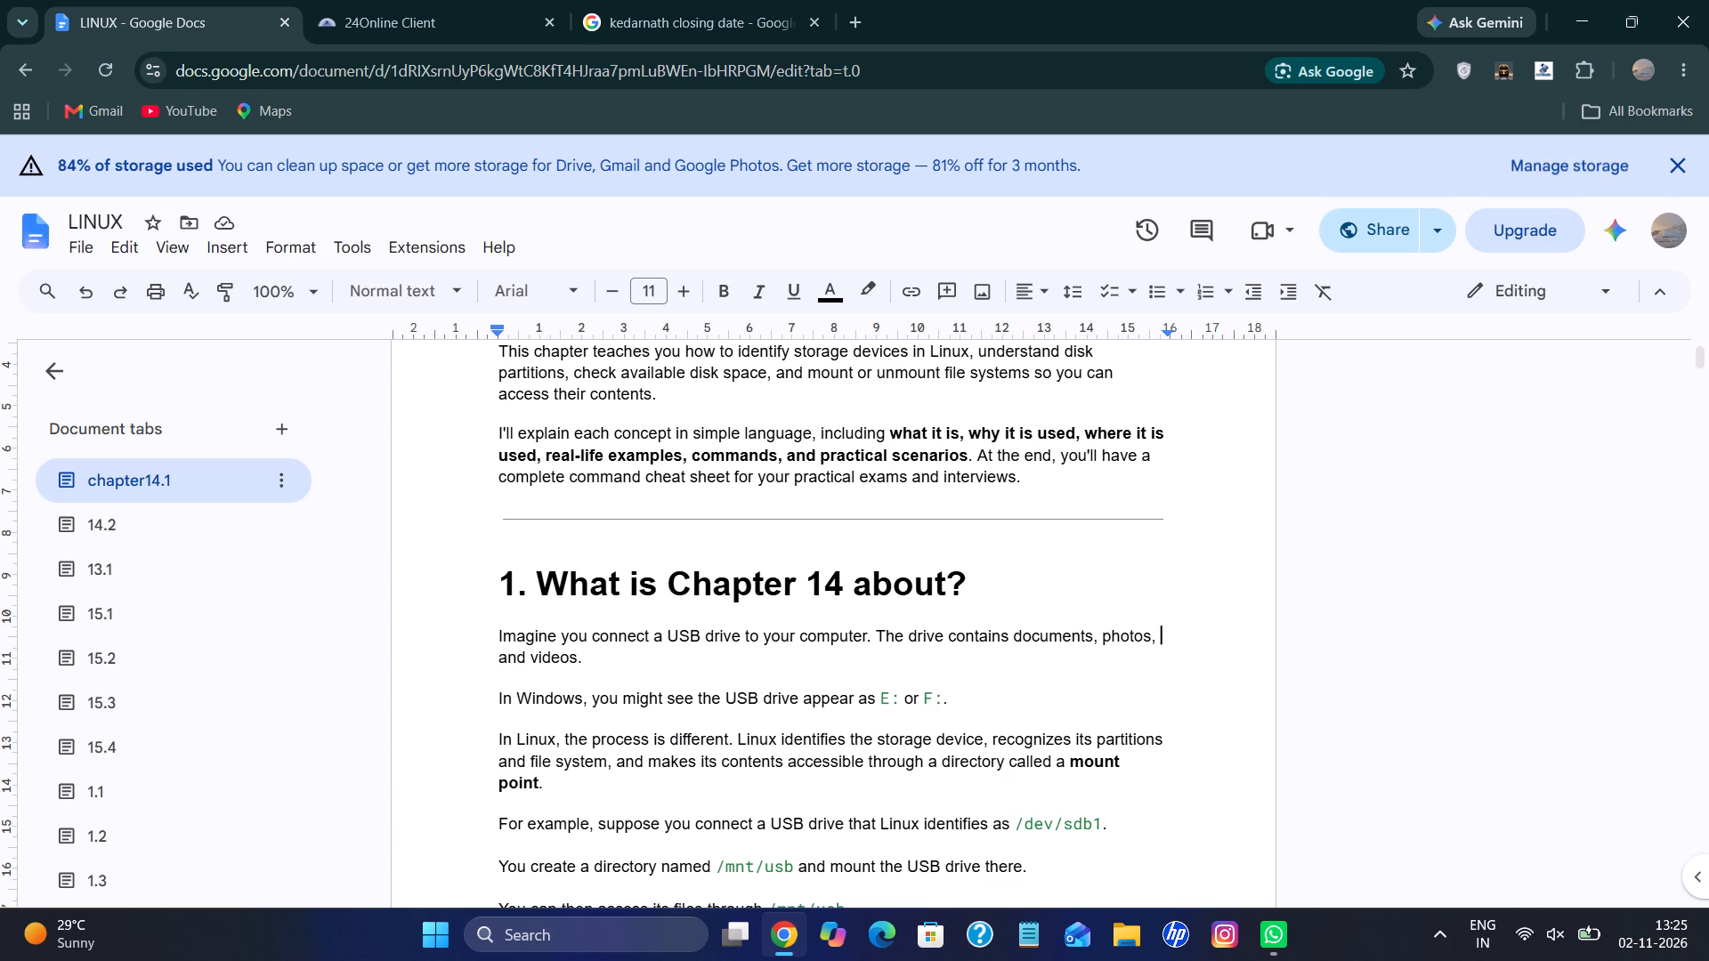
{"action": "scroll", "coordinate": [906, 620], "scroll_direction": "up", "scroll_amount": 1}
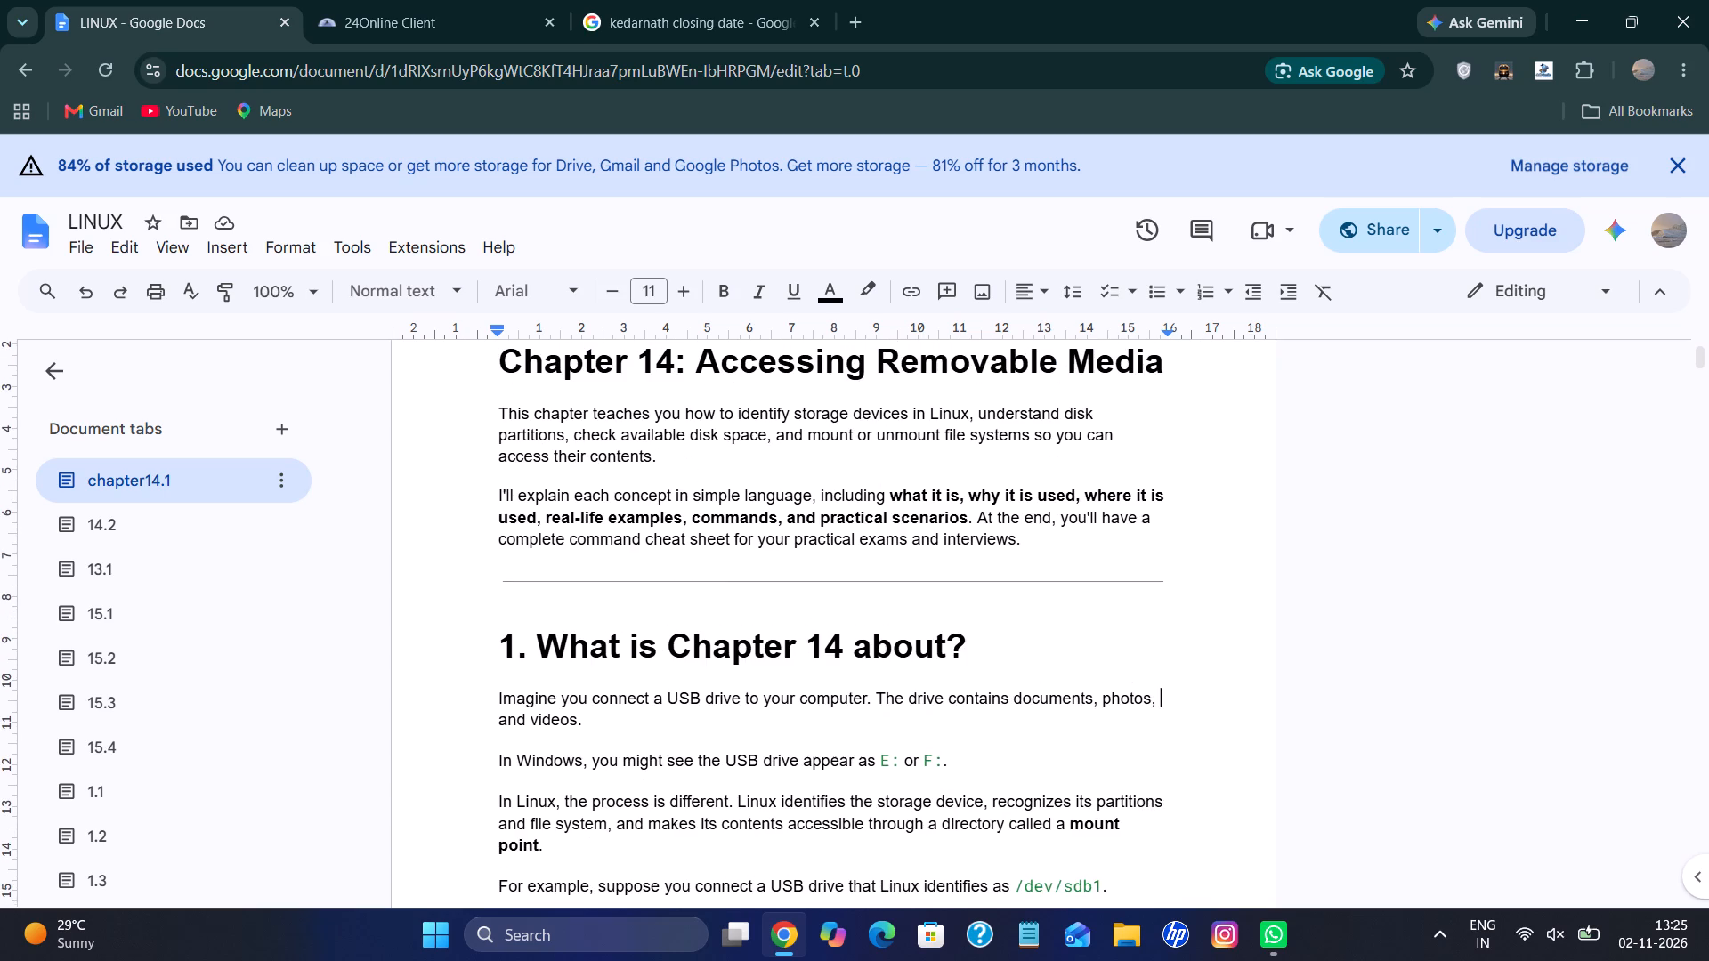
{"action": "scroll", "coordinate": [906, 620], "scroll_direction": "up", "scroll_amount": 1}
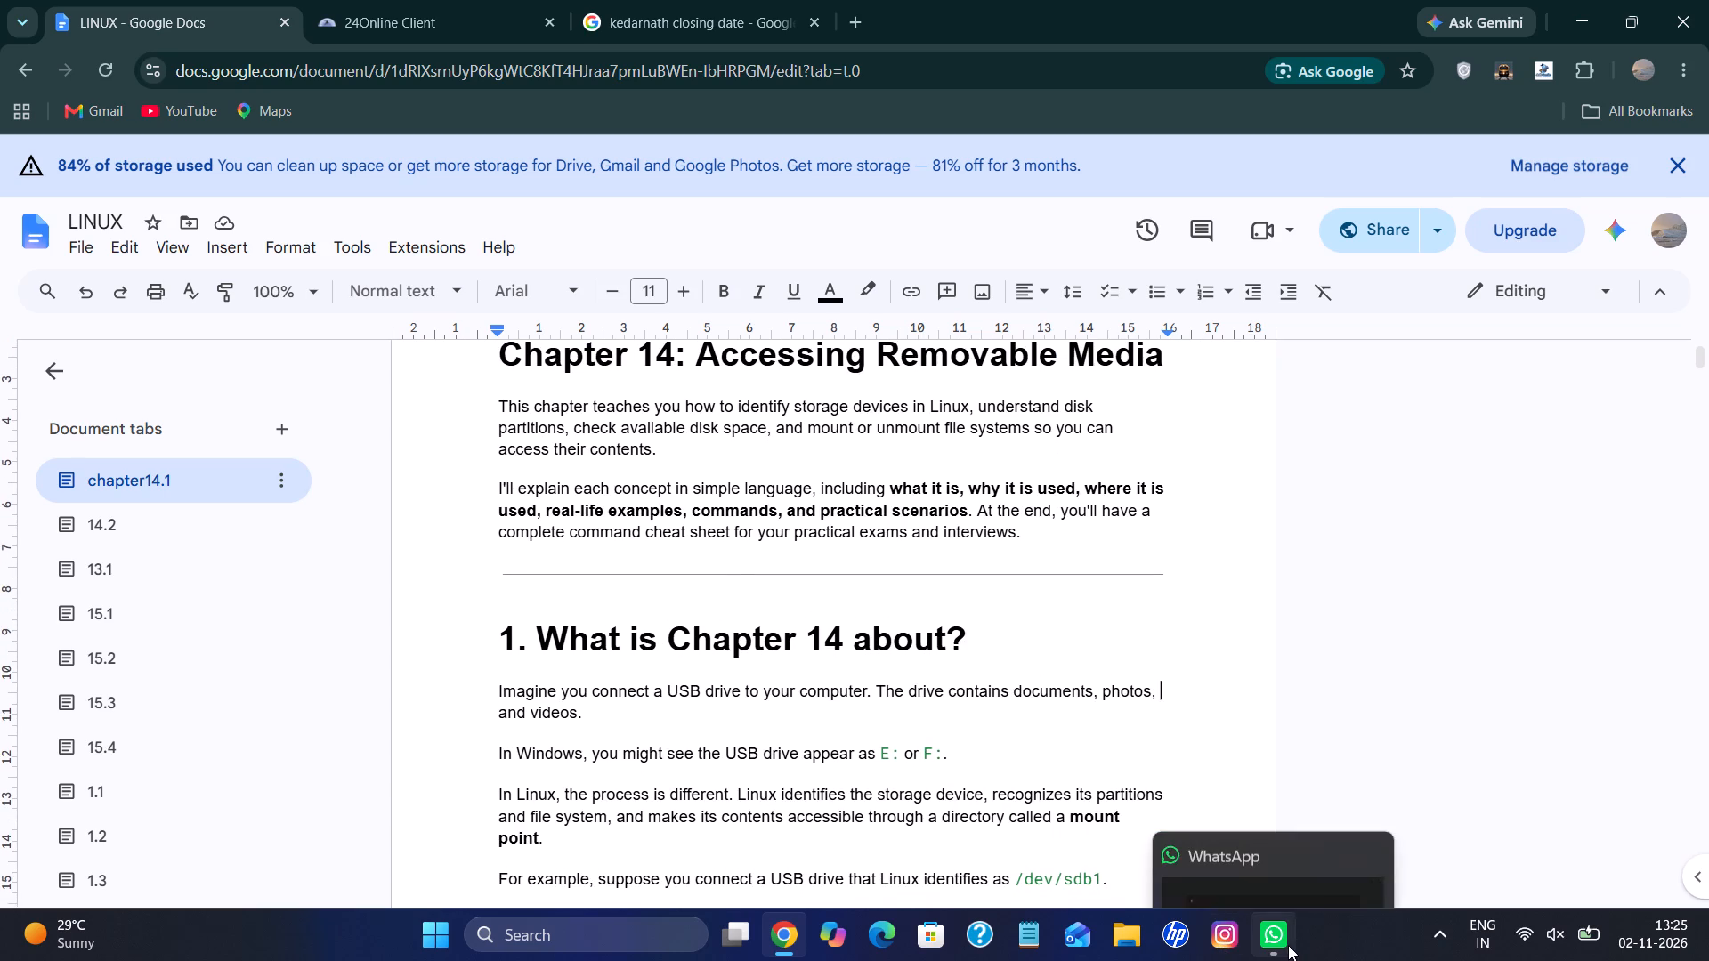